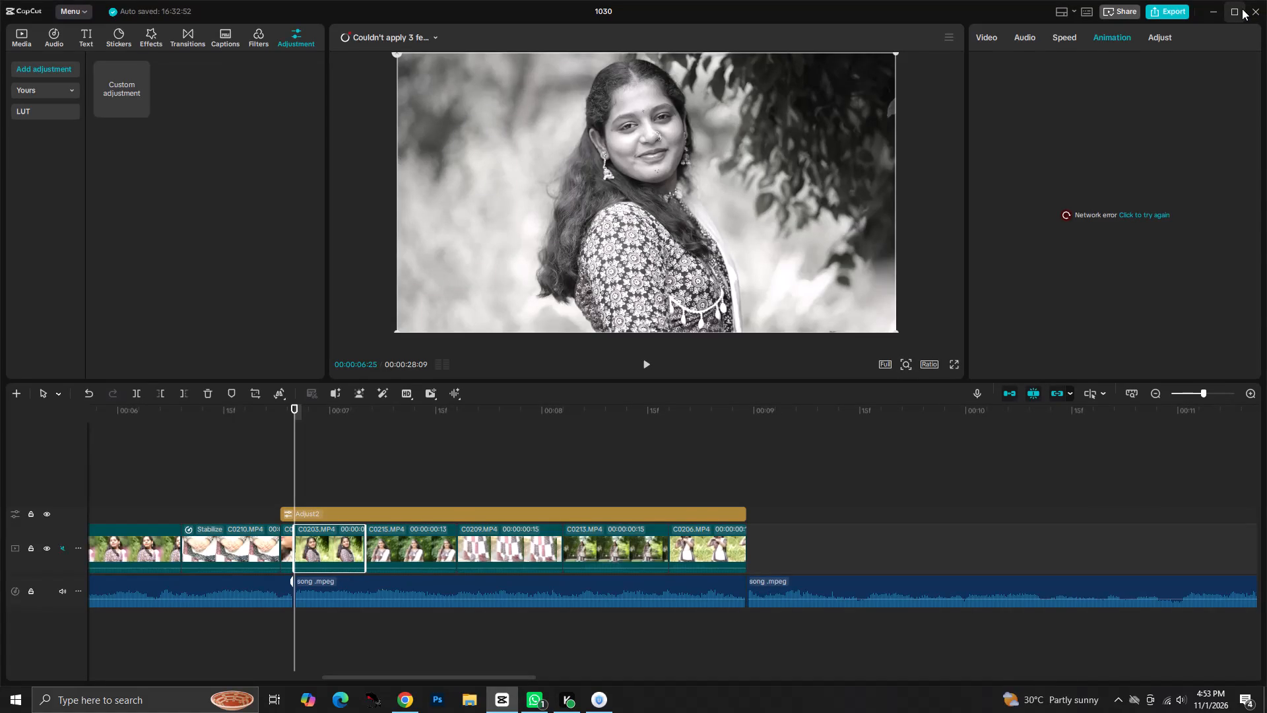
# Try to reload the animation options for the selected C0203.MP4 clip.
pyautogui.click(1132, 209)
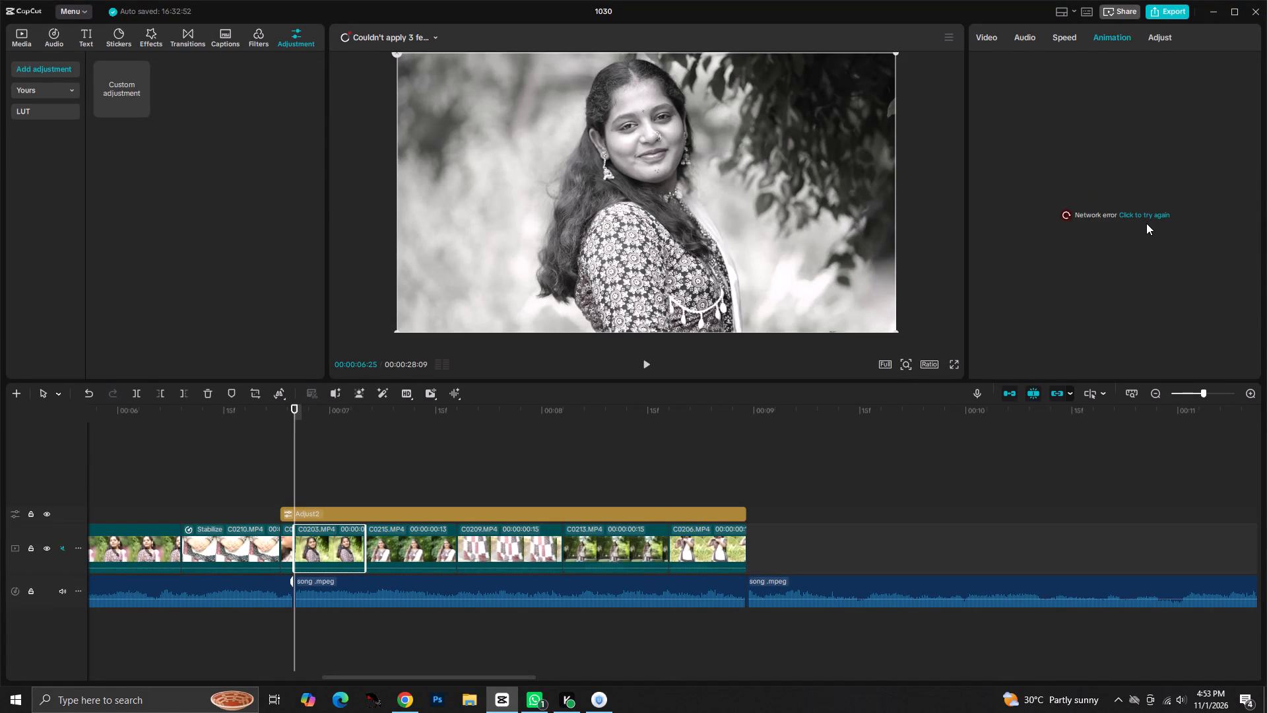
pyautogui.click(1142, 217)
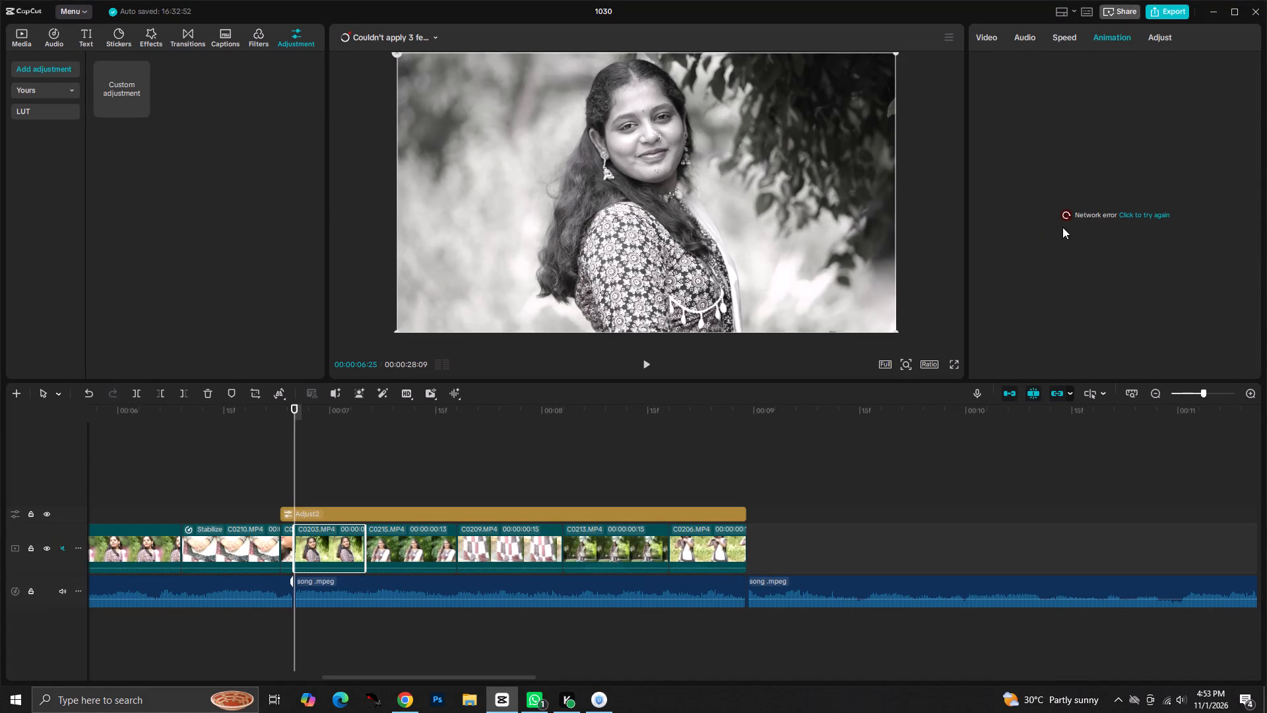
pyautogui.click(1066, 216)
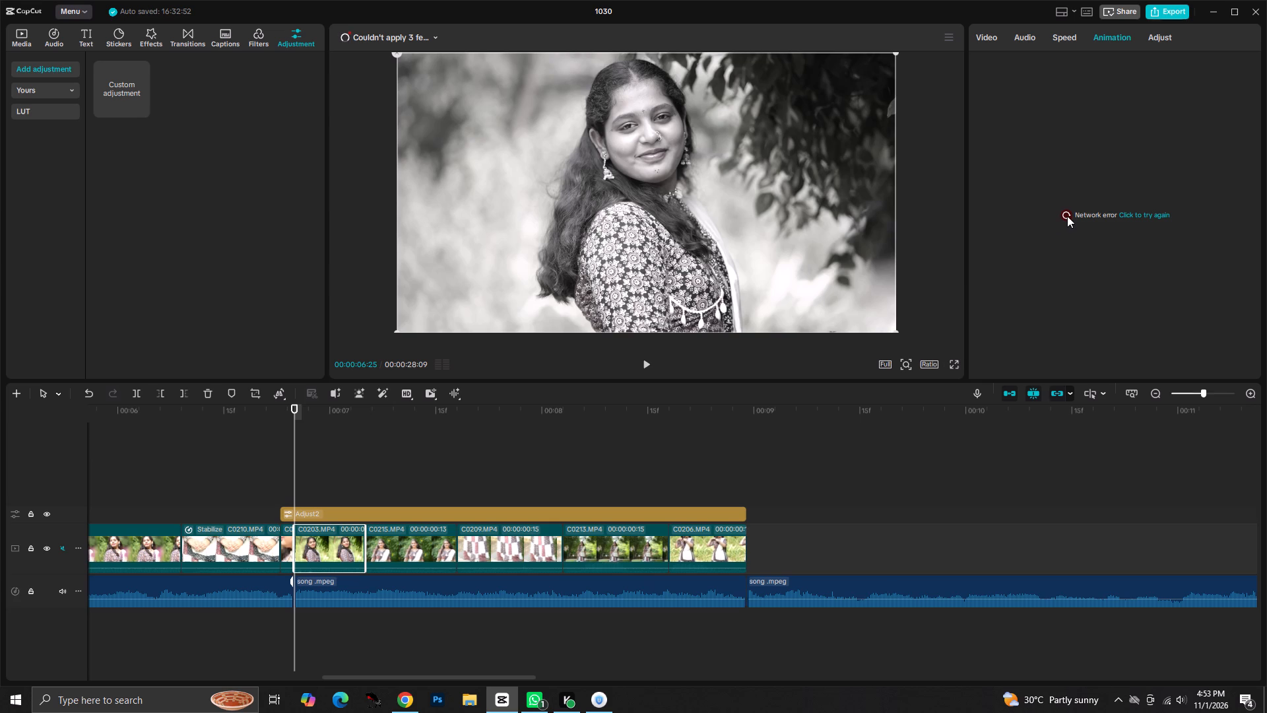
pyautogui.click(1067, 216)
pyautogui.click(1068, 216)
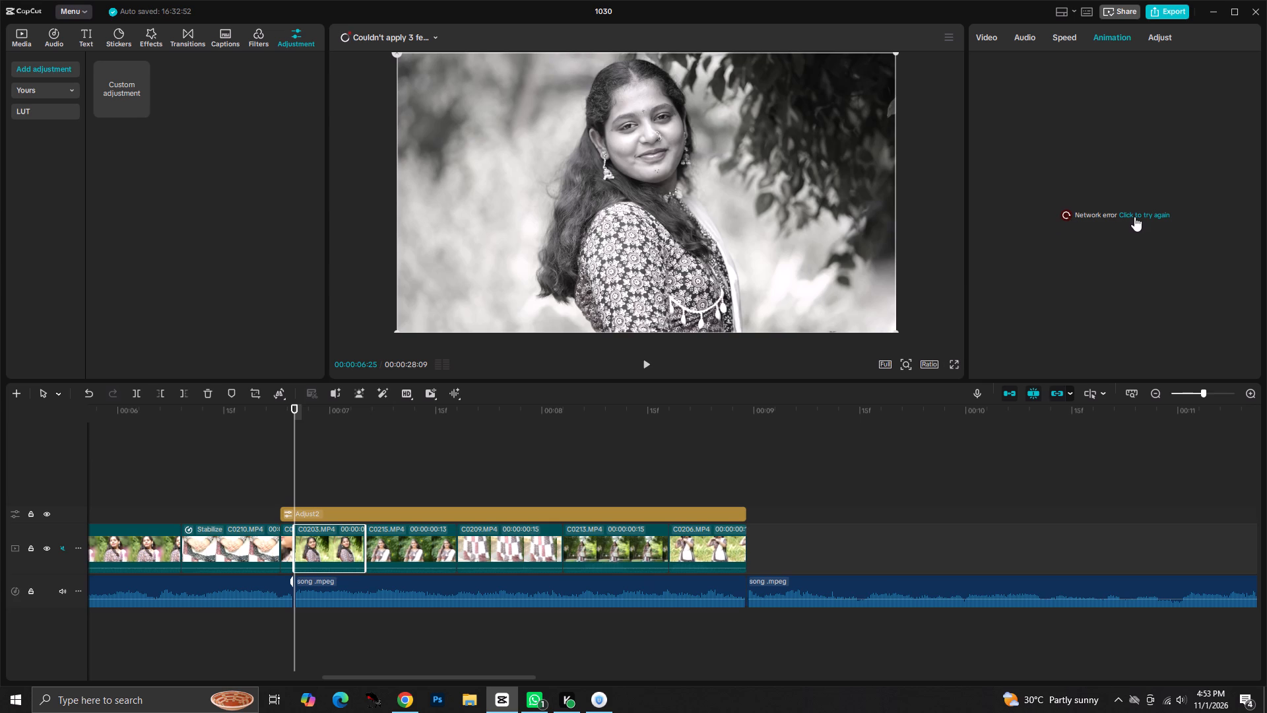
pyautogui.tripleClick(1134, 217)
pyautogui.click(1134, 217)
# Close the 1030 project's editing window.
pyautogui.click(1251, 13)
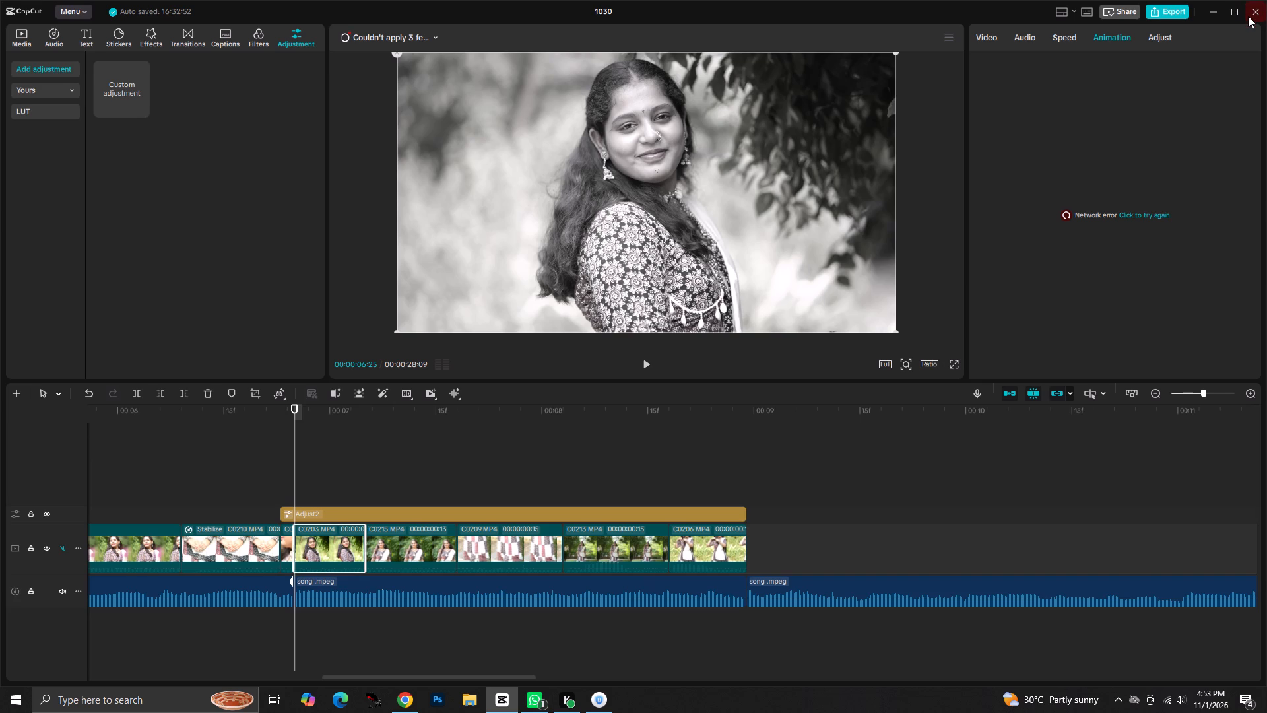
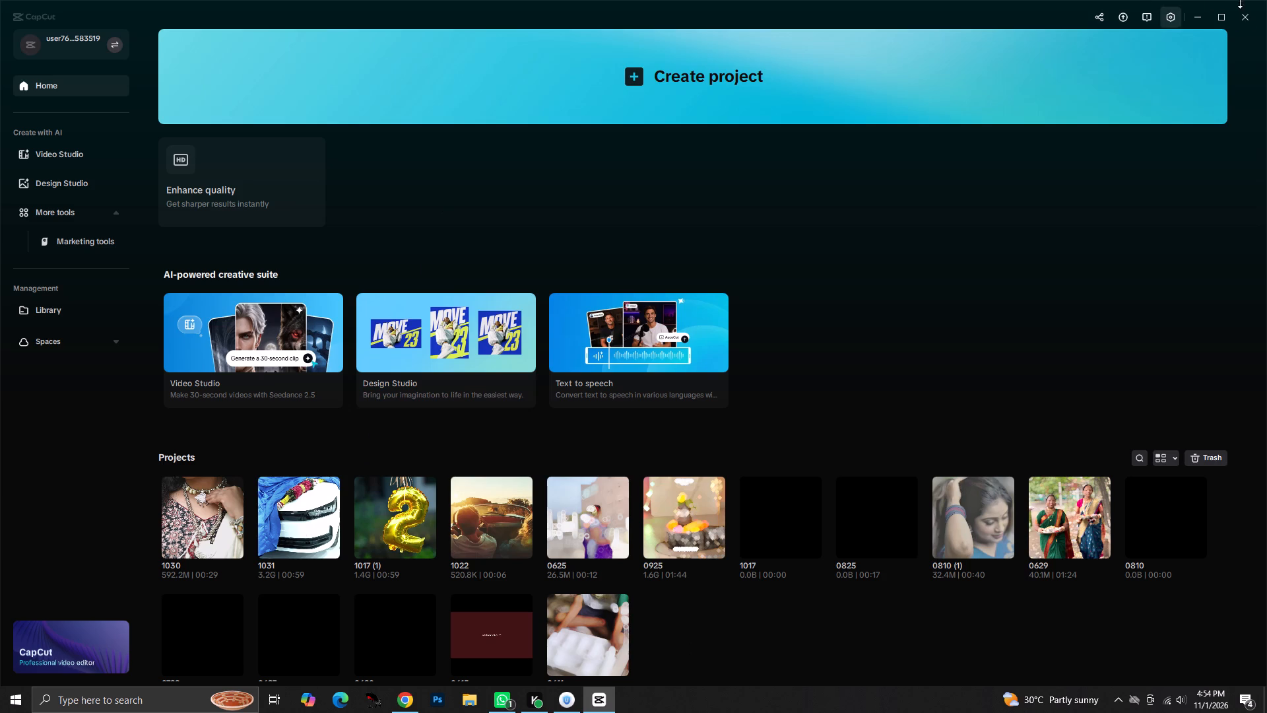
# Close the video editor's home window to exit the application.
pyautogui.click(1247, 17)
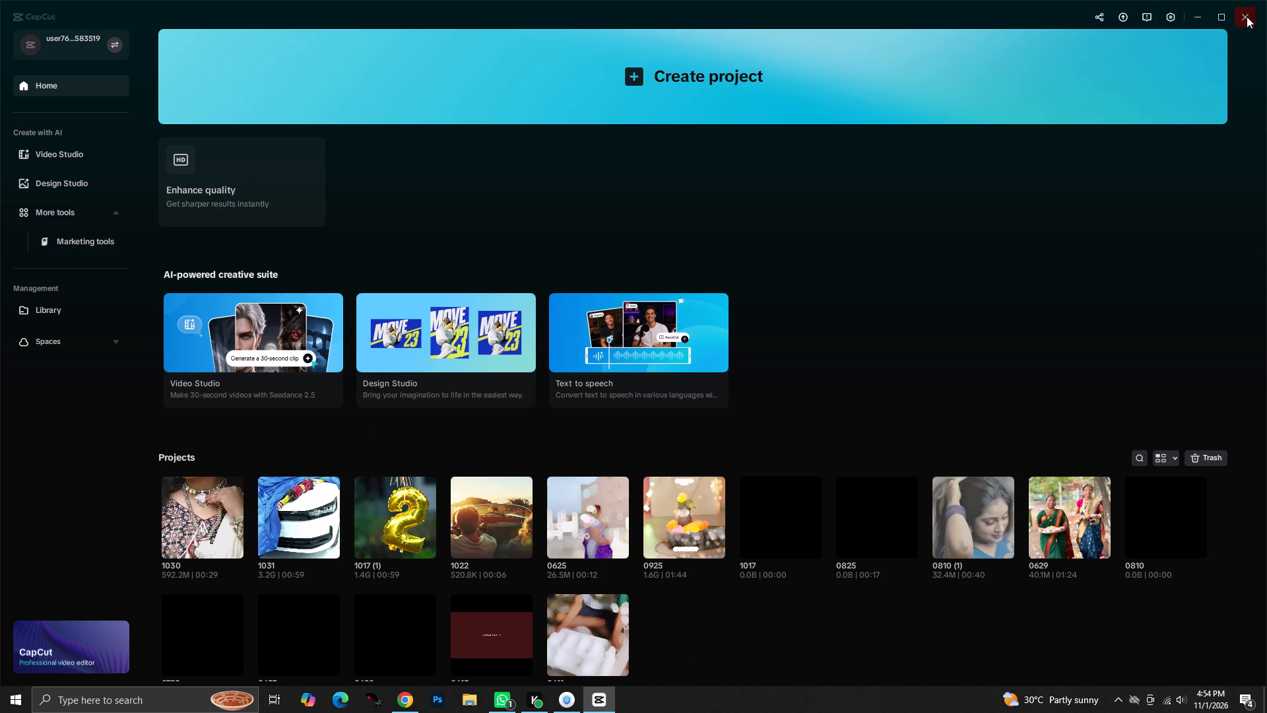
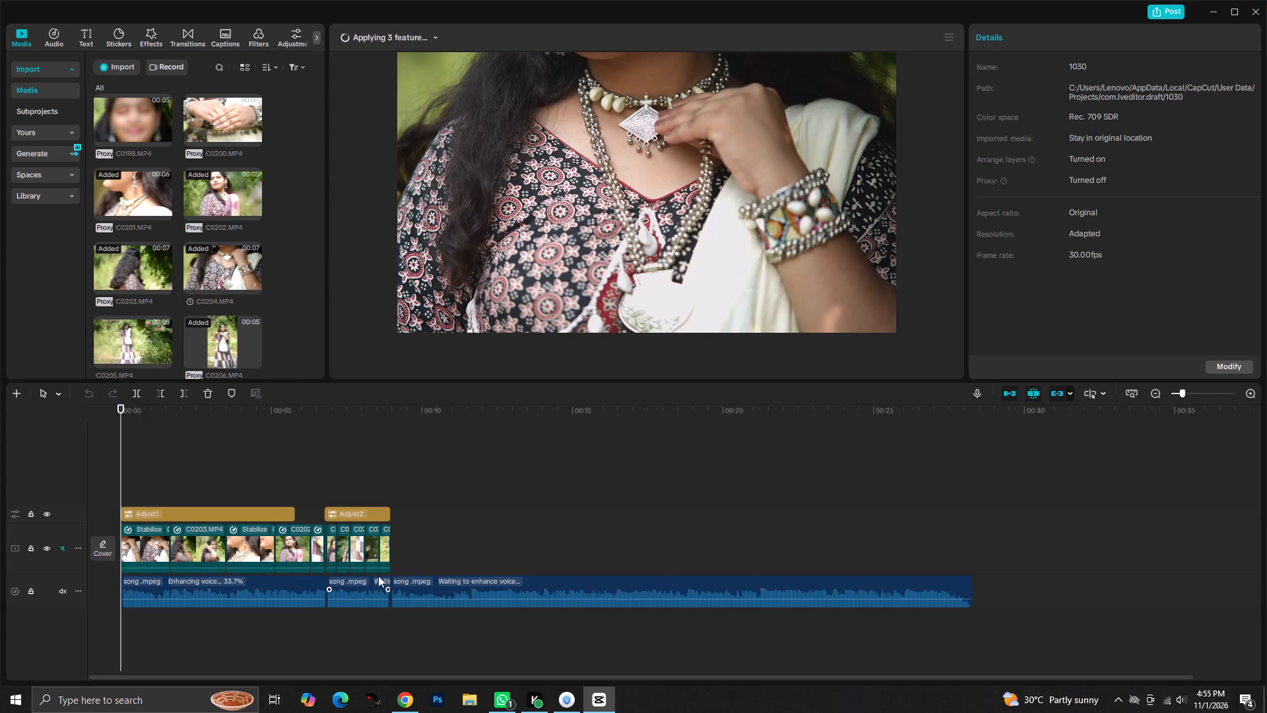
# Play the timeline from the start to review the edited clips through the end of the video track.
pyautogui.hotkey('ctrl', '=')
pyautogui.hotkey('ctrl', '=')
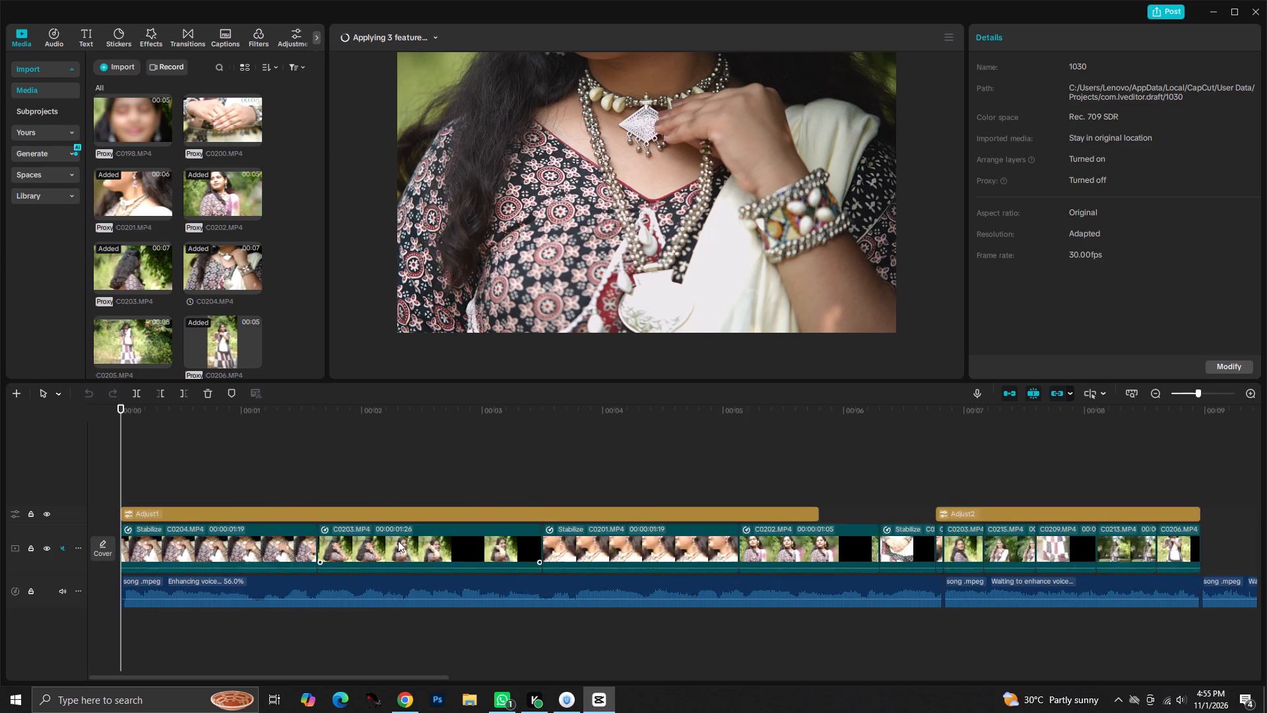
pyautogui.hotkey('ctrl', '=')
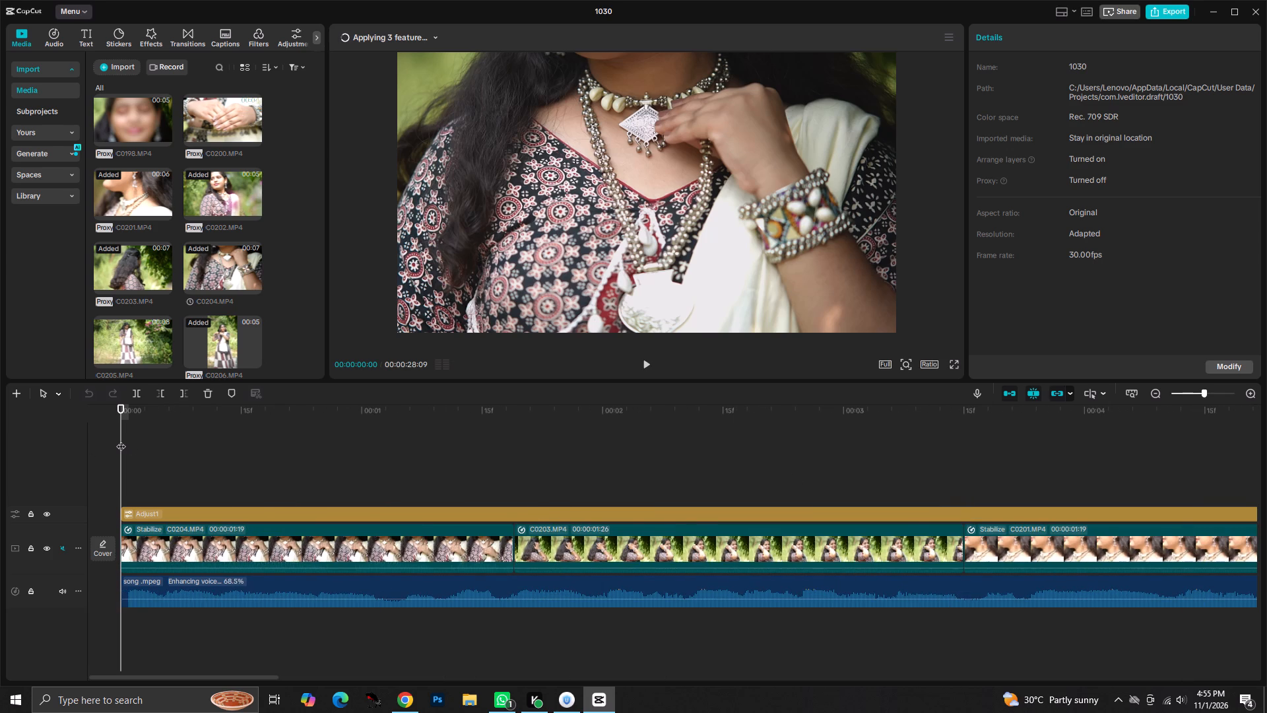
pyautogui.hotkey('ctrl', '-')
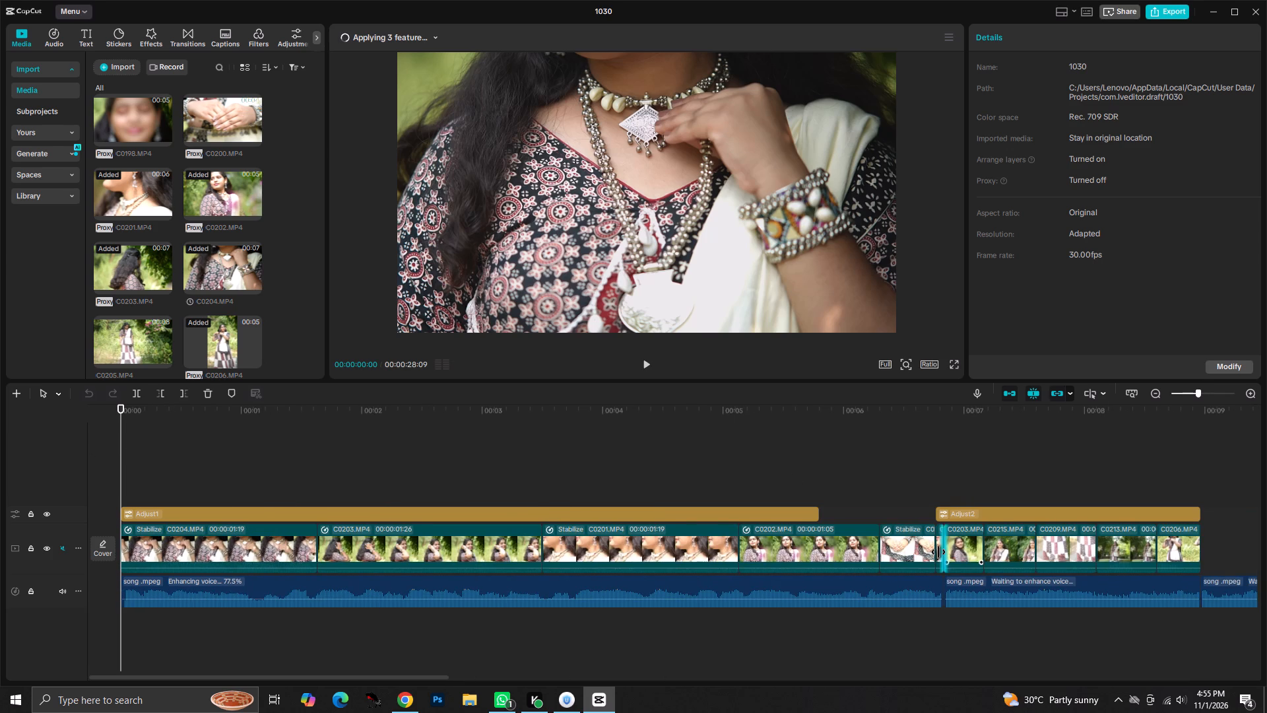
pyautogui.click(959, 557)
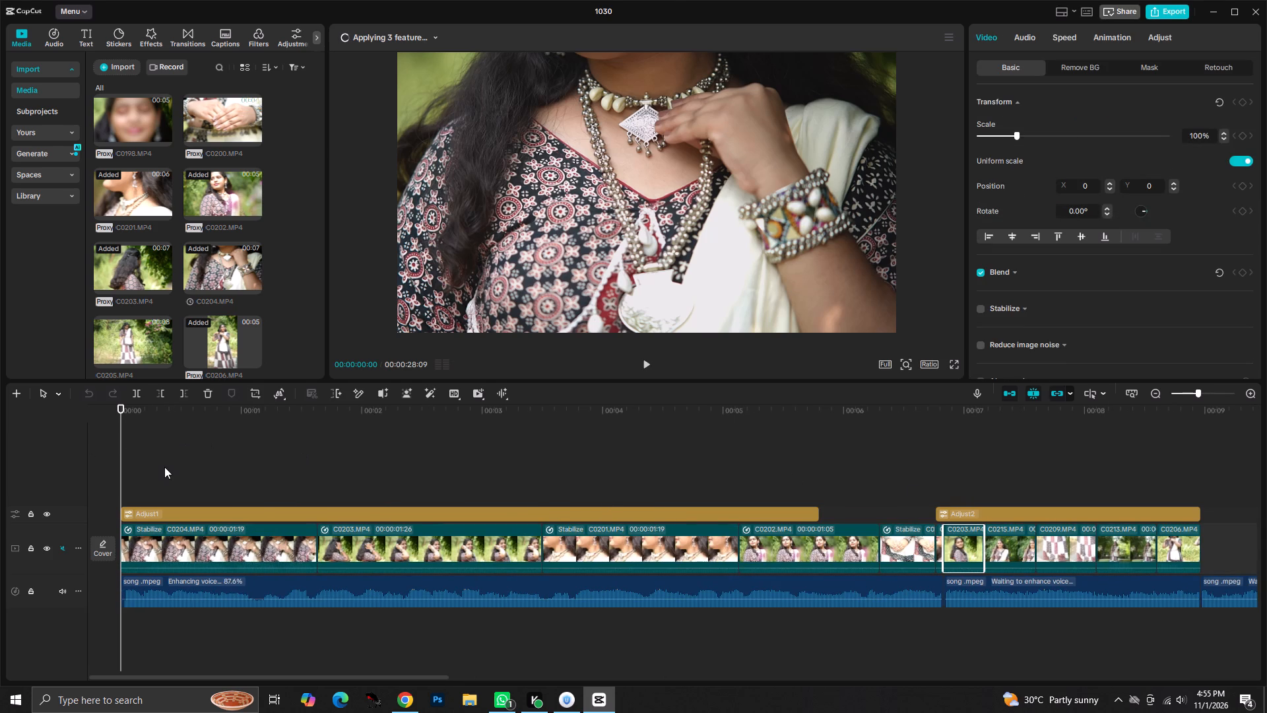
pyautogui.press('space')
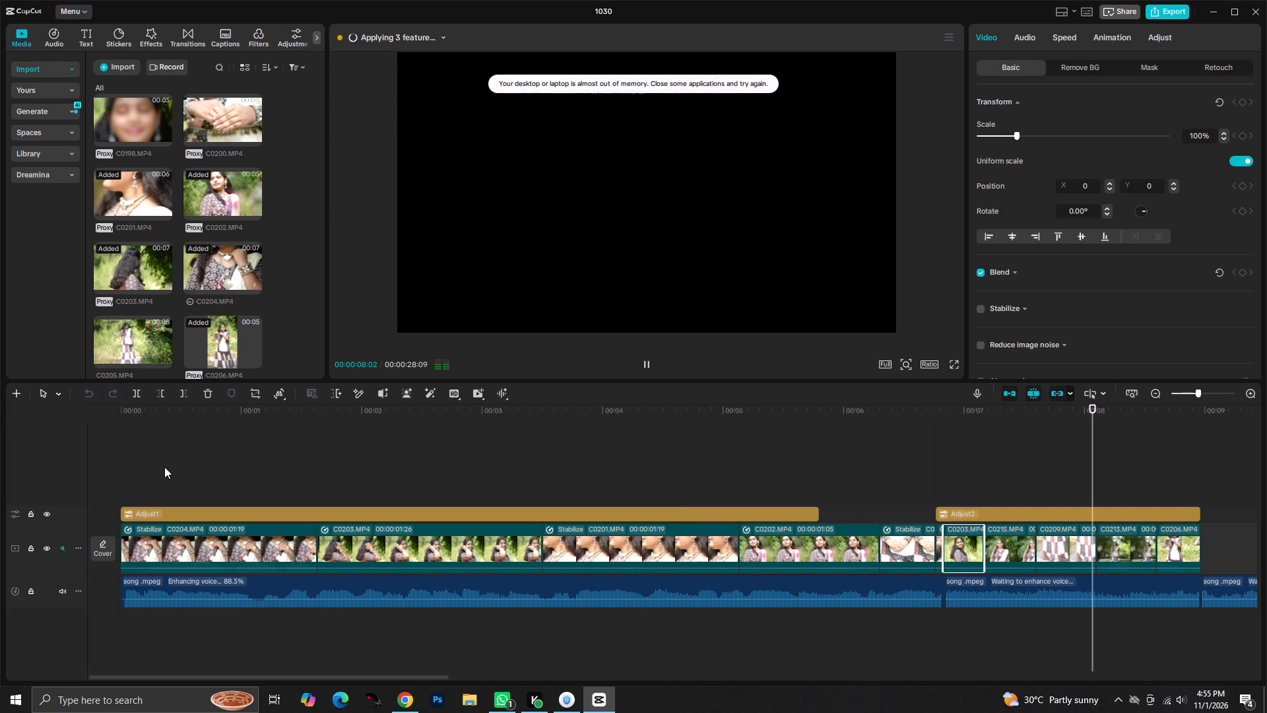
pyautogui.press('space')
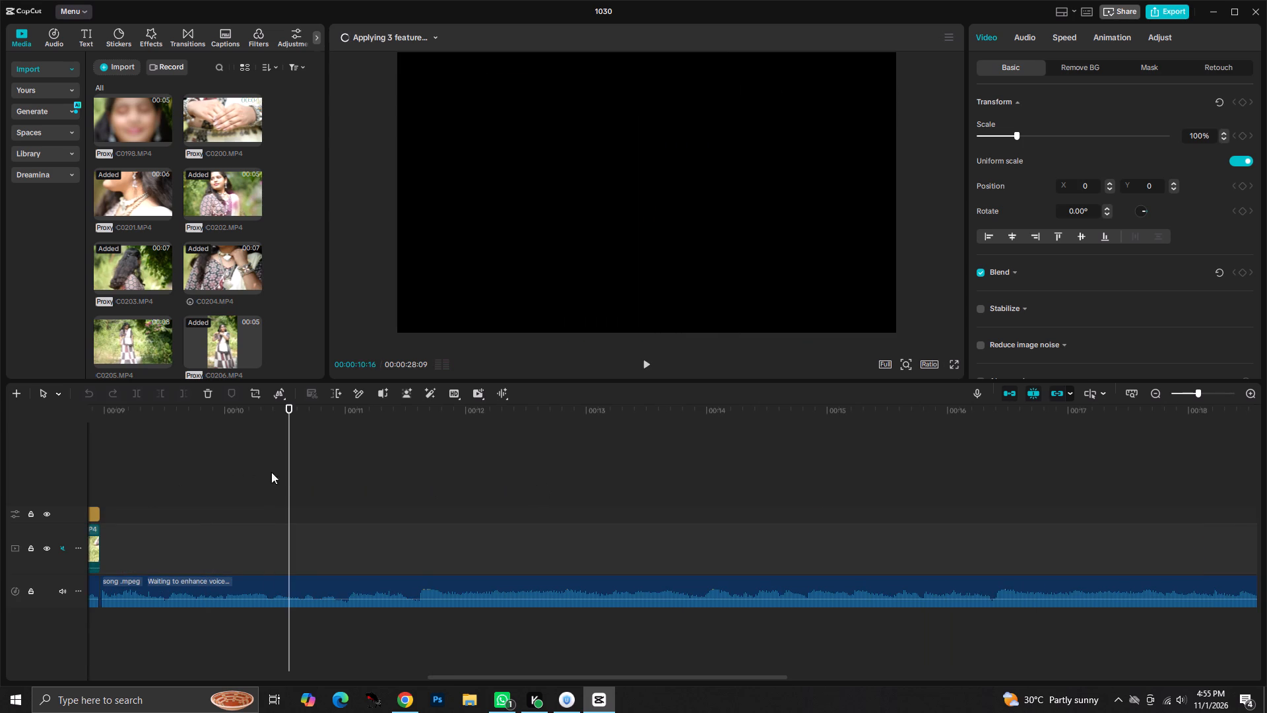
# Move the playhead to the start of the short C0203 clip under Adjust2 and open that clip's animation options.
pyautogui.moveTo(284, 465); pyautogui.dragTo(56, 459)
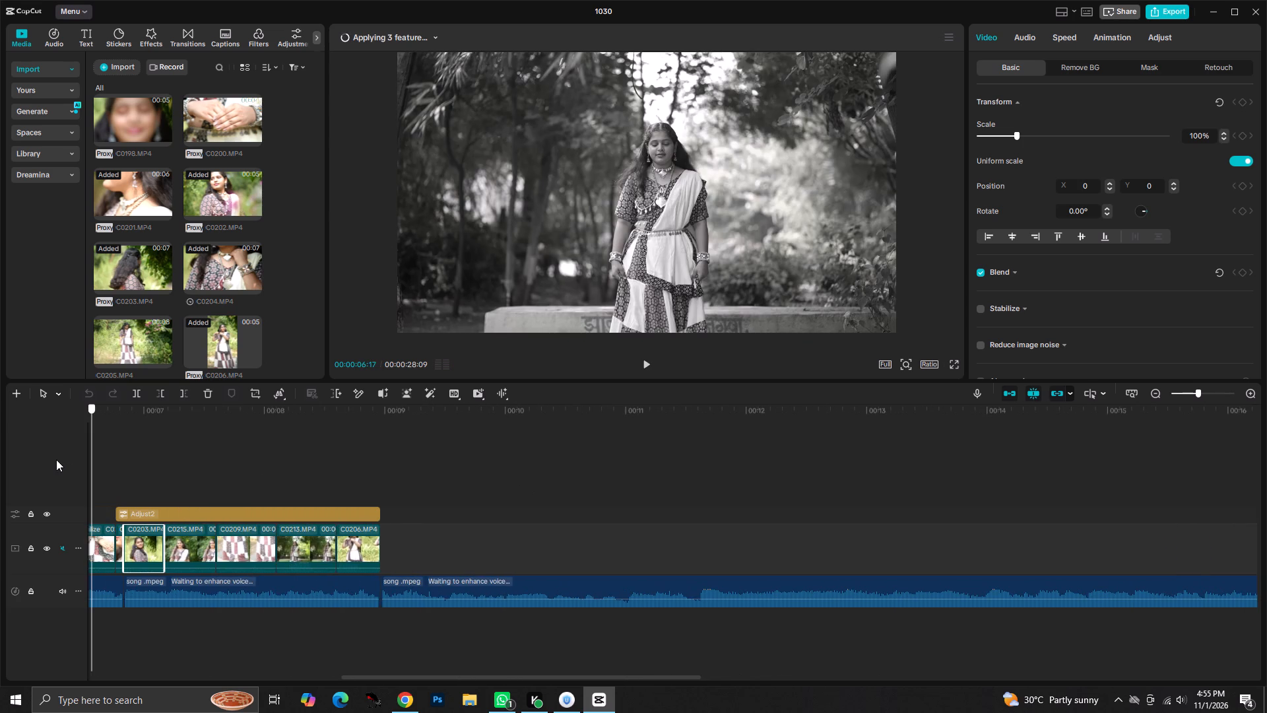
pyautogui.moveTo(56, 459); pyautogui.dragTo(1266, 601)
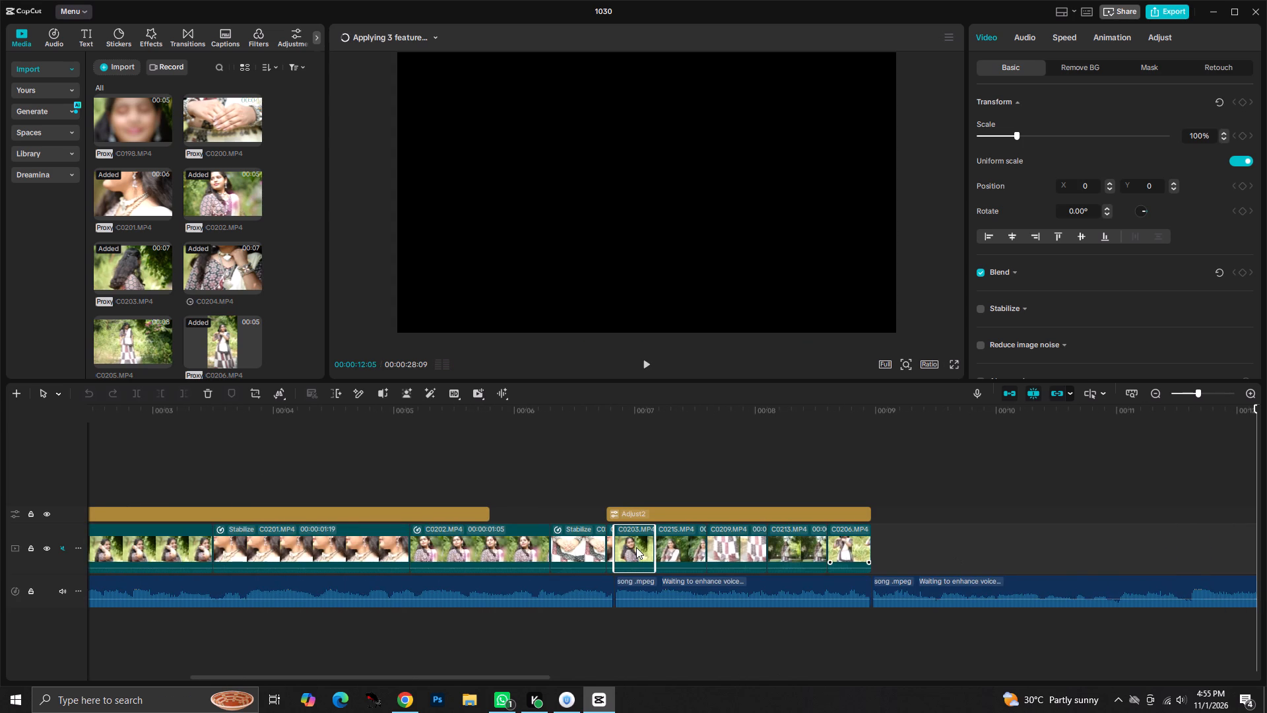
pyautogui.click(632, 546)
pyautogui.moveTo(1252, 549); pyautogui.dragTo(928, 524)
pyautogui.moveTo(1242, 497); pyautogui.dragTo(1218, 498)
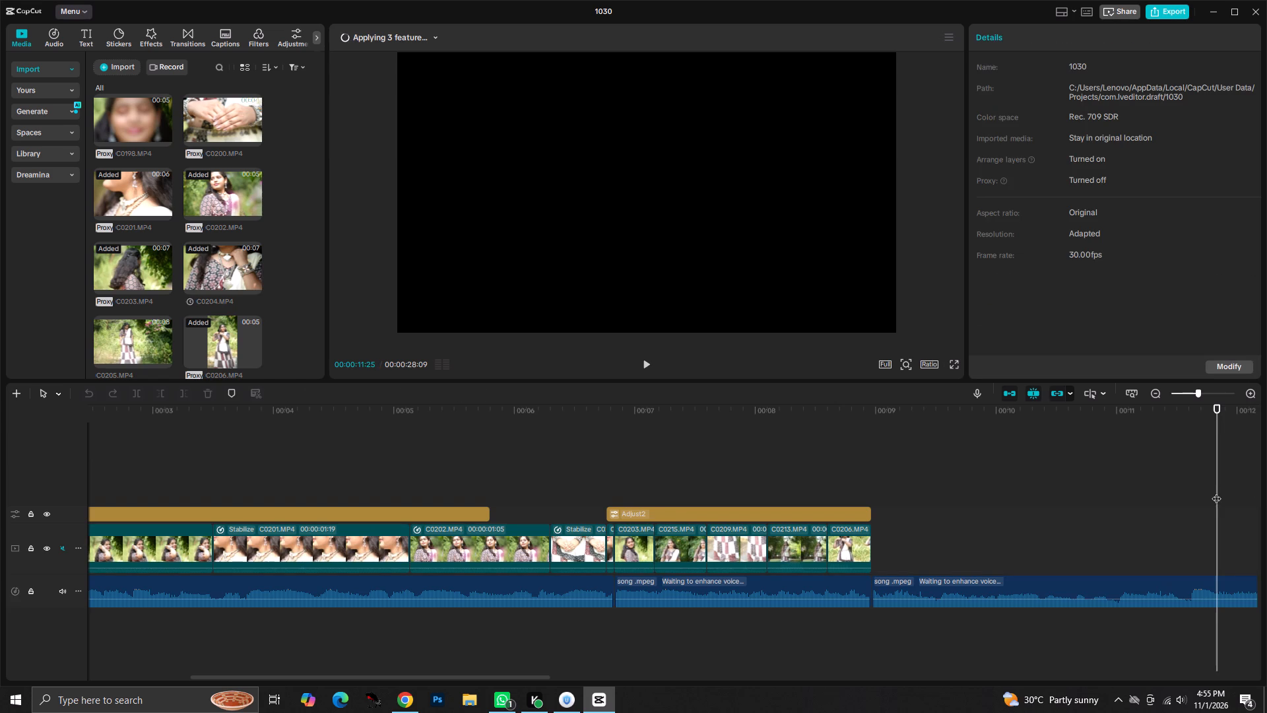
pyautogui.moveTo(1211, 493); pyautogui.dragTo(784, 488)
pyautogui.moveTo(1218, 486); pyautogui.dragTo(682, 474)
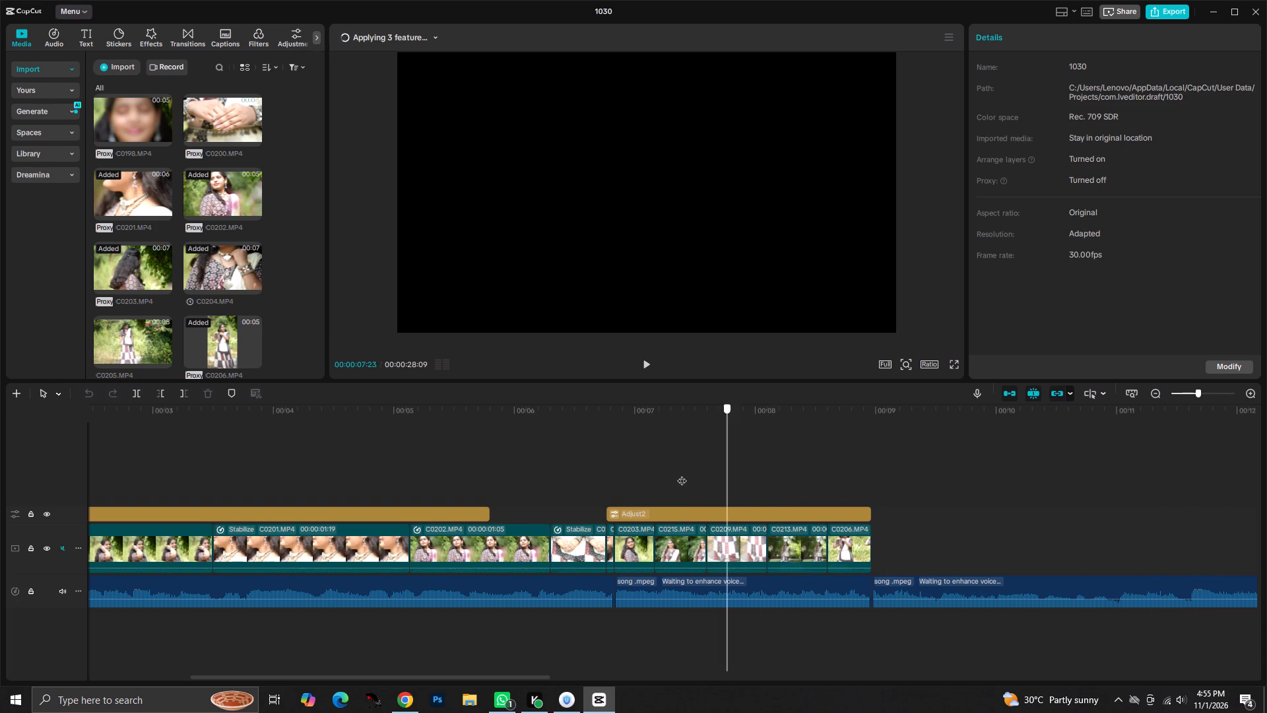
pyautogui.moveTo(682, 474); pyautogui.dragTo(620, 465)
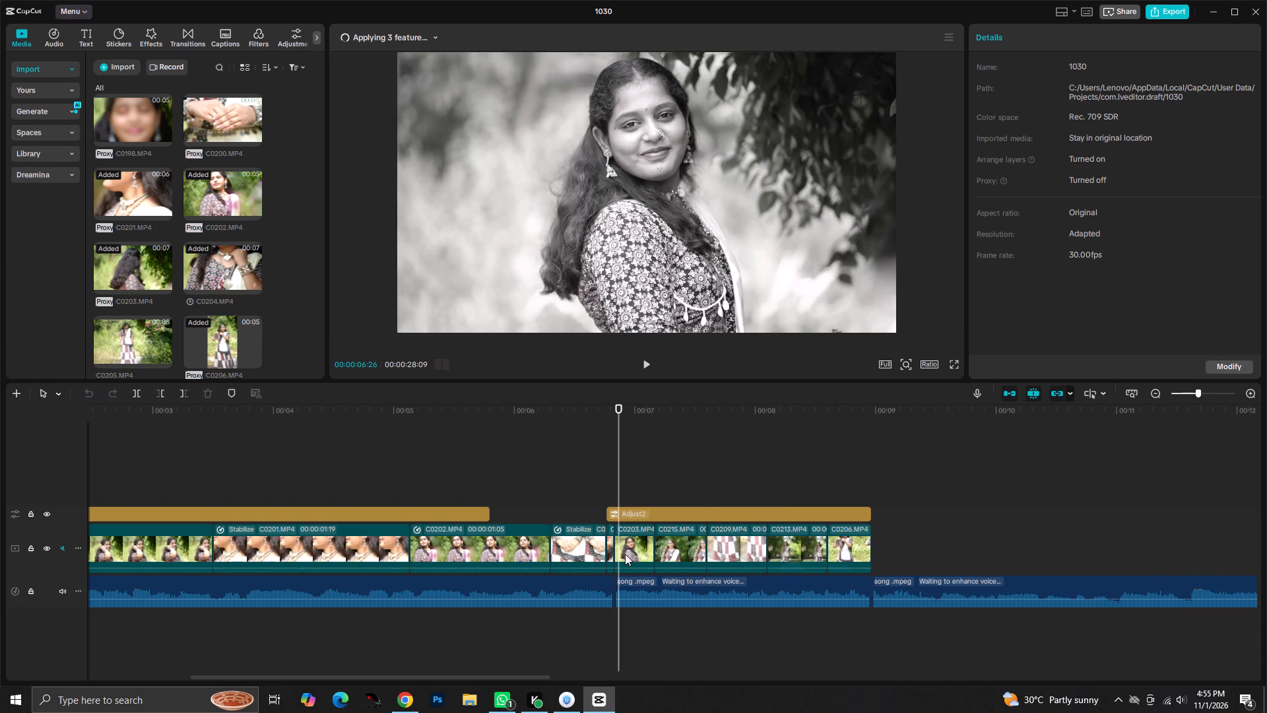
pyautogui.click(624, 556)
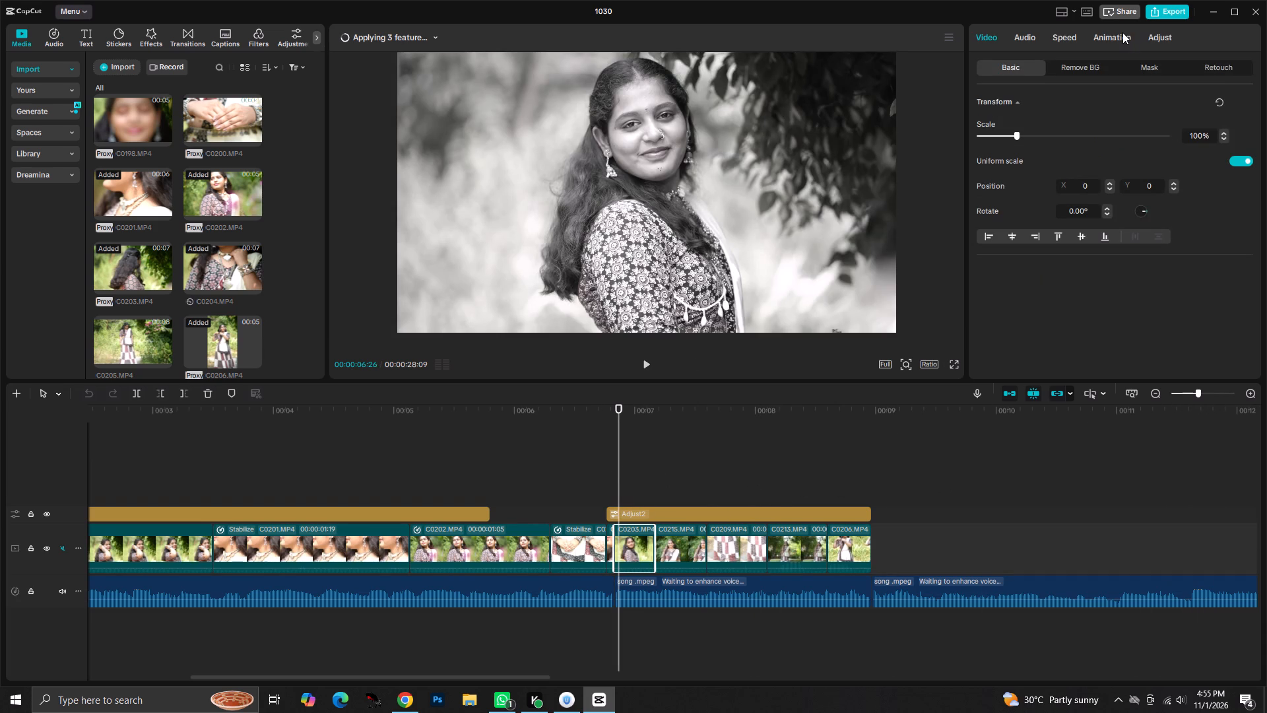
pyautogui.click(1122, 32)
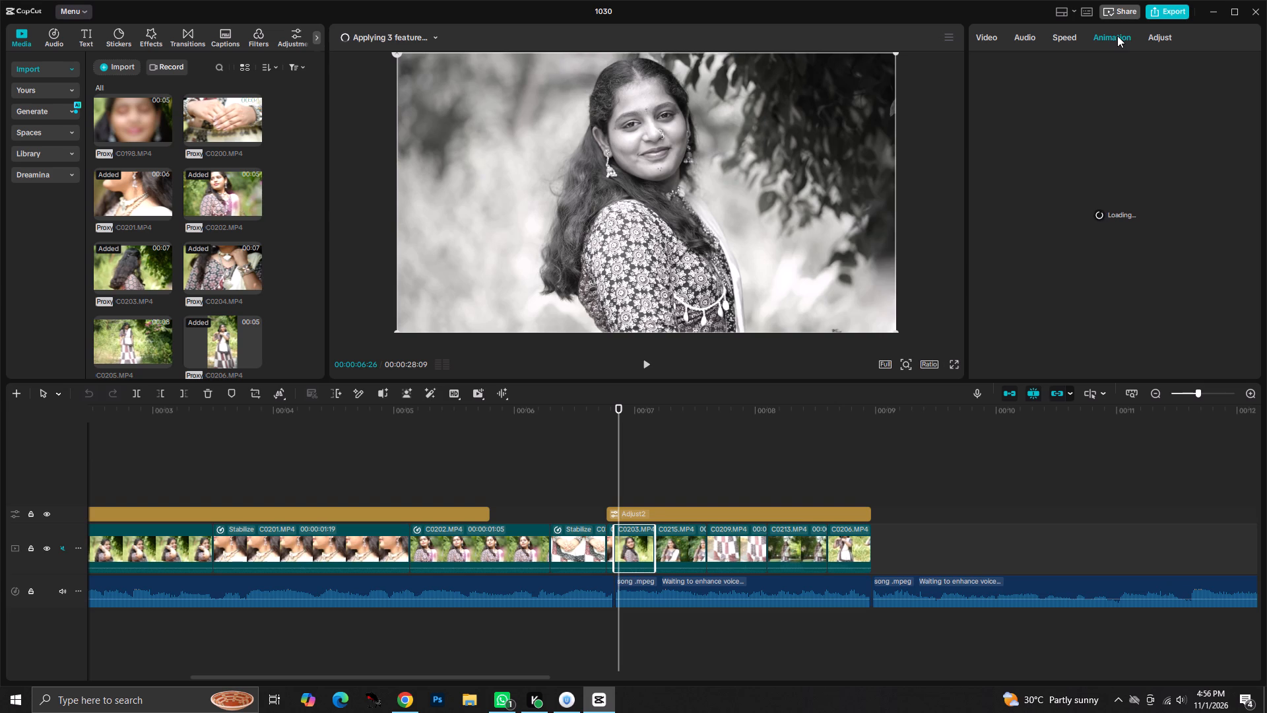
# Play the black-and-white section from the short C0203 clip past the final C0206 clip.
pyautogui.press('space')
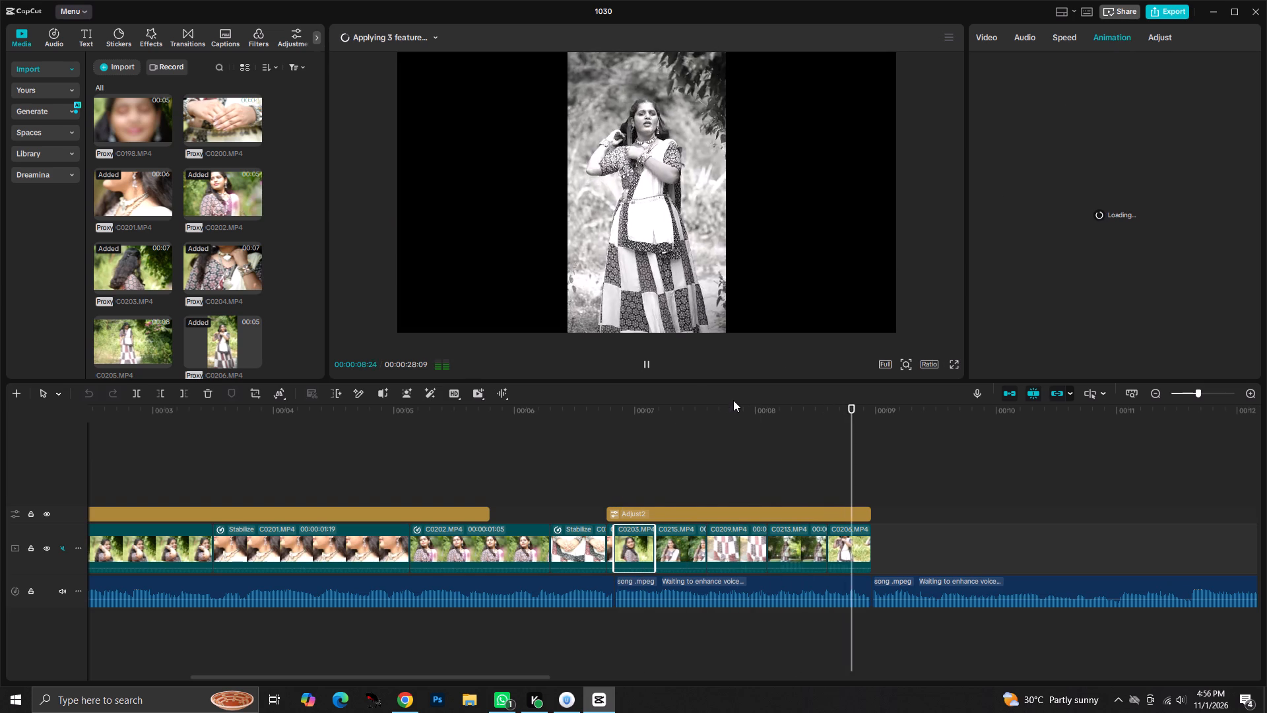
pyautogui.press('space')
# Return the playhead to the short C0203 clip under Adjust2 and enable Stabilize for that clip.
pyautogui.moveTo(952, 457); pyautogui.dragTo(577, 473)
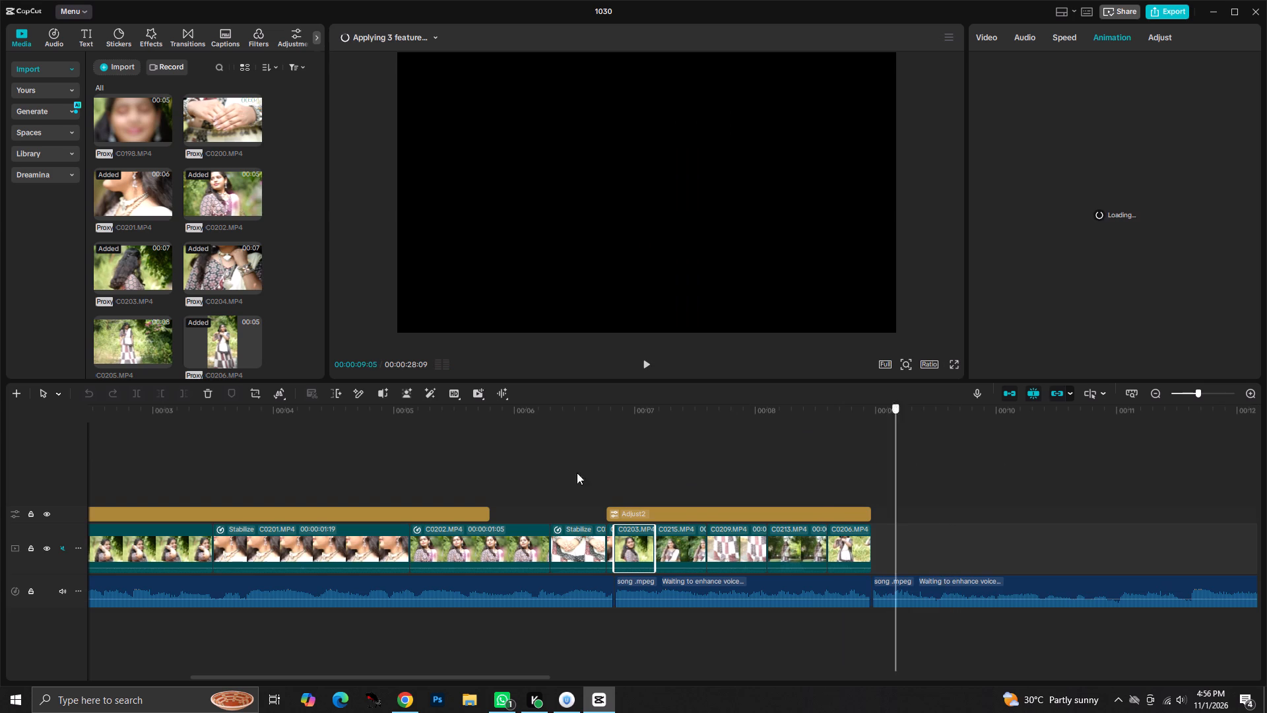
pyautogui.moveTo(577, 473); pyautogui.dragTo(643, 487)
pyautogui.click(638, 558)
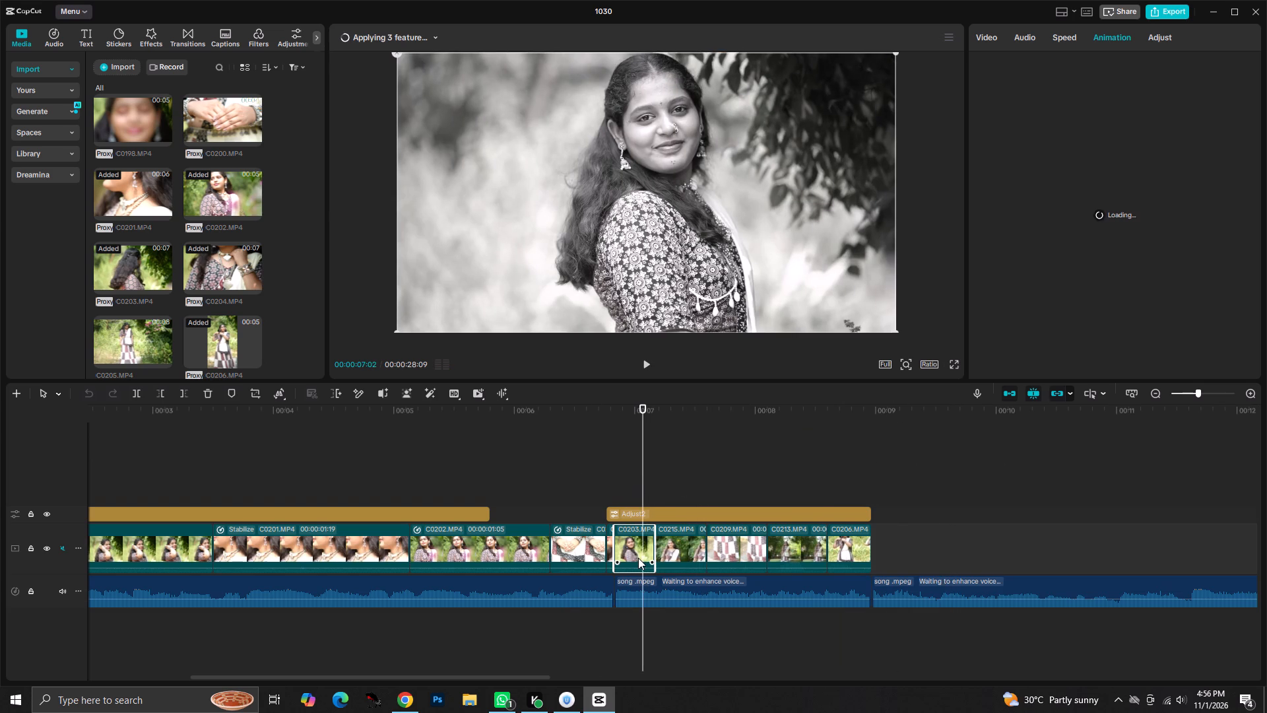
pyautogui.click(678, 551)
pyautogui.click(623, 553)
pyautogui.click(957, 29)
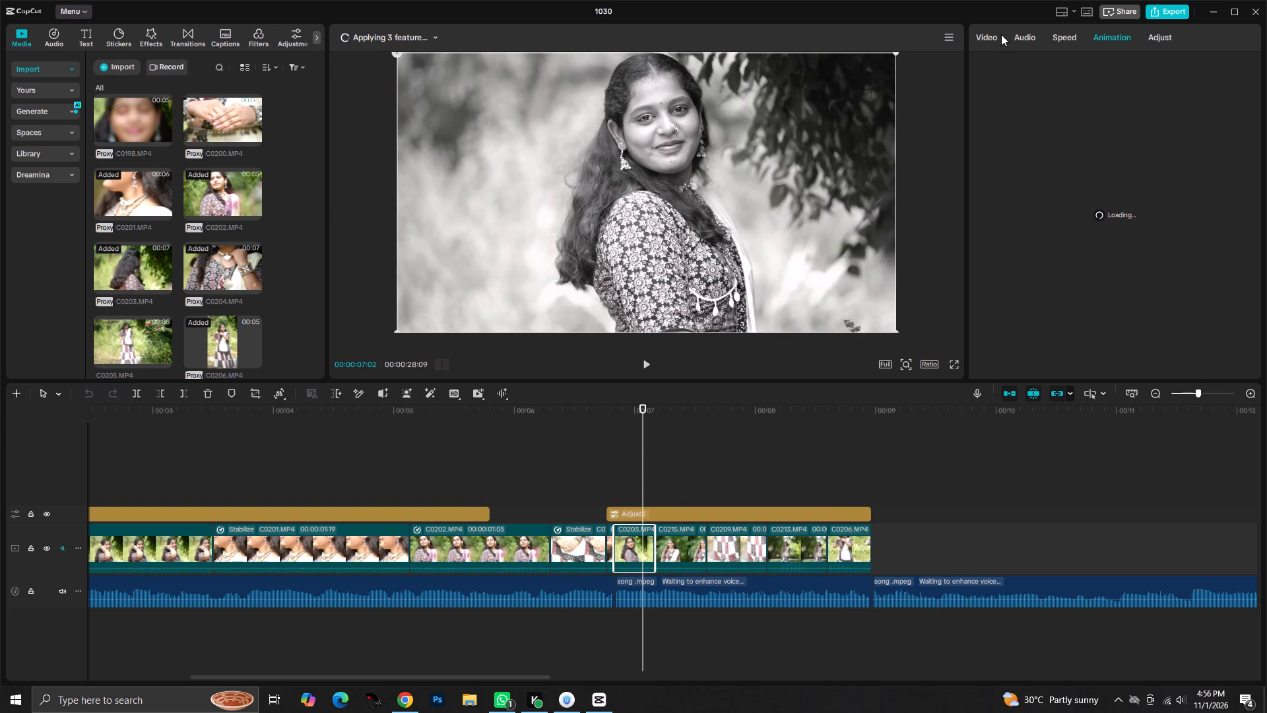
pyautogui.click(989, 37)
pyautogui.click(1000, 121)
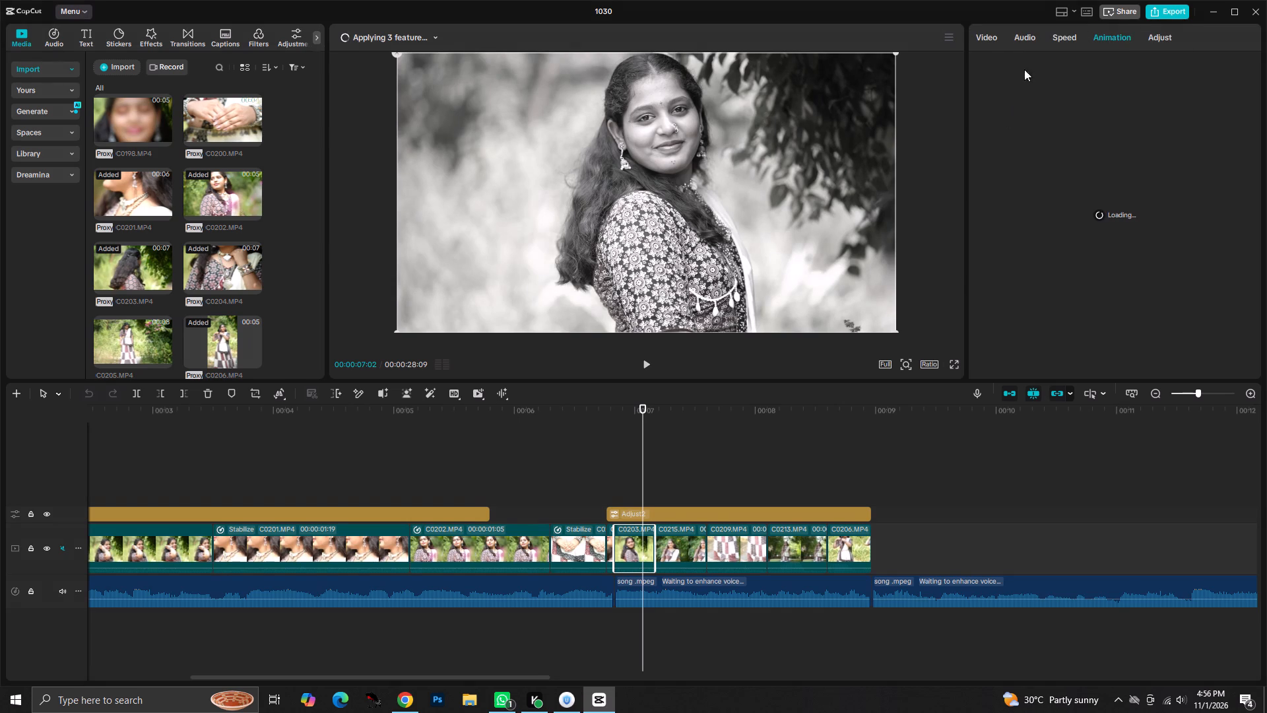
pyautogui.click(985, 41)
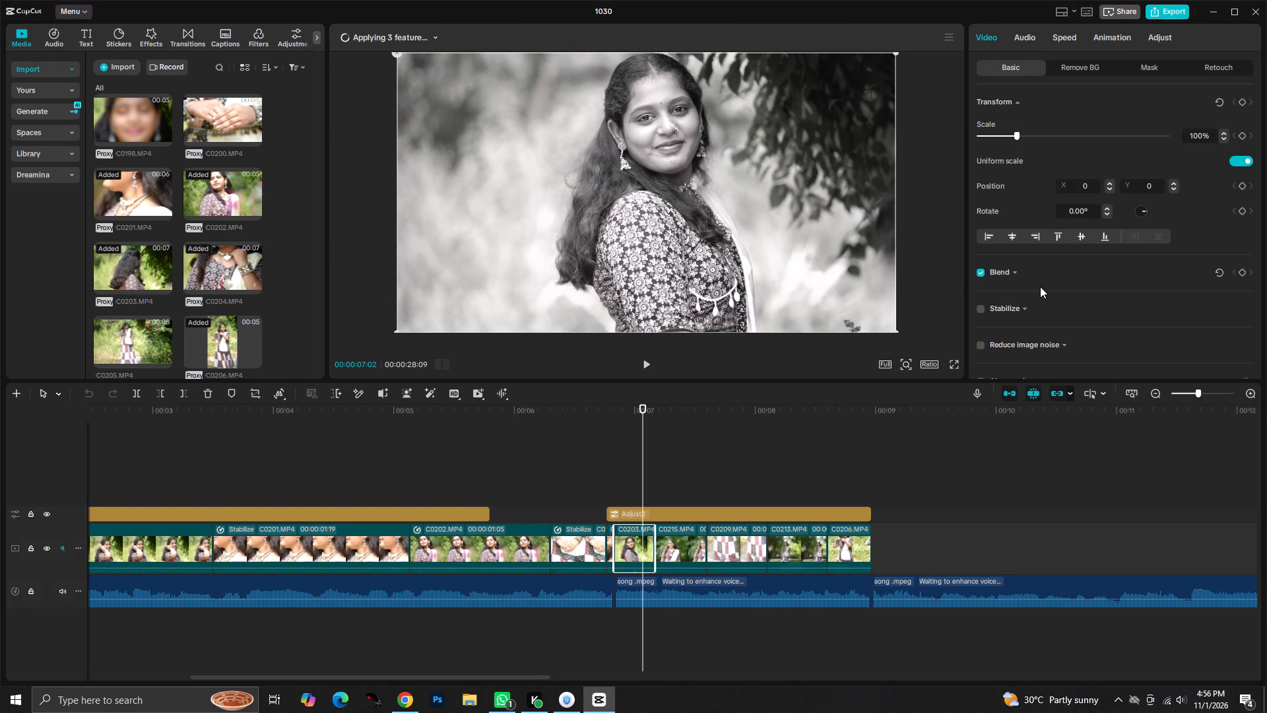
pyautogui.click(981, 310)
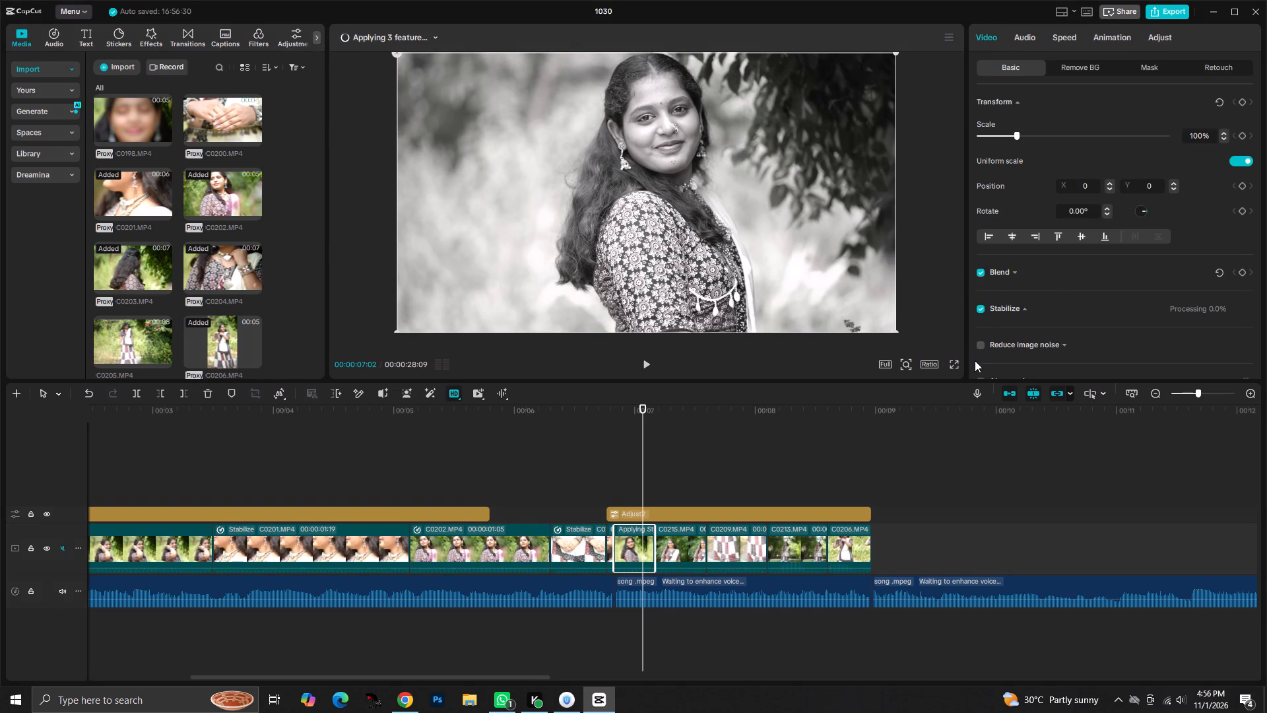
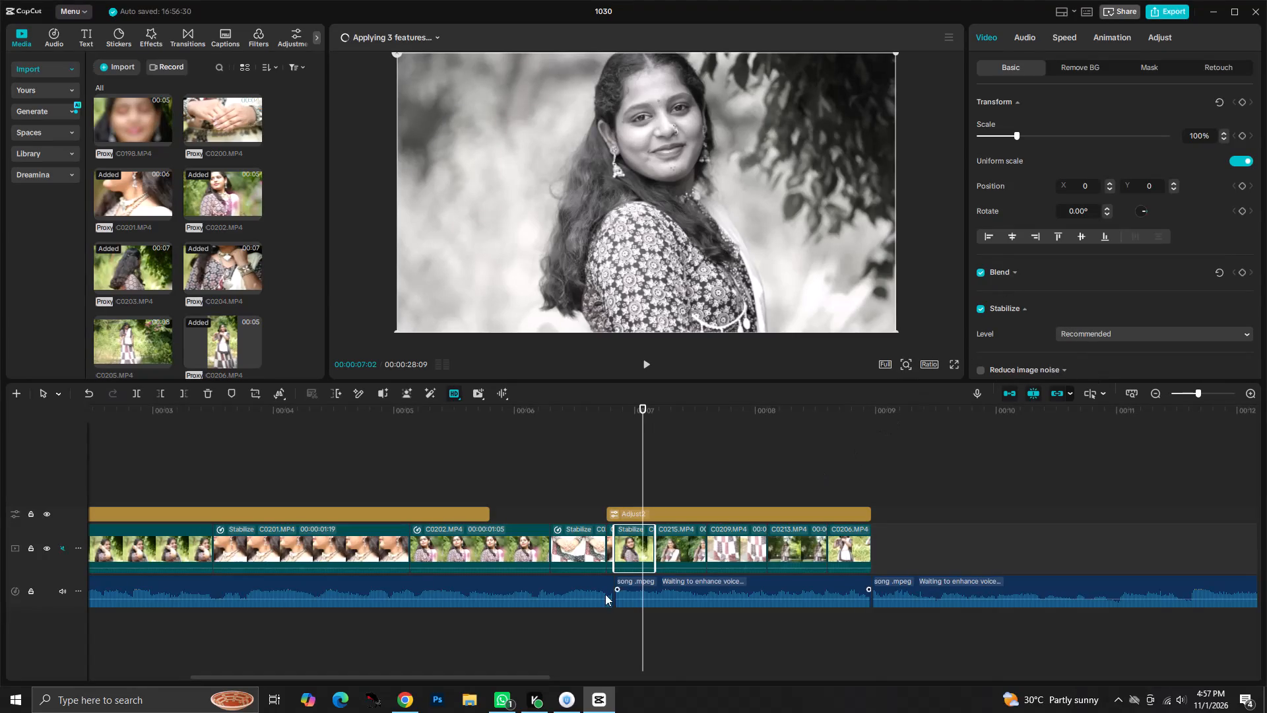
# Enable Stabilize for the C0215 clip that directly follows the short C0203 clip under Adjust2.
pyautogui.click(676, 550)
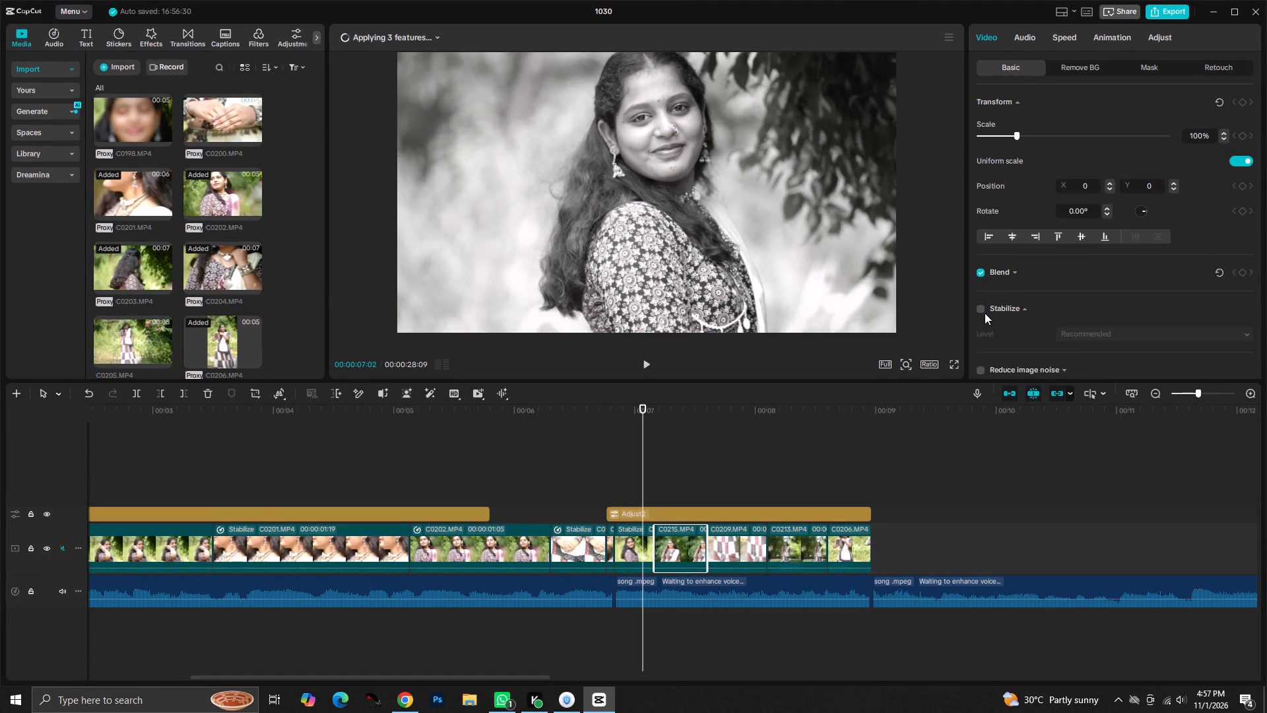
pyautogui.click(982, 309)
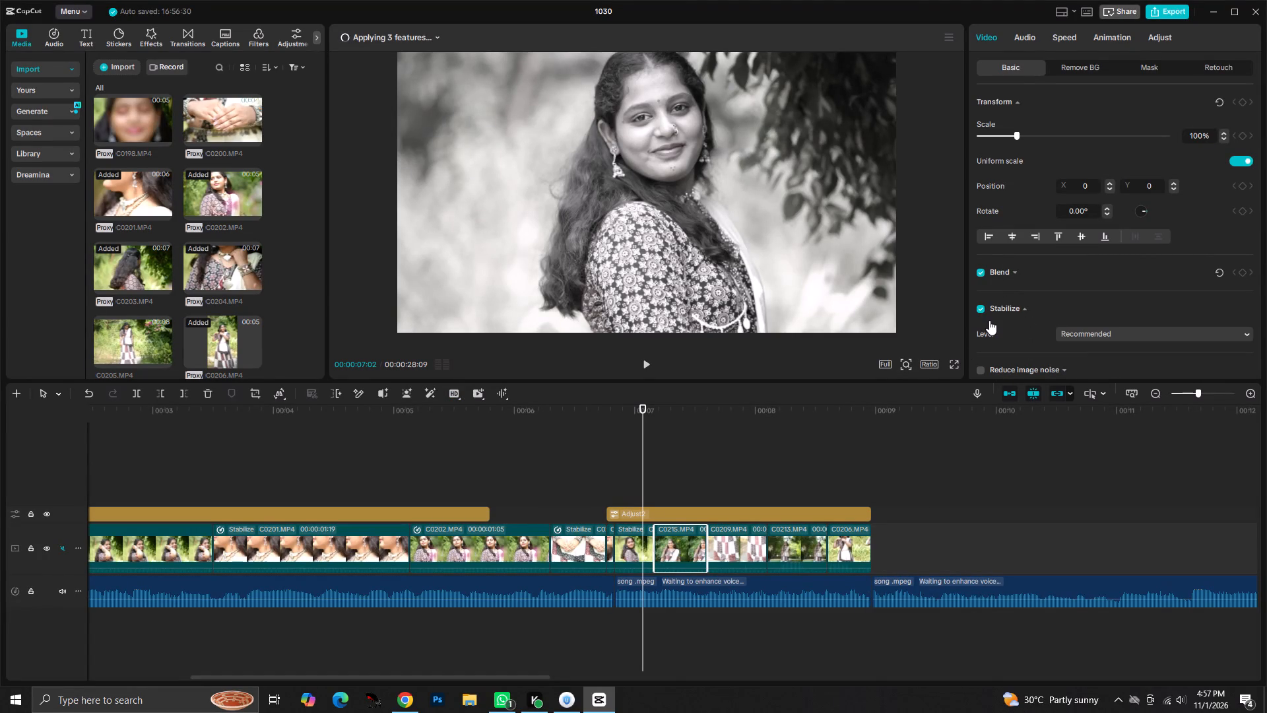
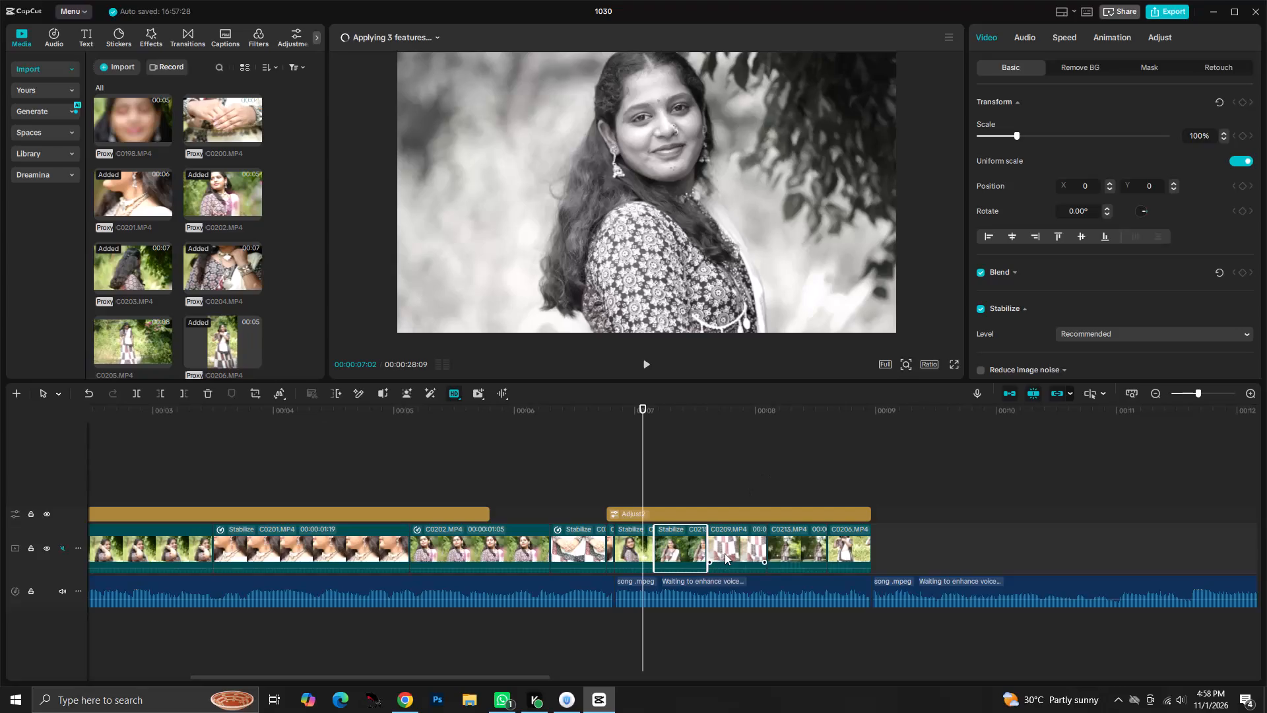
# Enable Stabilize at the Recommended level for the last three clips under Adjust2: C0209, C0213 and C0206.
pyautogui.click(725, 553)
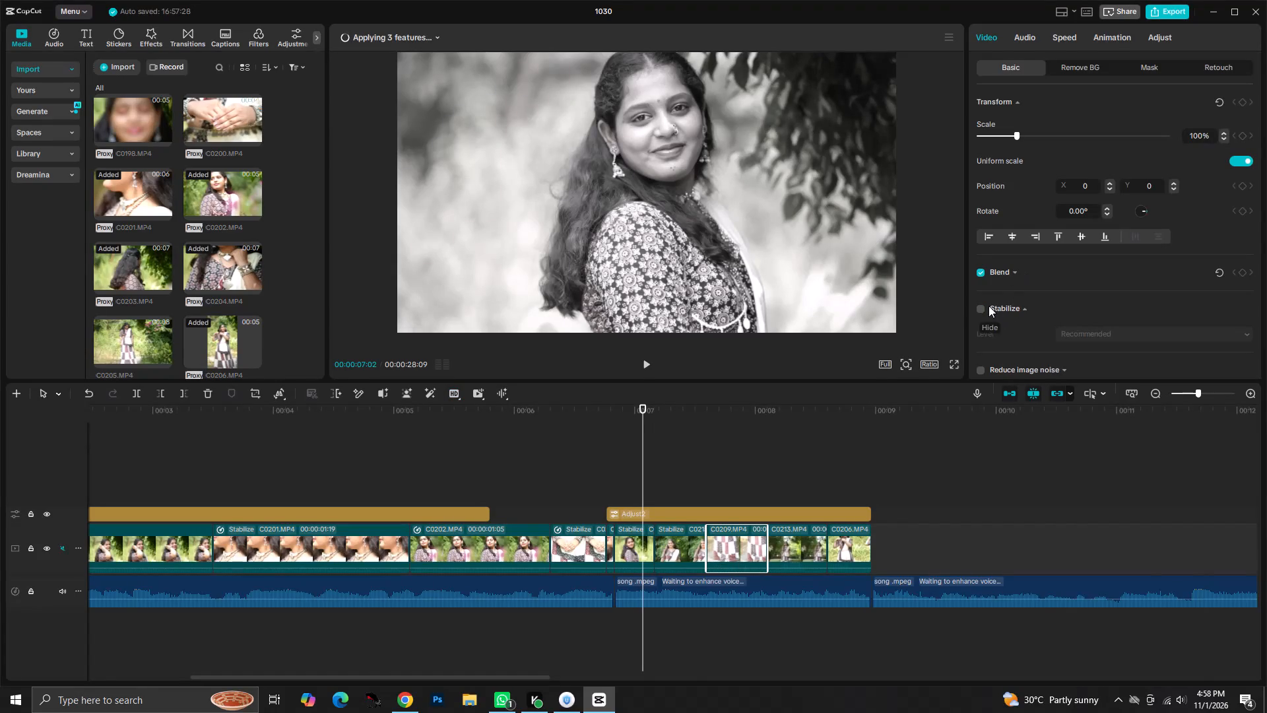
pyautogui.click(980, 307)
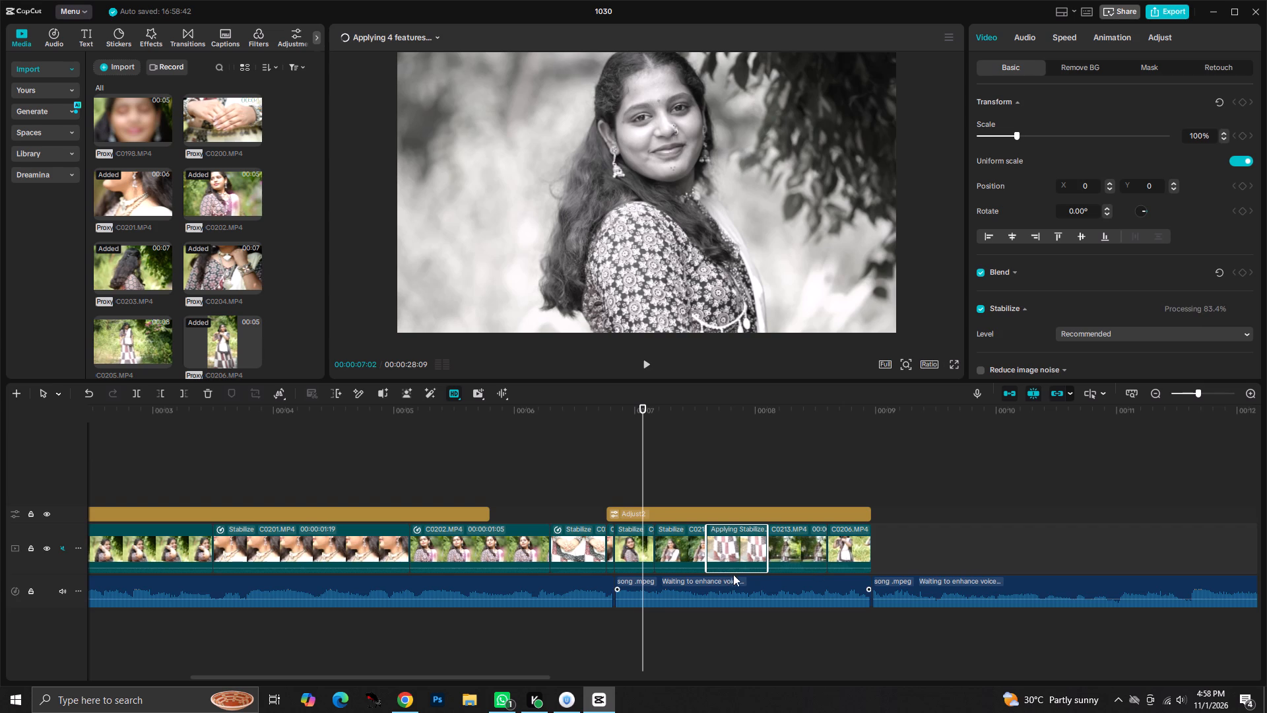
pyautogui.click(791, 547)
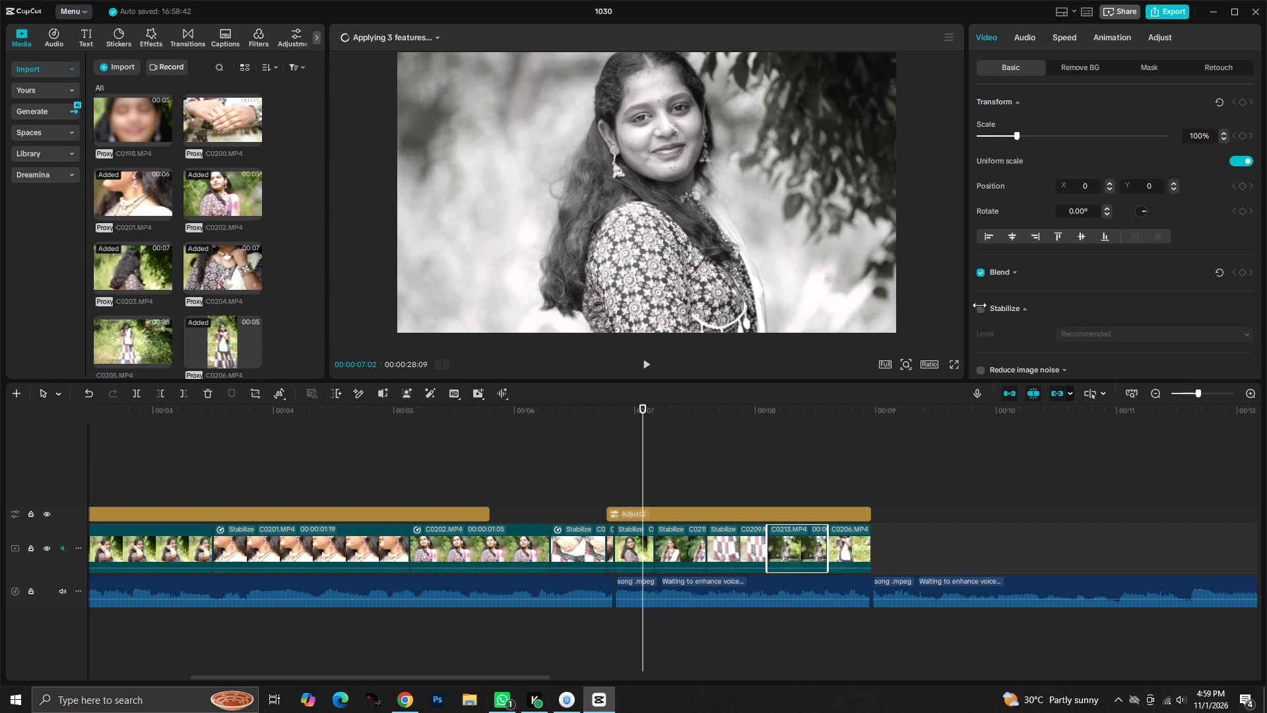
pyautogui.click(979, 309)
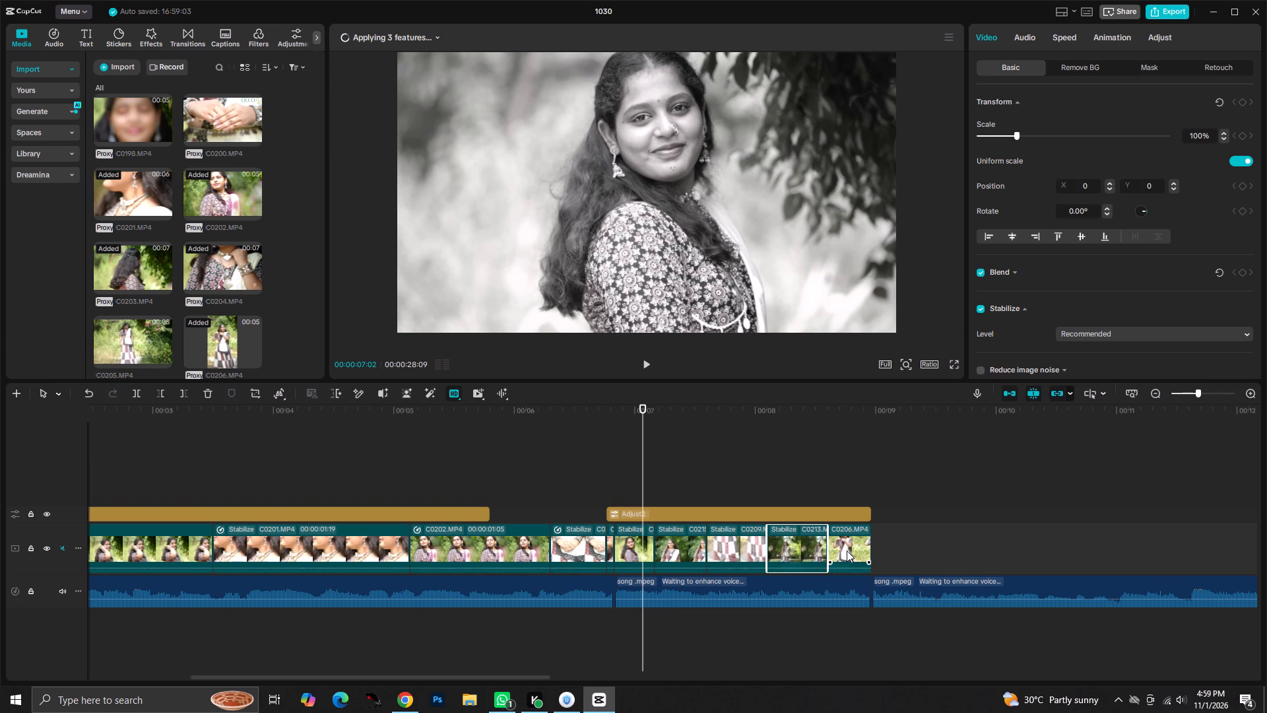
pyautogui.click(847, 551)
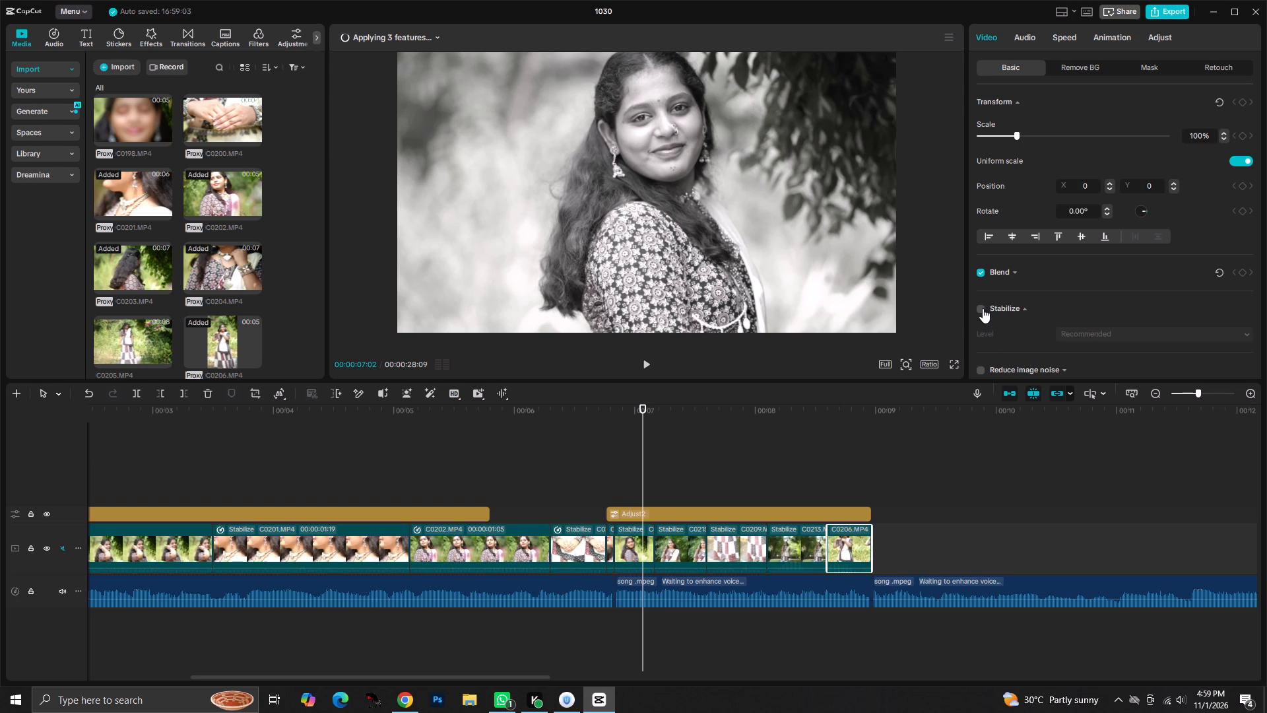
pyautogui.click(983, 308)
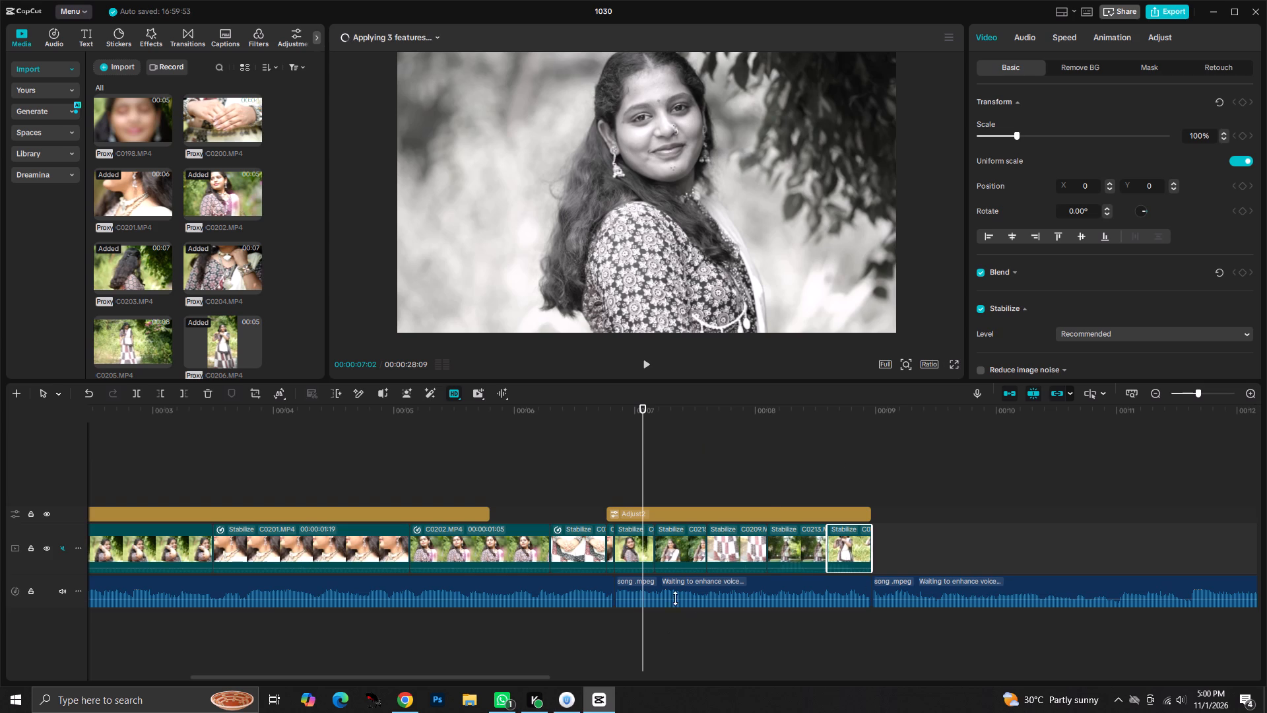
# Play back the black-and-white section from just before Adjust2 to review the stabilized clips.
pyautogui.click(638, 486)
pyautogui.moveTo(639, 483); pyautogui.dragTo(626, 487)
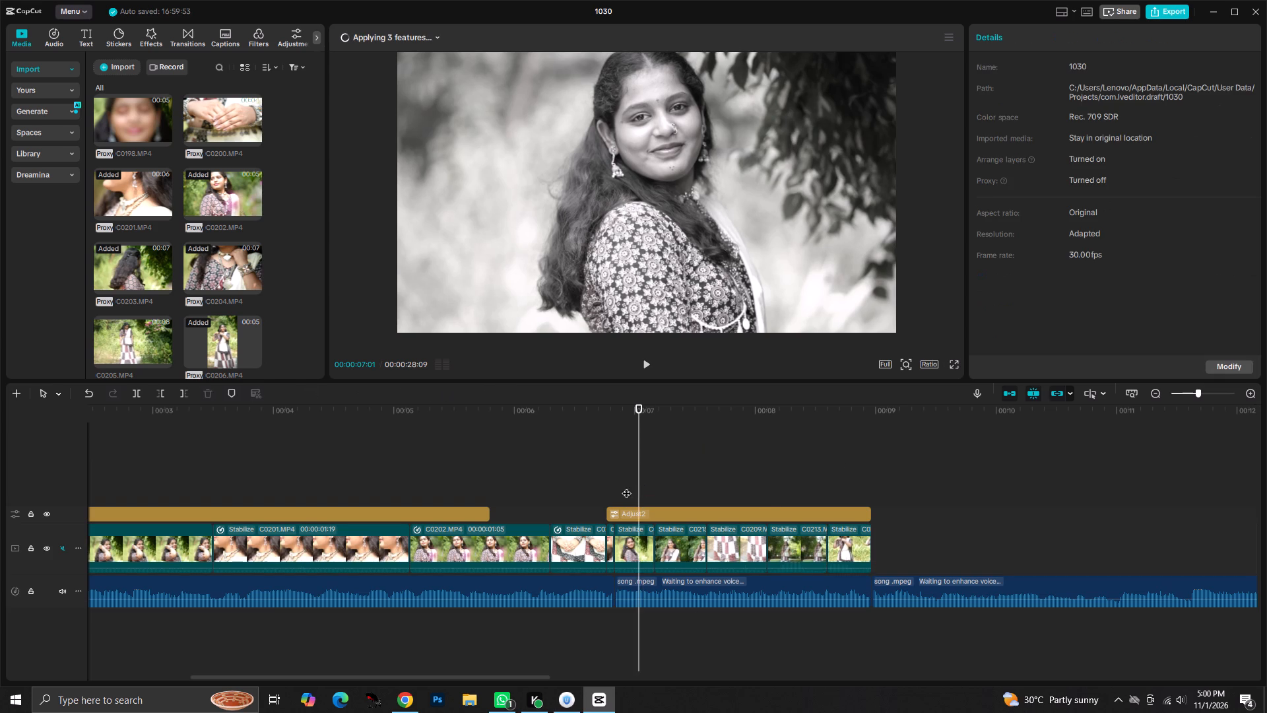
pyautogui.moveTo(626, 487); pyautogui.dragTo(598, 490)
pyautogui.press('space')
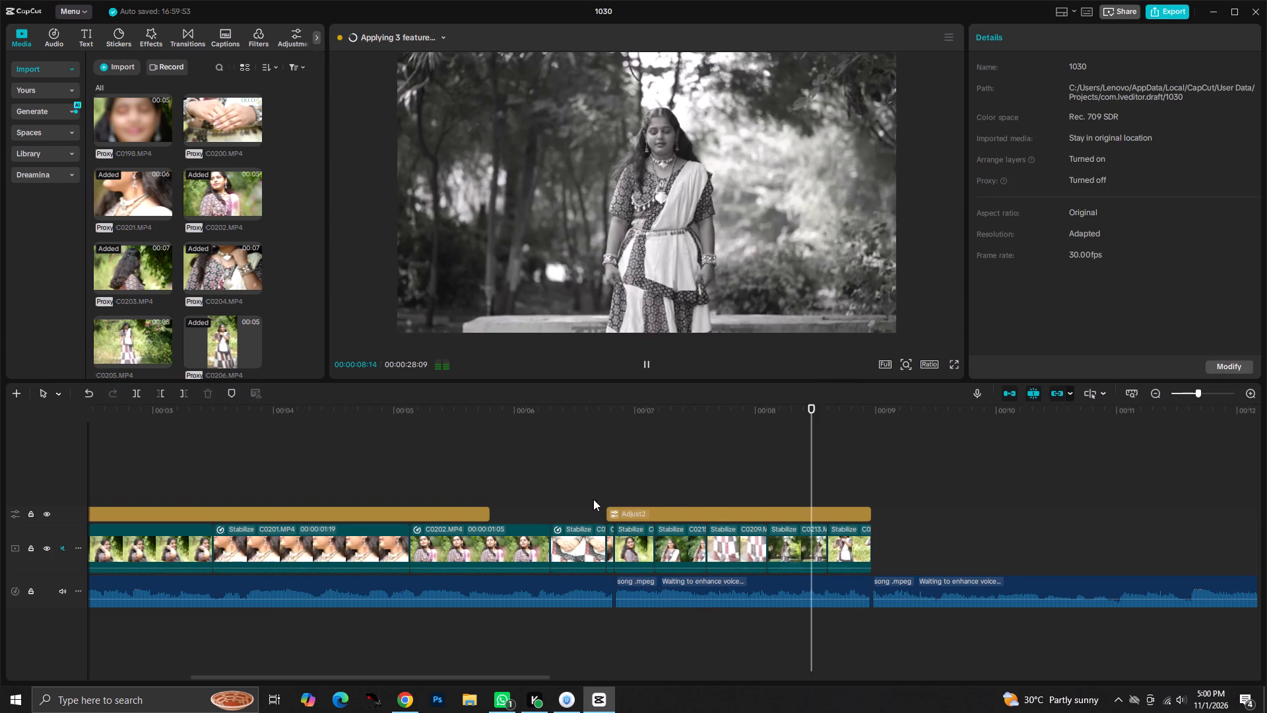
pyautogui.press('space')
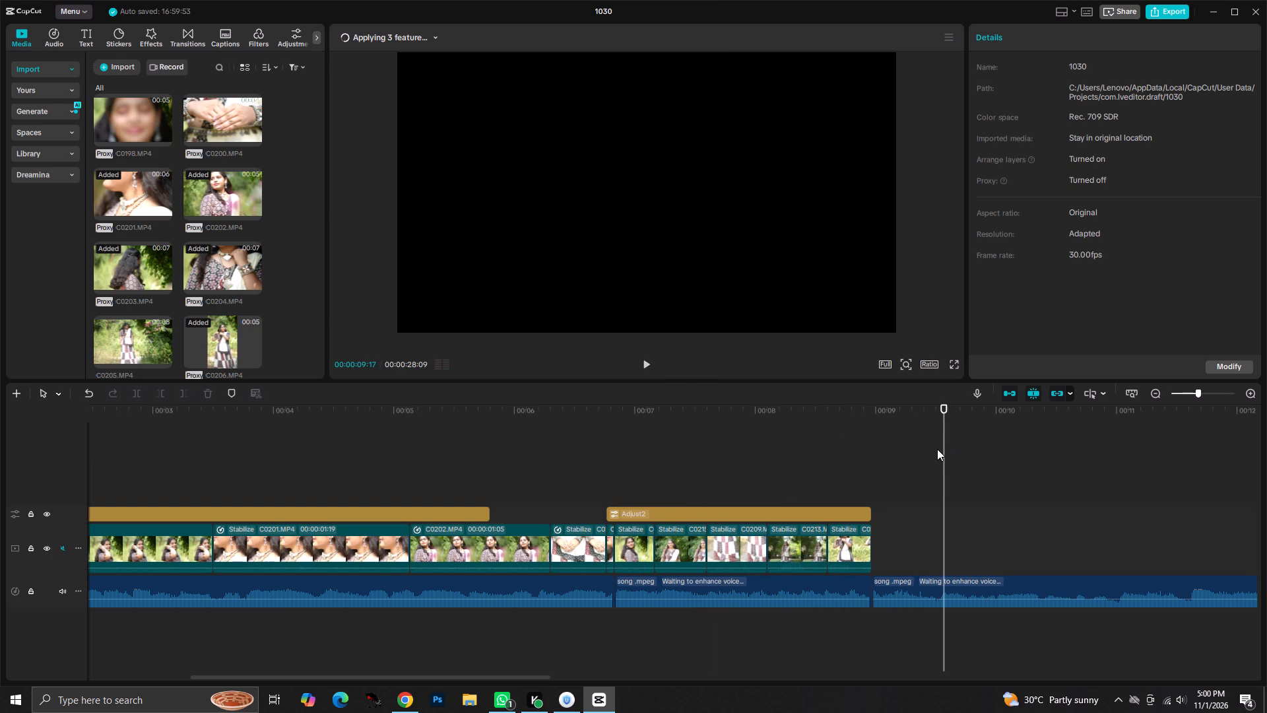
pyautogui.moveTo(940, 448); pyautogui.dragTo(754, 474)
# Open the animation options for the short stabilized C0203 clip near the start of Adjust2.
pyautogui.click(635, 552)
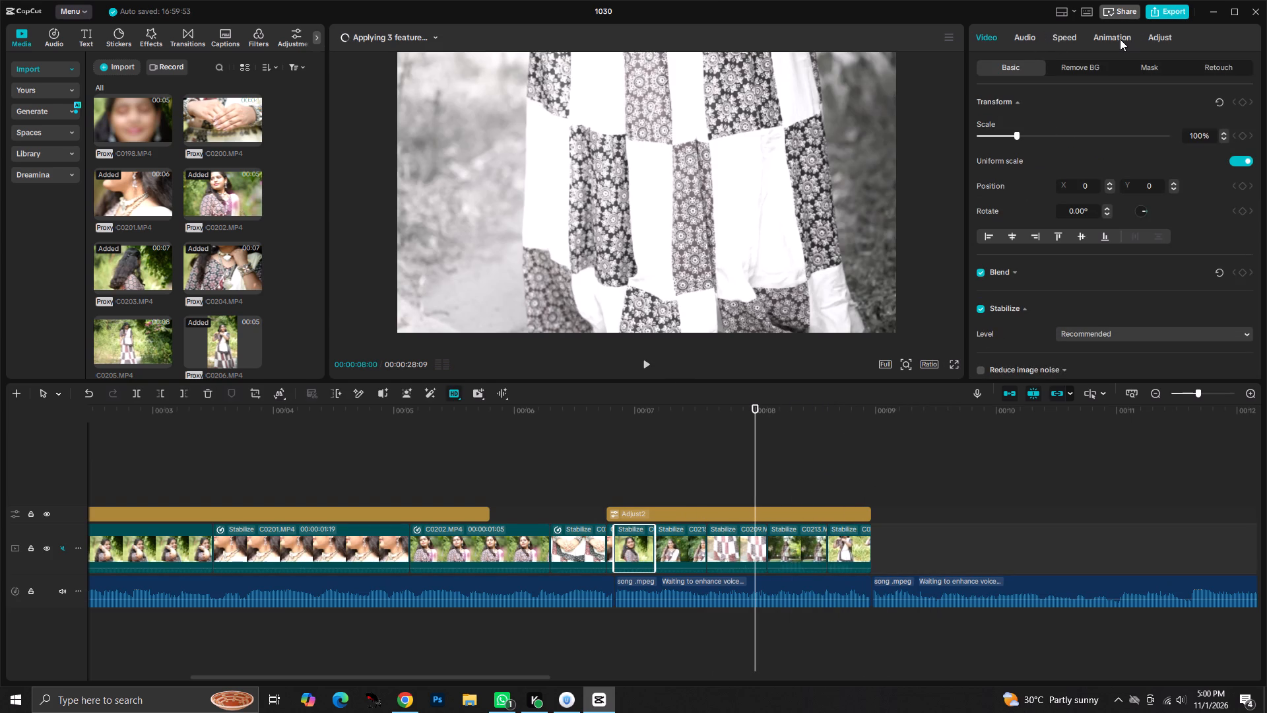
pyautogui.click(1119, 39)
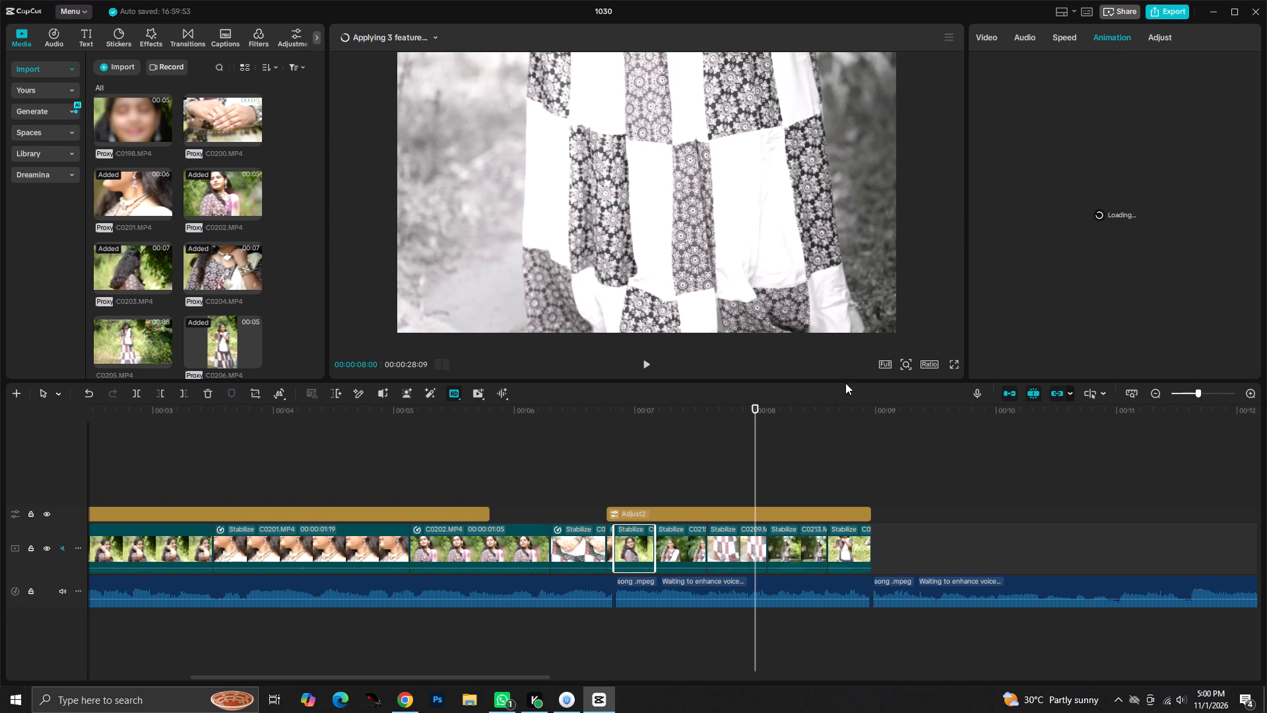
# Switch to Urban VPN, change the connection location to Argentina, and return to the CapCut project.
pyautogui.click(568, 707)
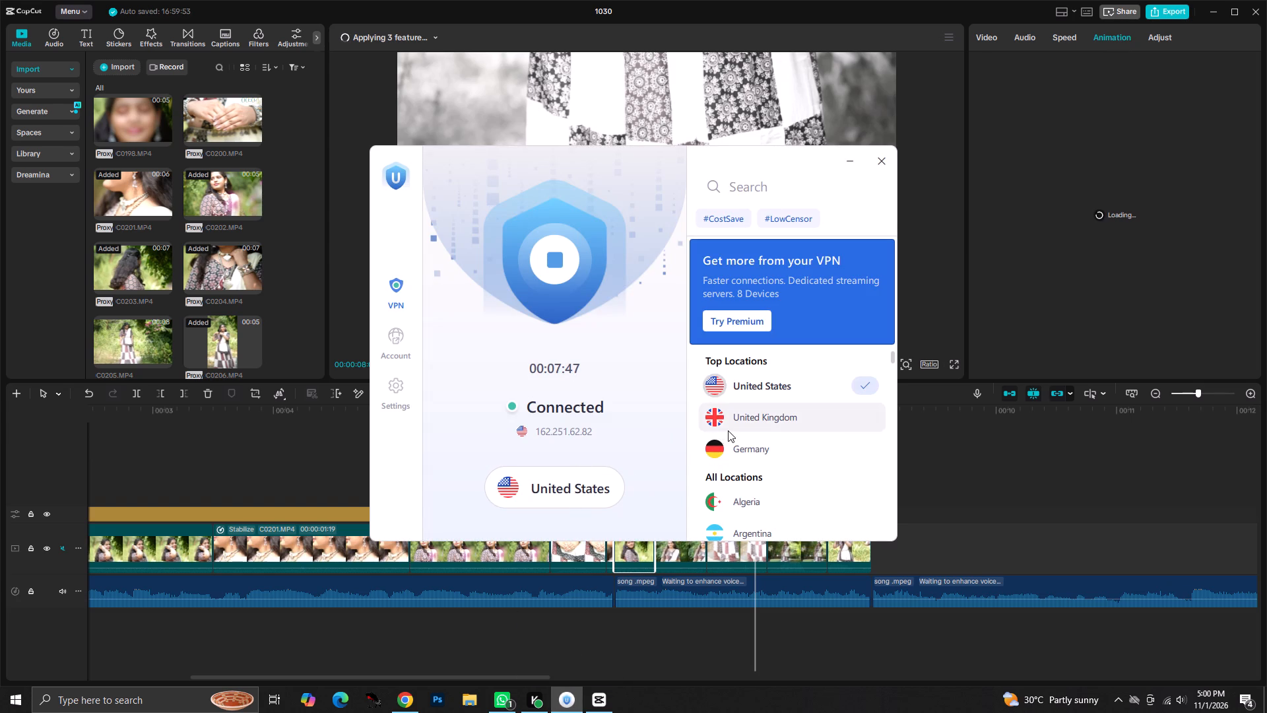
pyautogui.scroll(-3, 731, 430)
pyautogui.scroll(2, 770, 440)
pyautogui.click(762, 528)
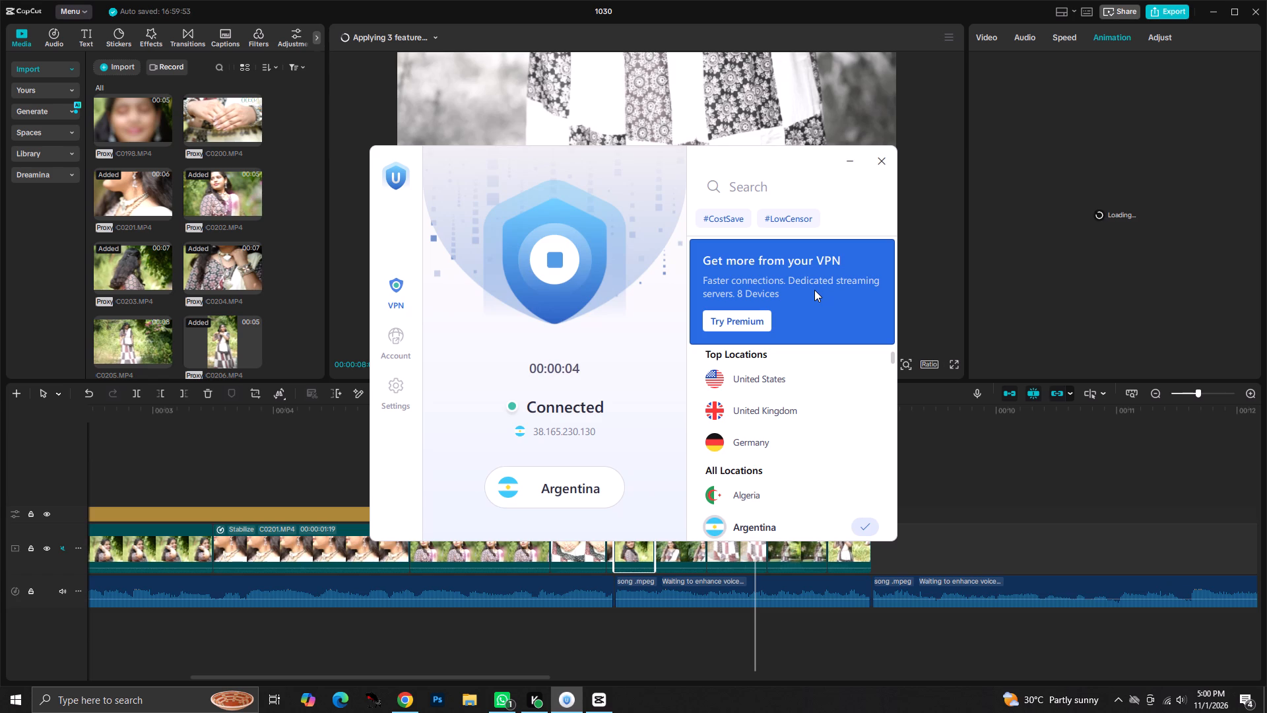
pyautogui.click(865, 166)
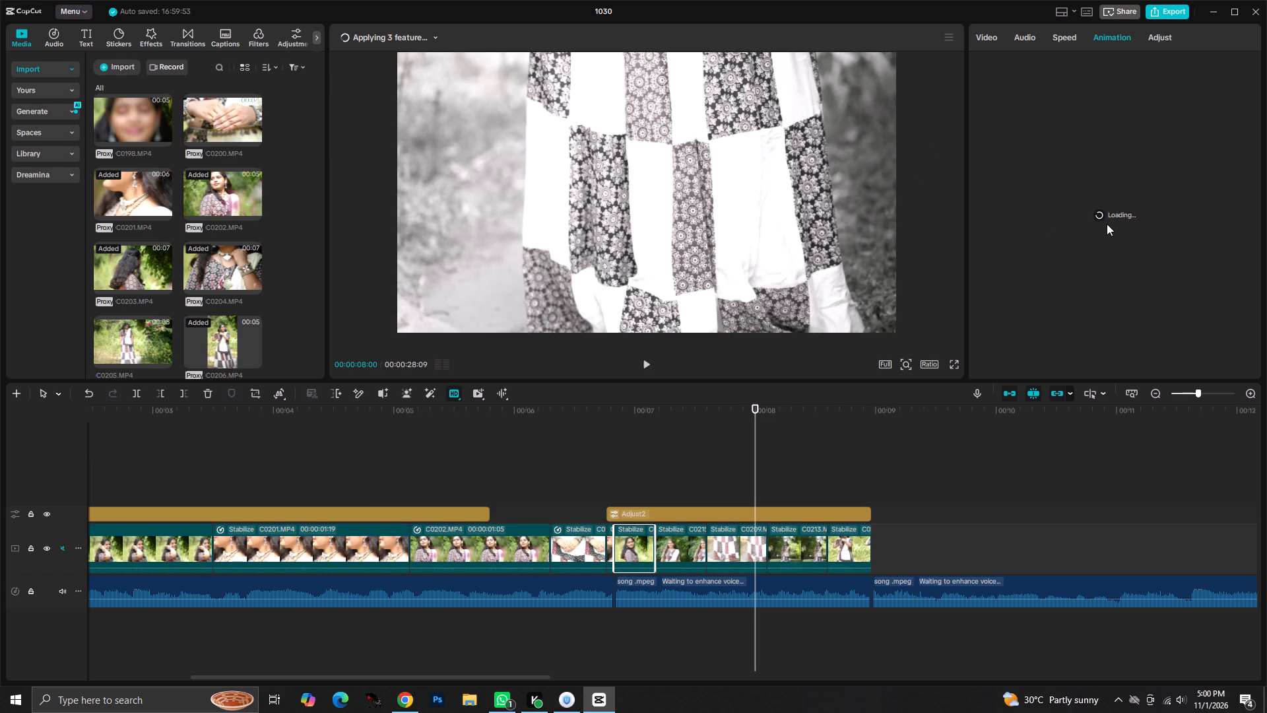
# Close the CapCut window with the 1030 project.
pyautogui.click(1102, 215)
pyautogui.click(1256, 6)
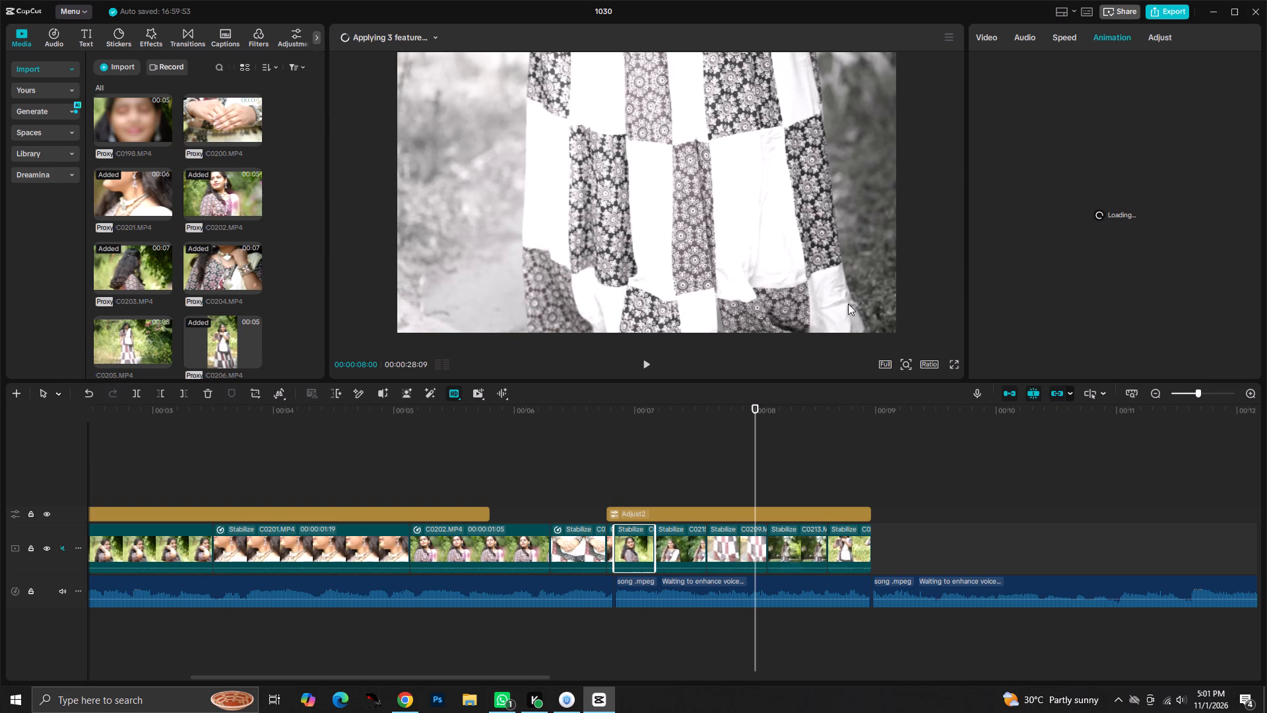
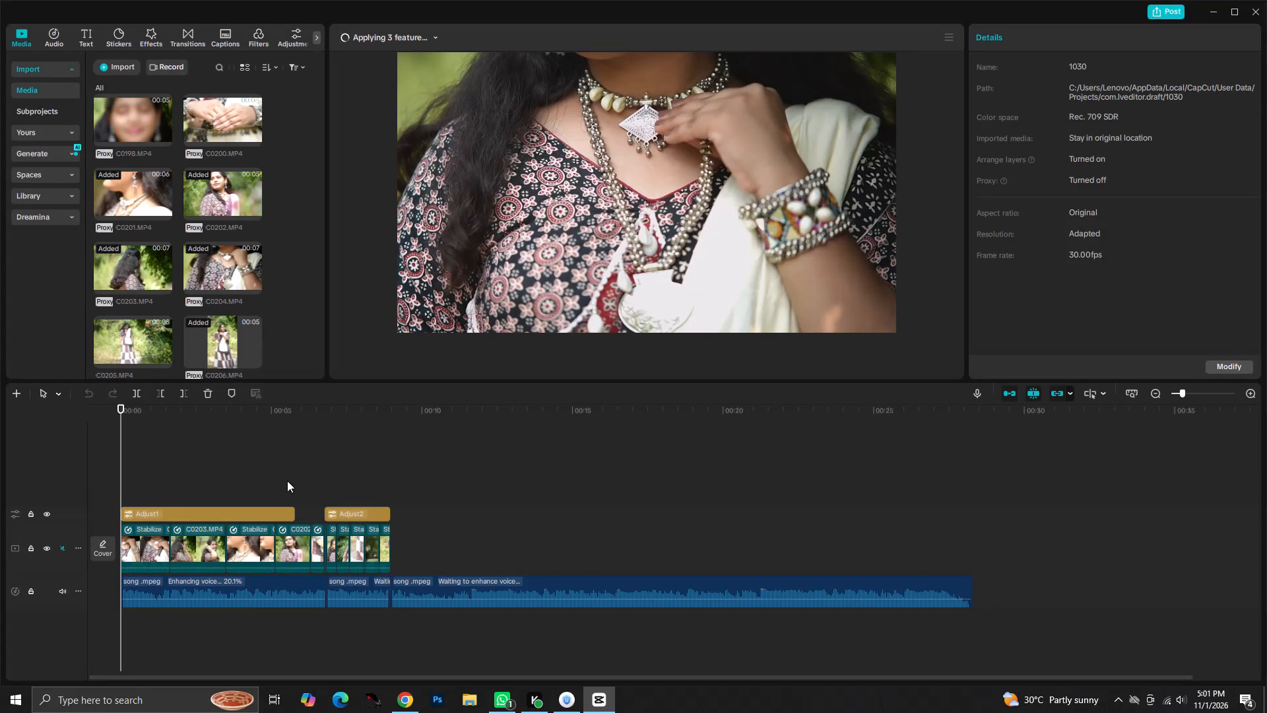
# Apply the Pendulum 2 combo animation to the short C0203 clip near the start of Adjust2.
pyautogui.click(332, 557)
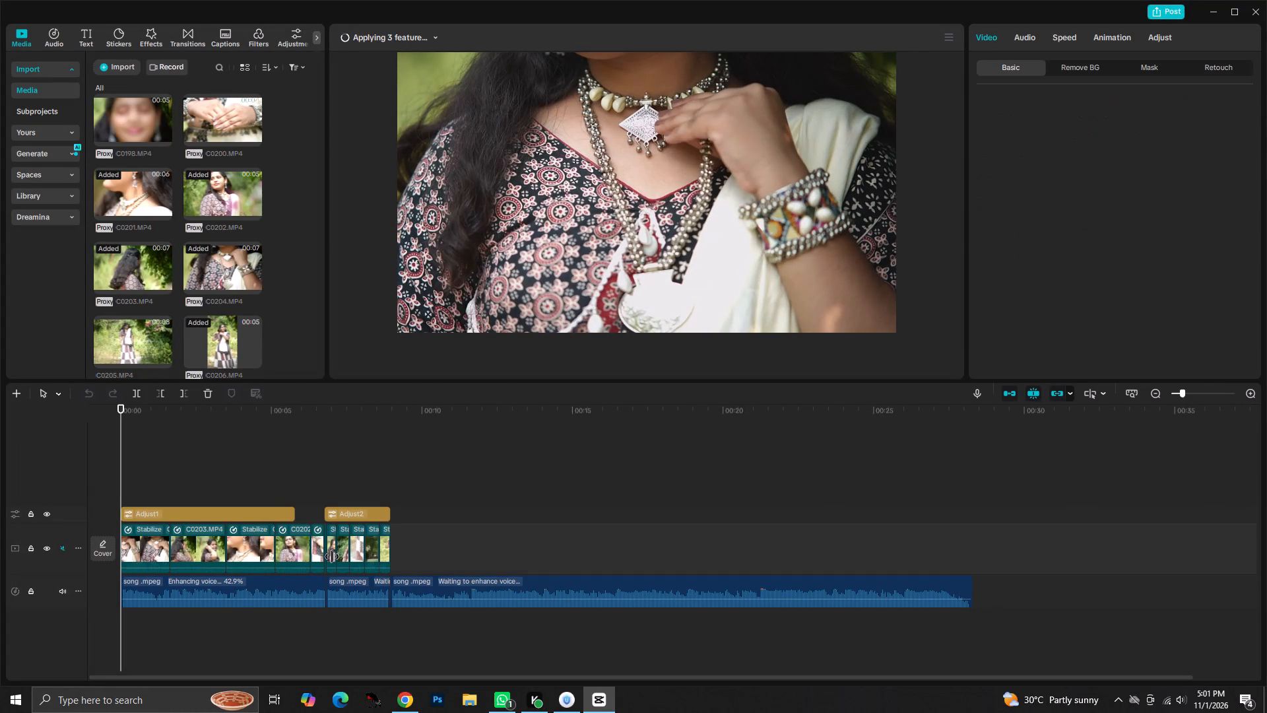
pyautogui.click(1101, 41)
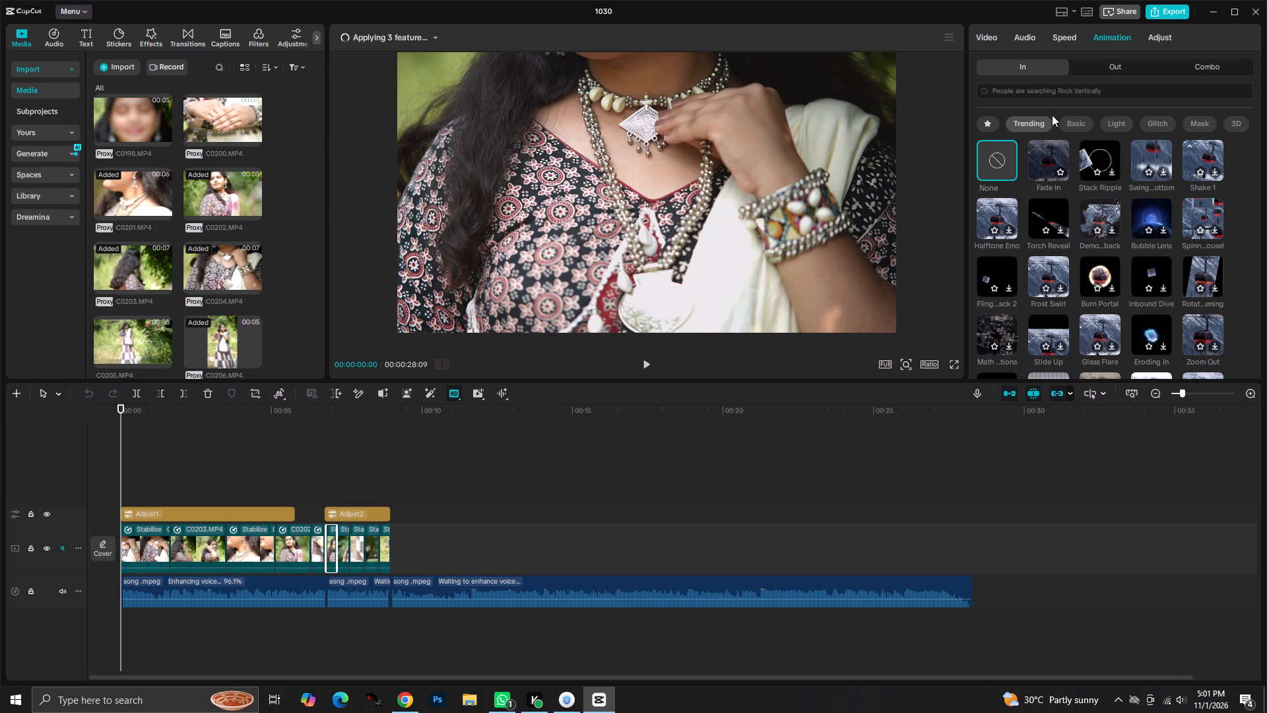
pyautogui.click(1120, 71)
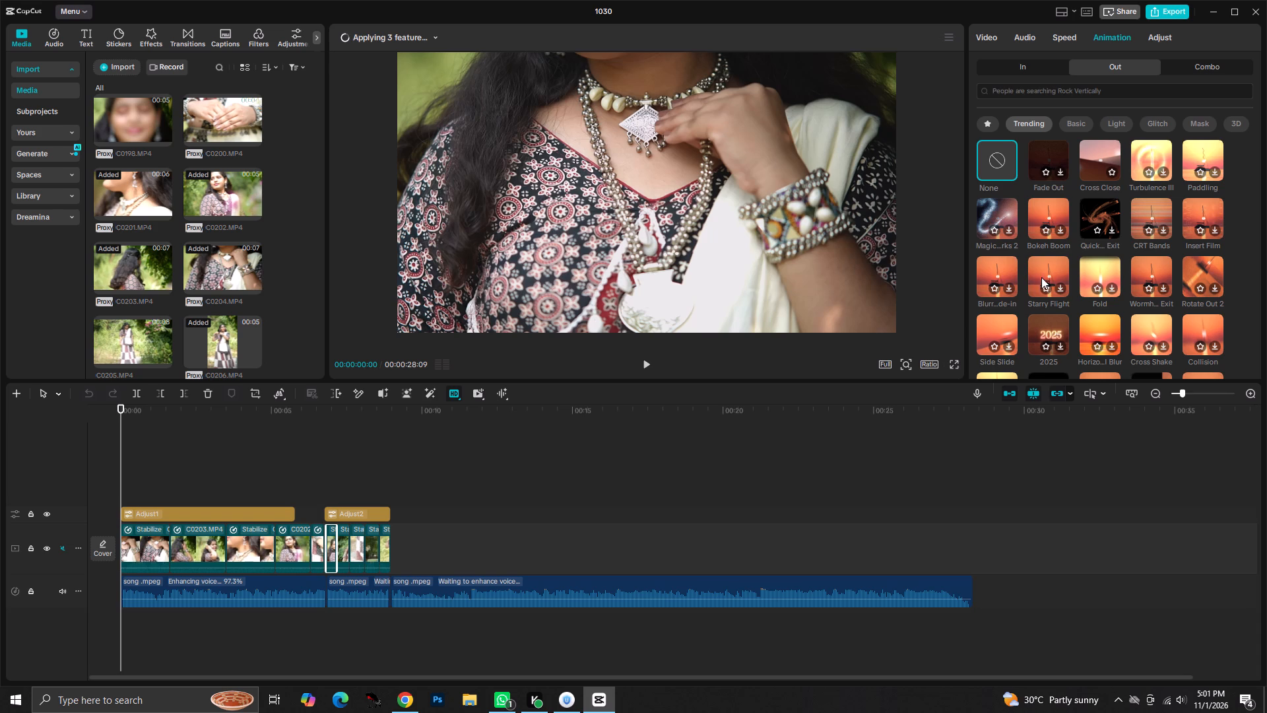
pyautogui.click(1213, 67)
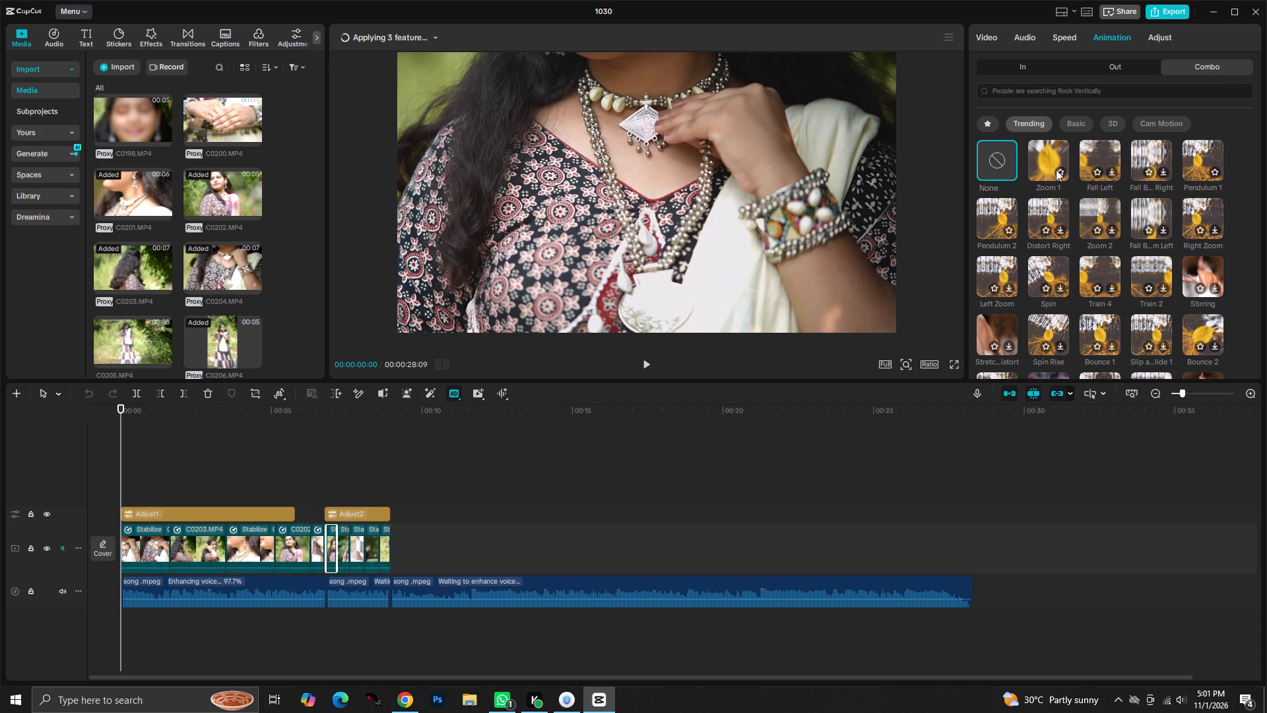
pyautogui.click(989, 222)
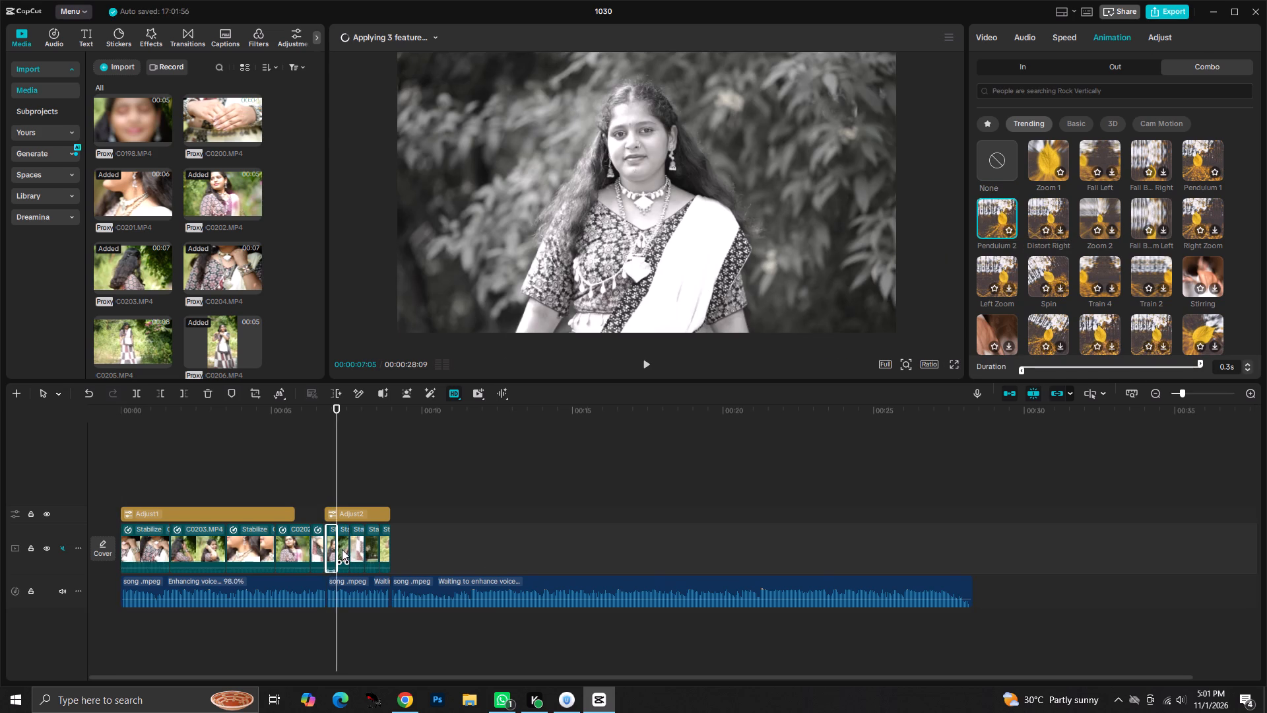
# Apply the Pendulum 2 combo animation to each of the remaining four short clips under Adjust2.
pyautogui.click(342, 549)
pyautogui.click(996, 221)
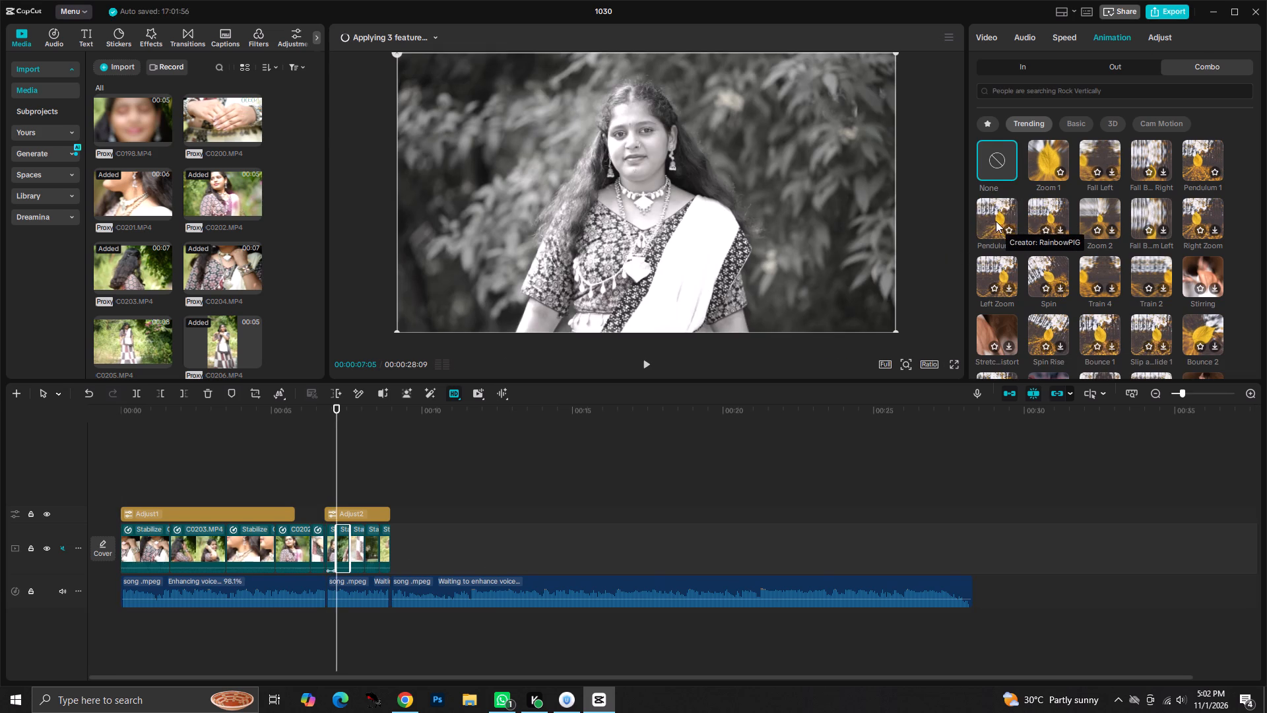
pyautogui.click(358, 545)
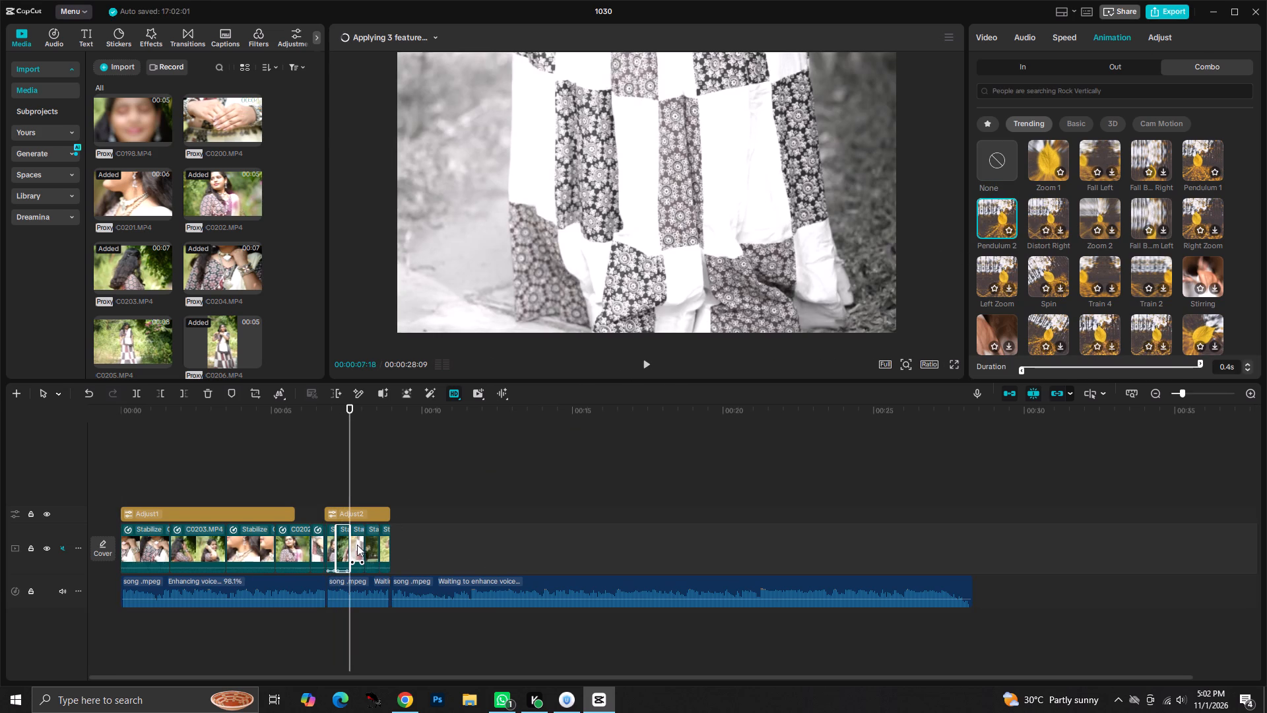
pyautogui.click(988, 230)
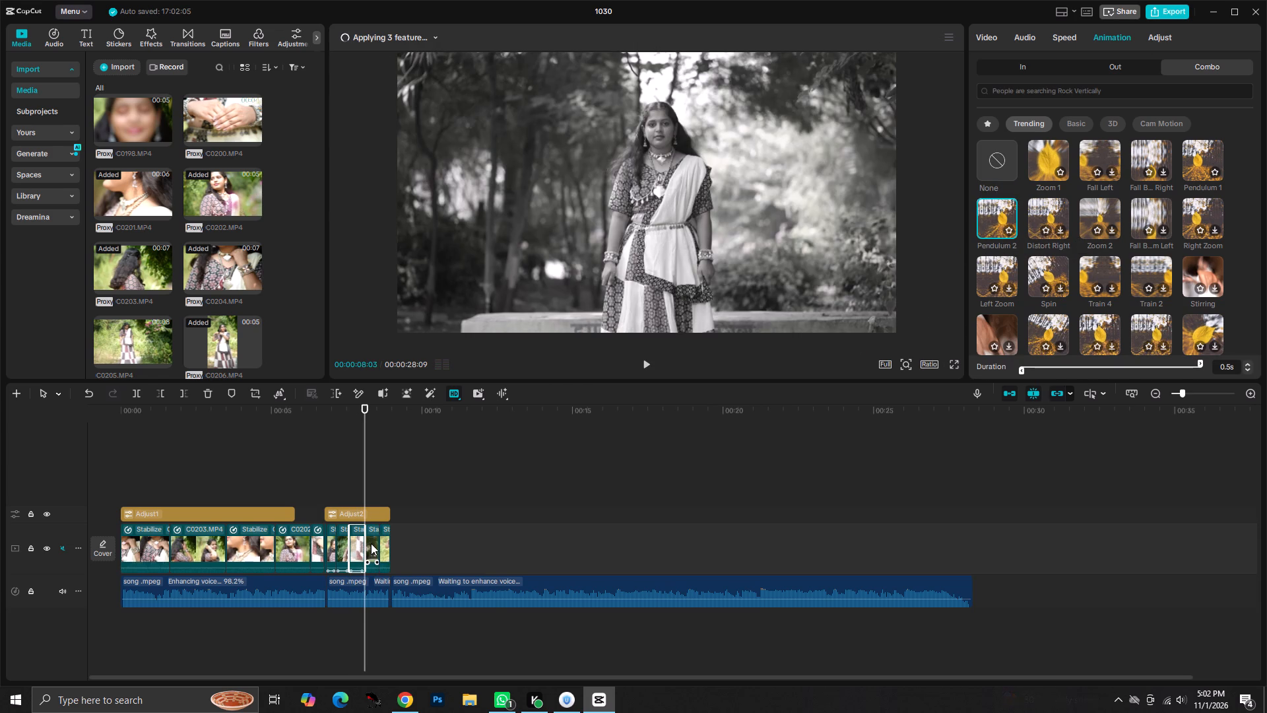
pyautogui.click(371, 543)
pyautogui.click(986, 230)
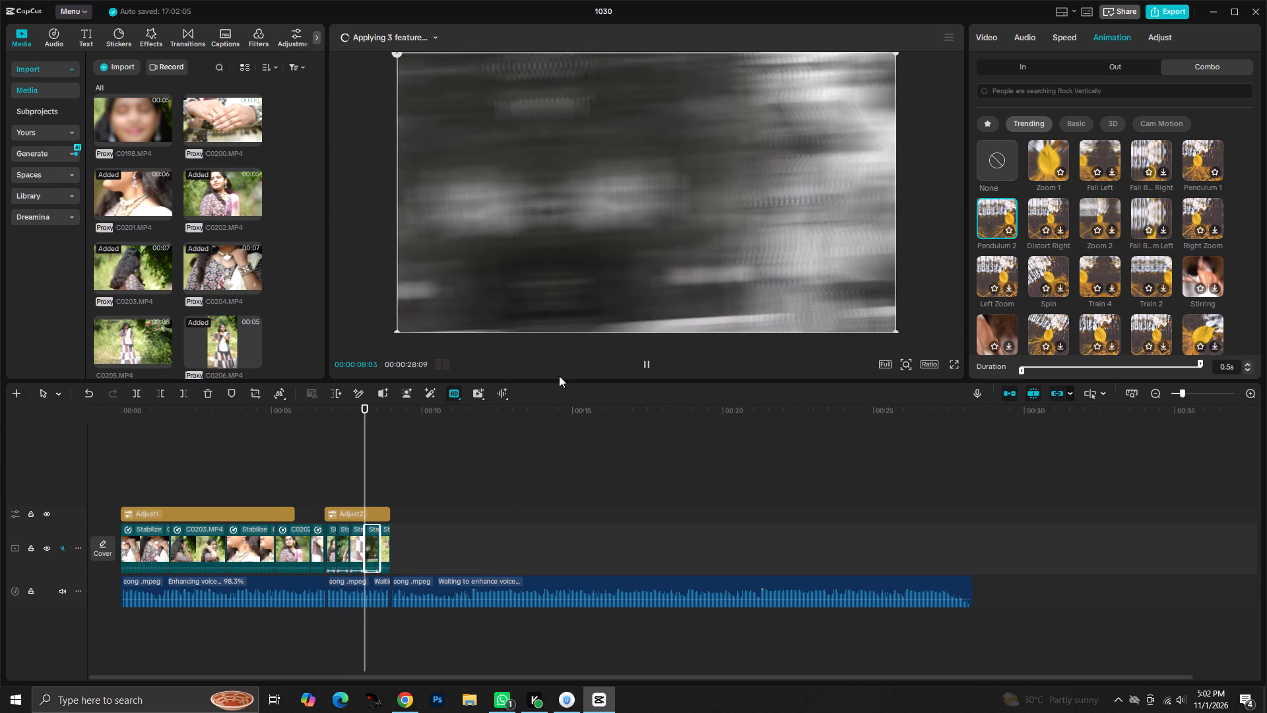
pyautogui.click(386, 539)
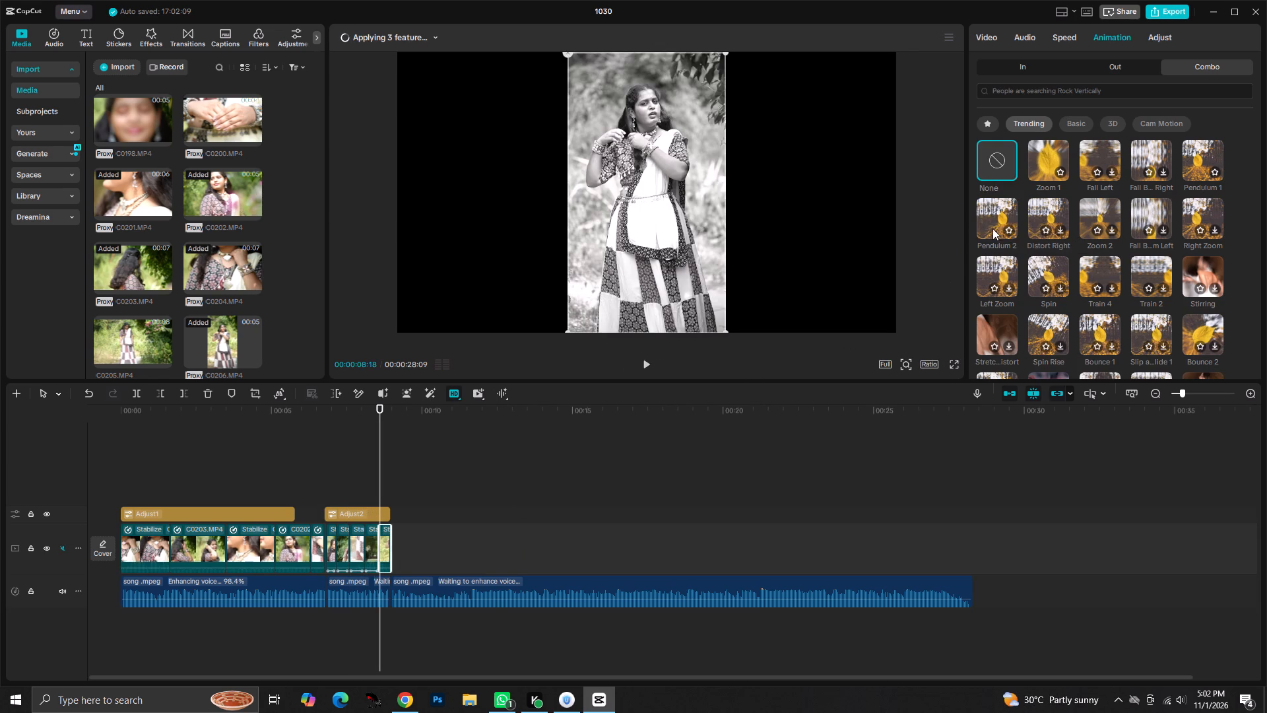
pyautogui.click(991, 222)
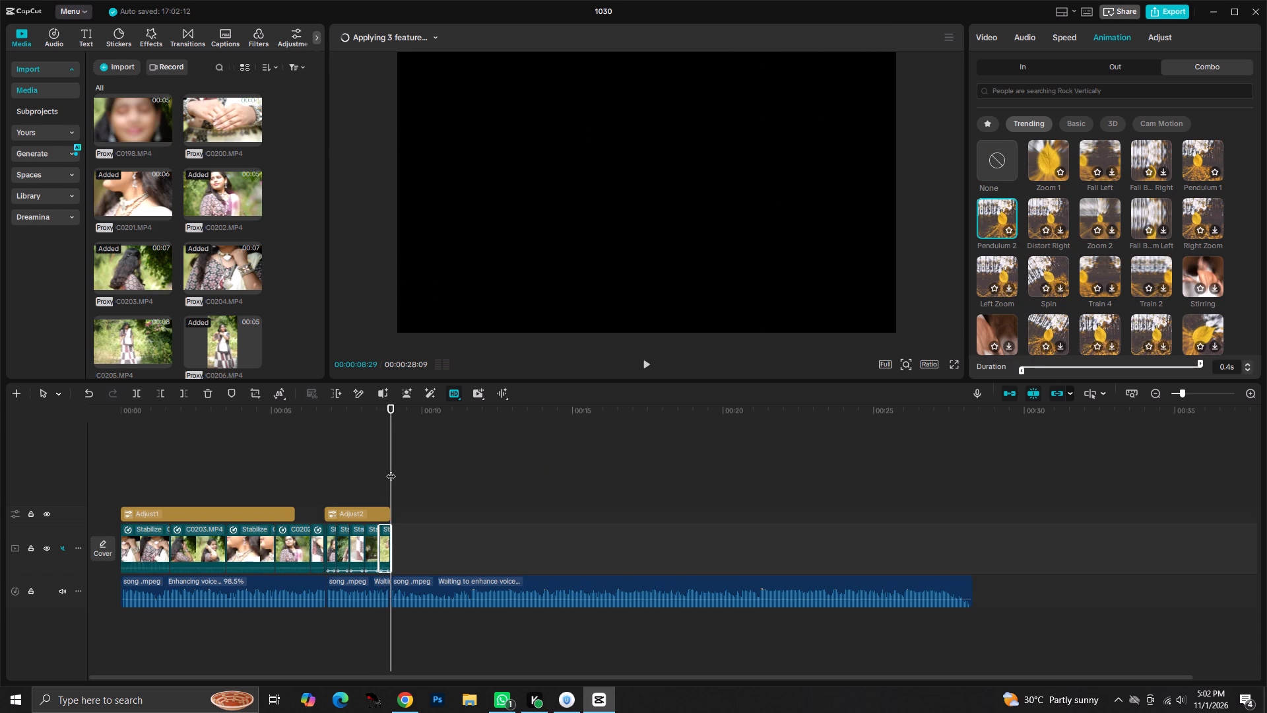
# Play back the black-and-white section under Adjust2 several times to review the animated clips.
pyautogui.moveTo(391, 469); pyautogui.dragTo(307, 482)
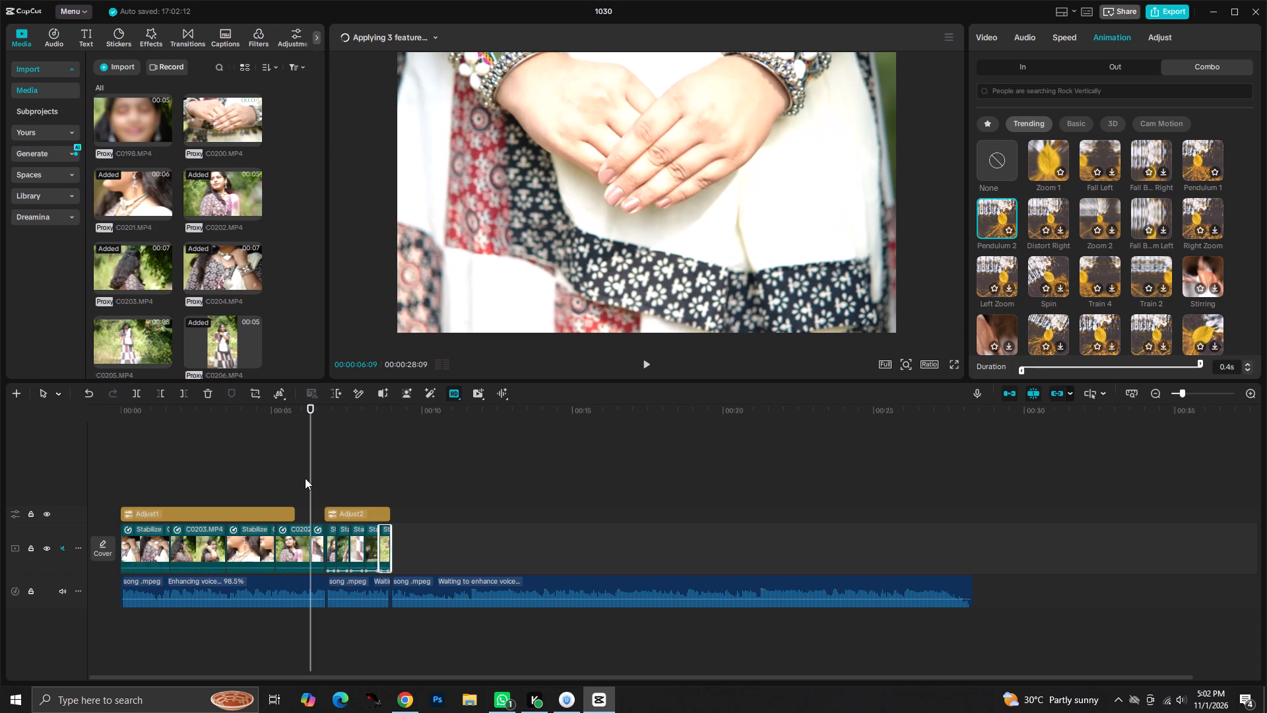
pyautogui.press('space')
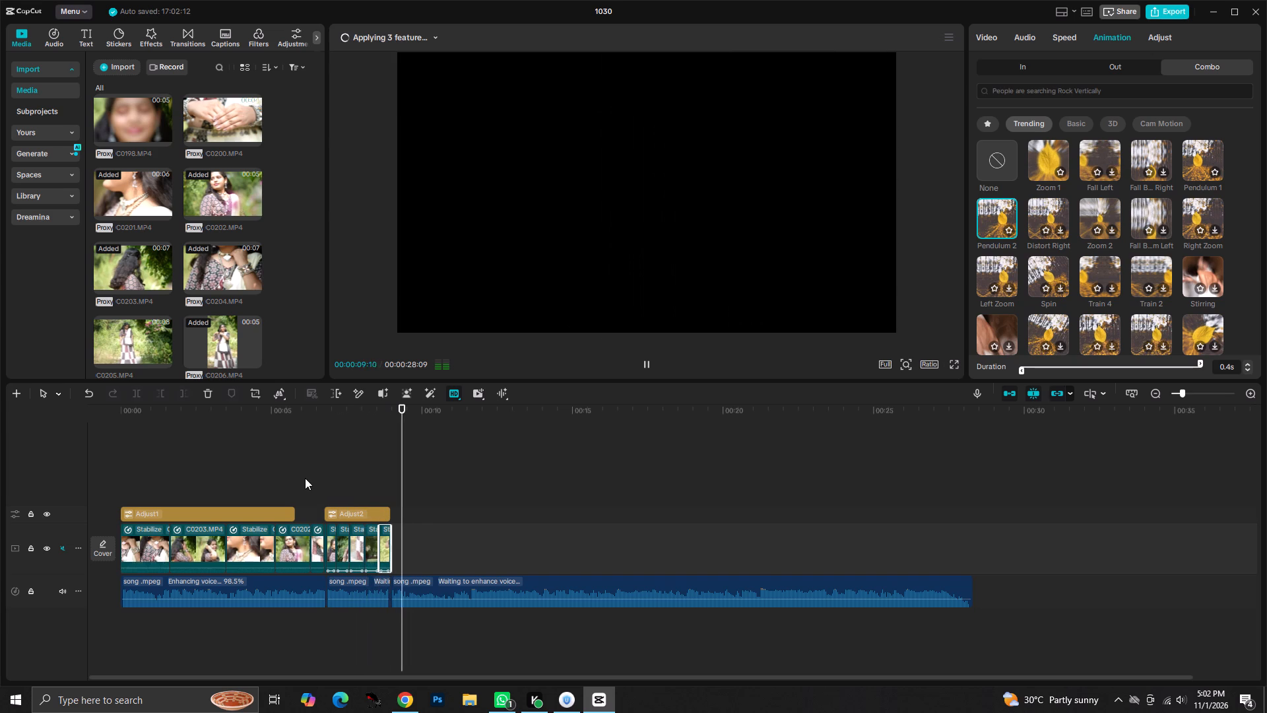
pyautogui.press('space')
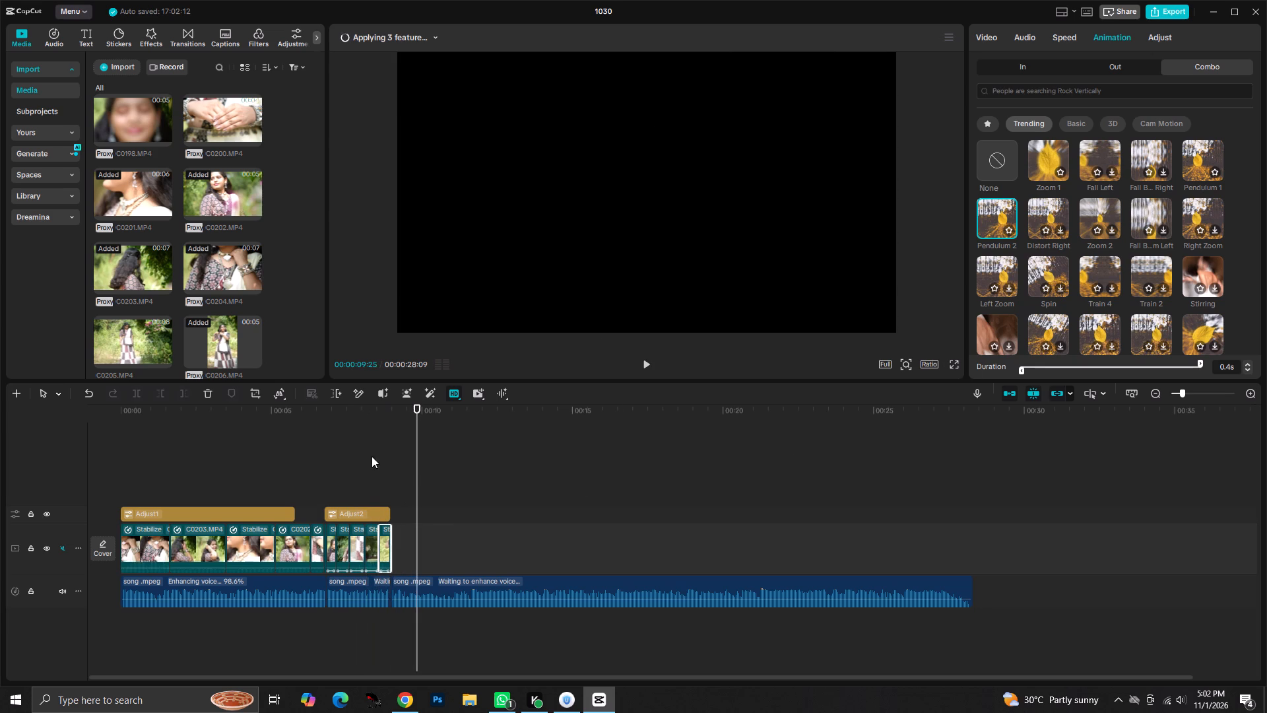
pyautogui.moveTo(416, 463); pyautogui.dragTo(245, 454)
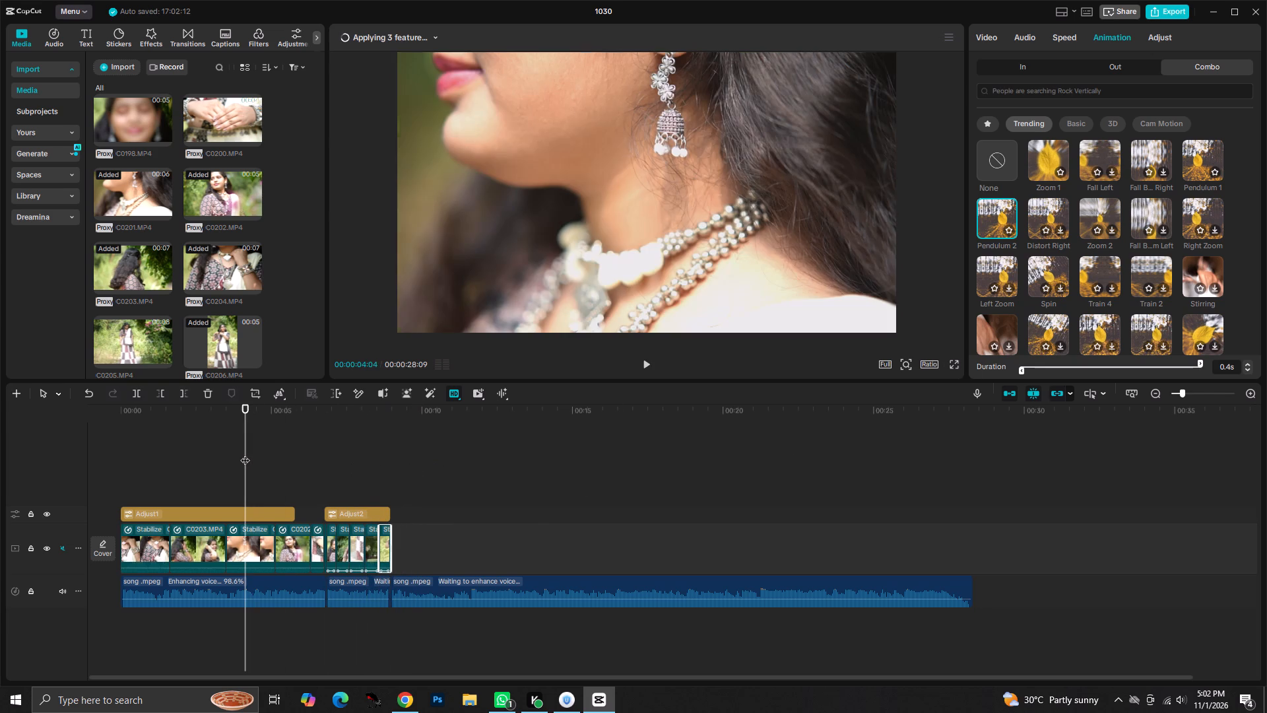
pyautogui.hotkey('ctrl', '=')
pyautogui.hotkey('ctrl', '=')
pyautogui.press('space')
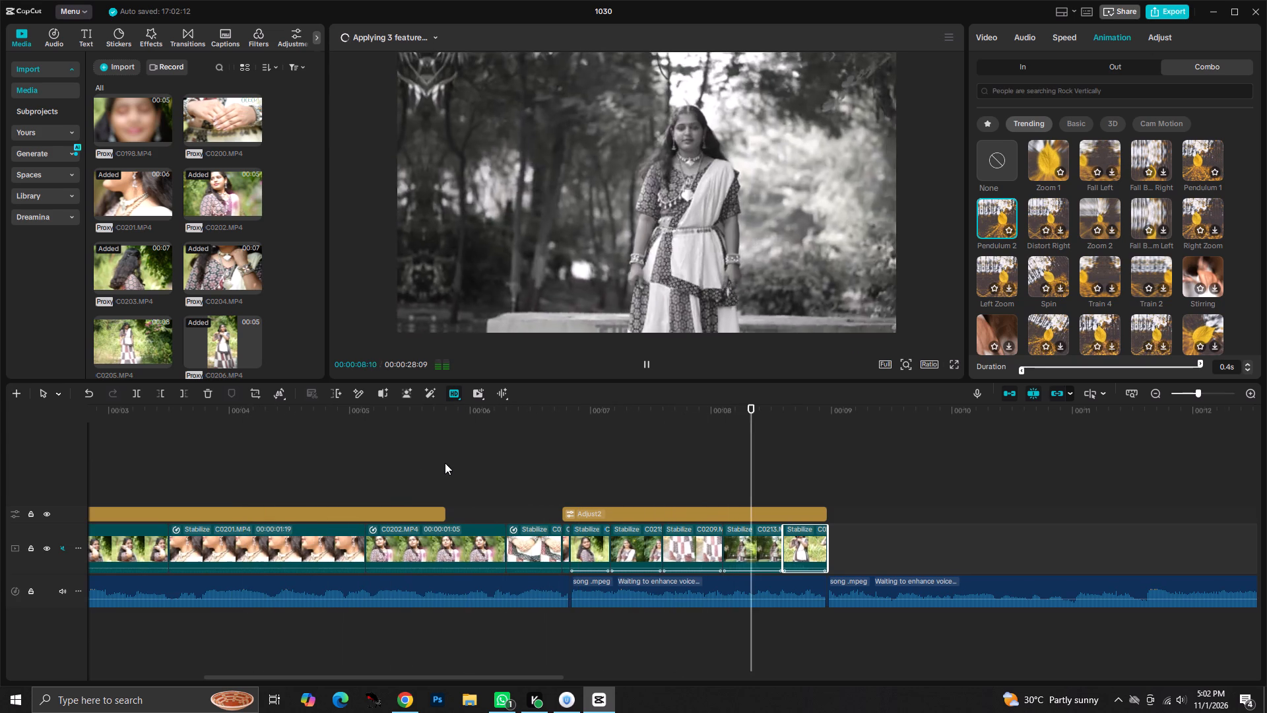
pyautogui.press('space')
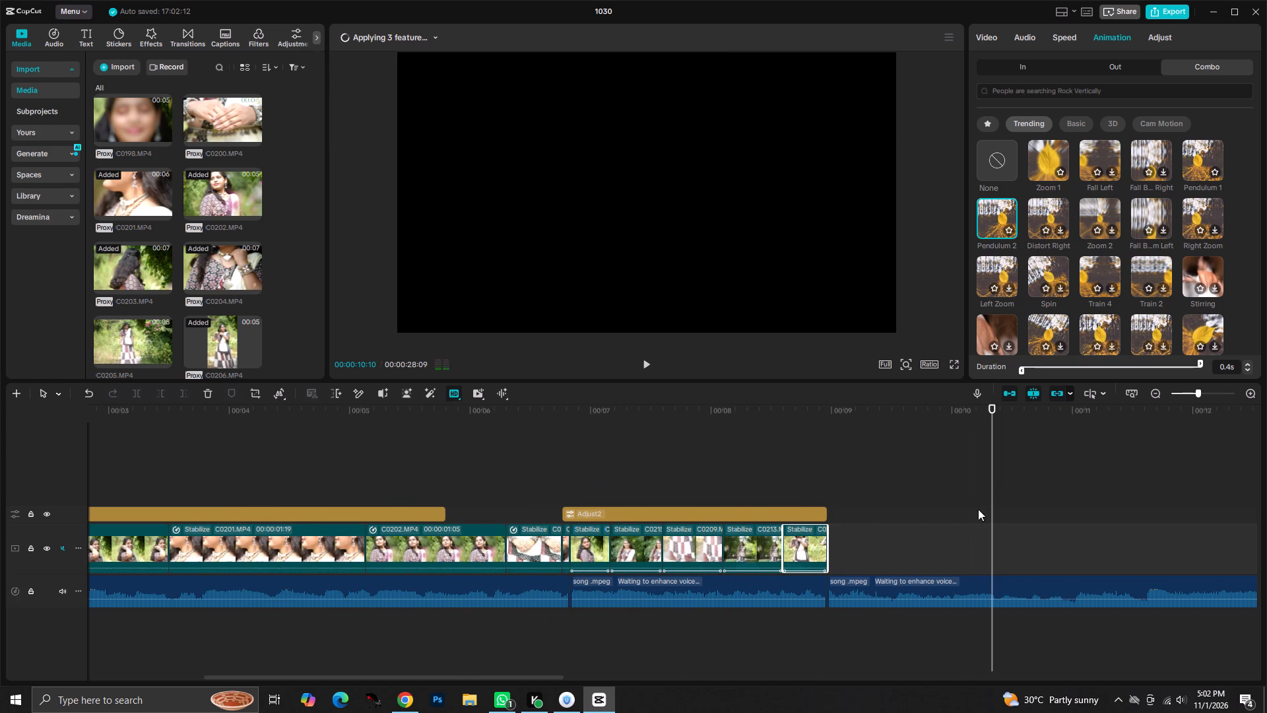
pyautogui.moveTo(989, 469); pyautogui.dragTo(711, 496)
pyautogui.press('space')
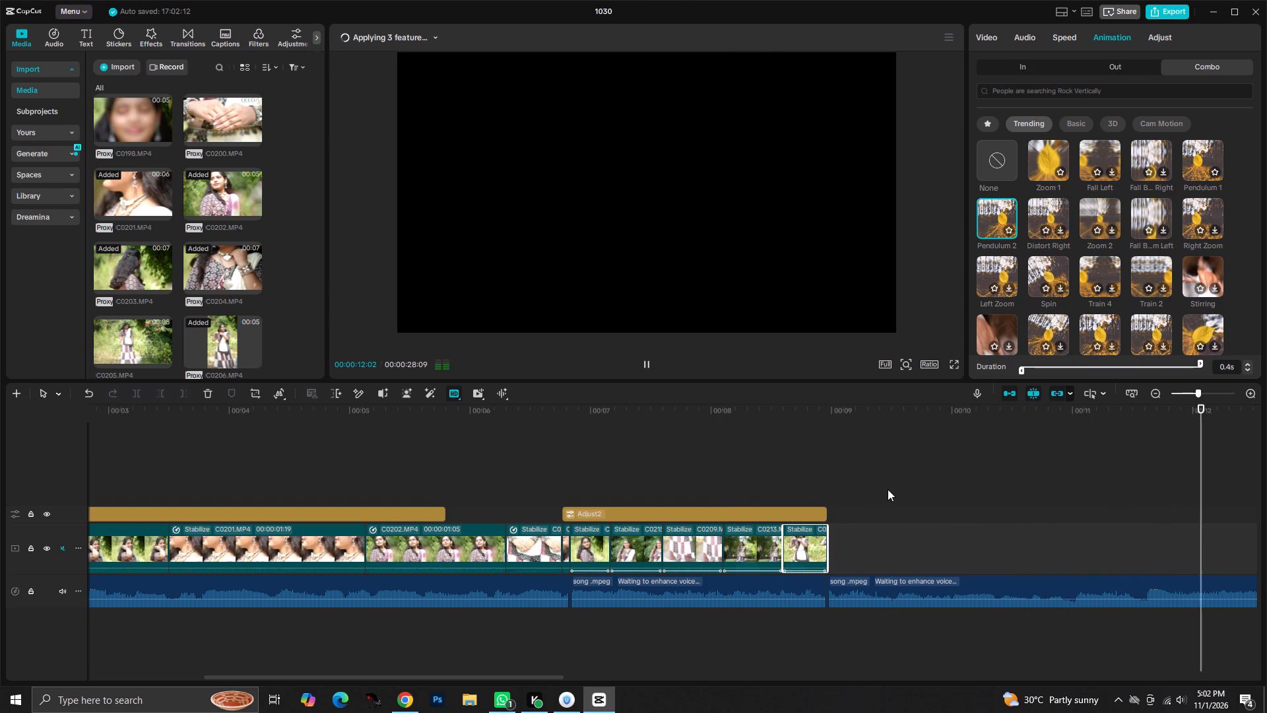
pyautogui.press('space')
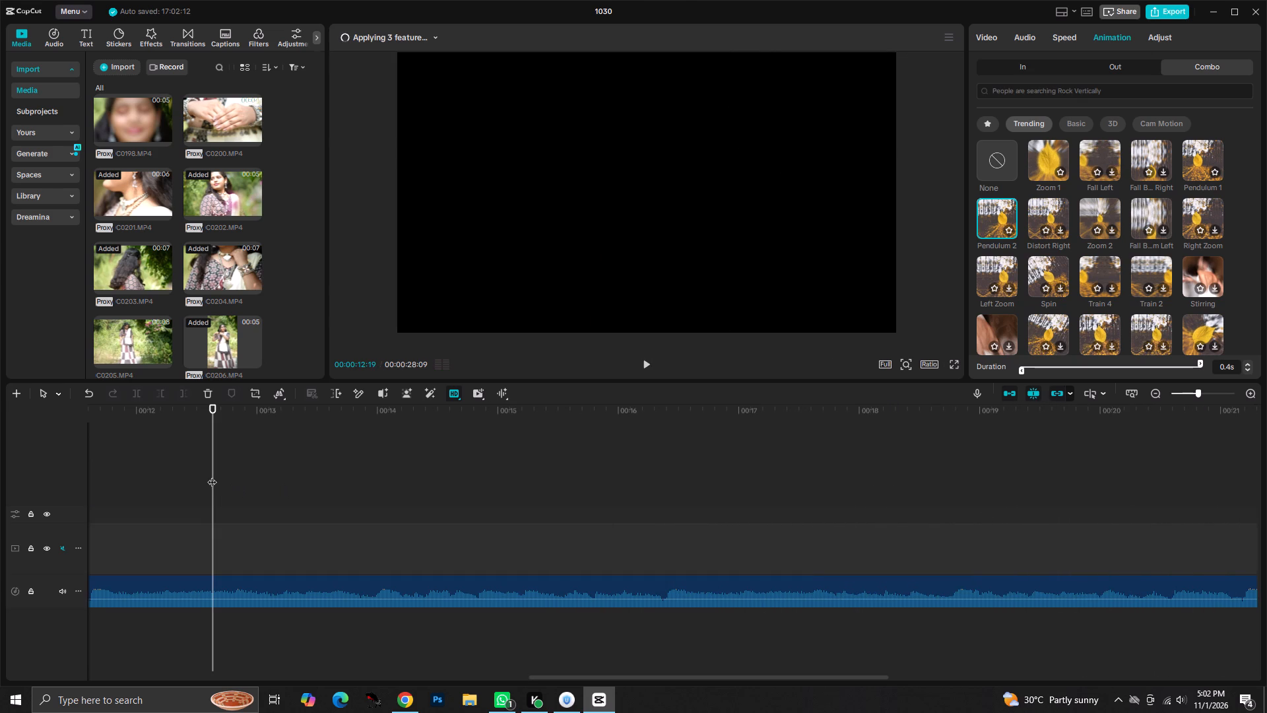
pyautogui.moveTo(214, 474); pyautogui.dragTo(909, 520)
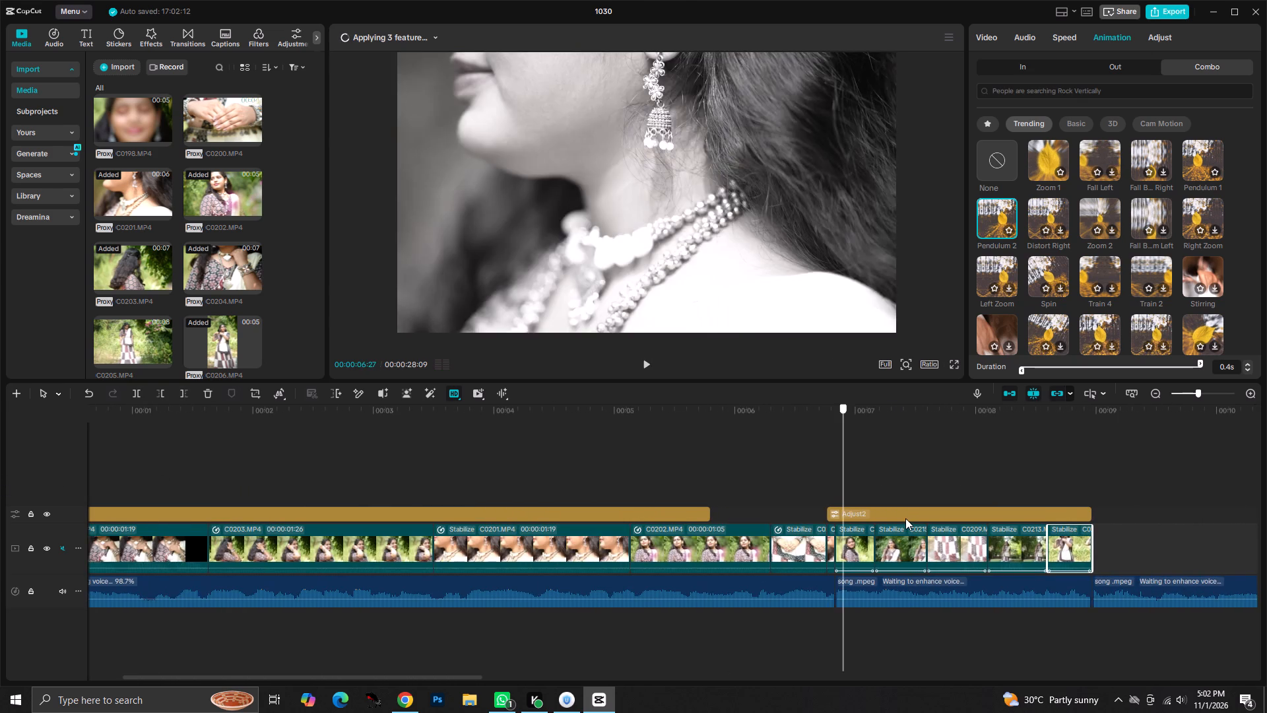
pyautogui.press('space')
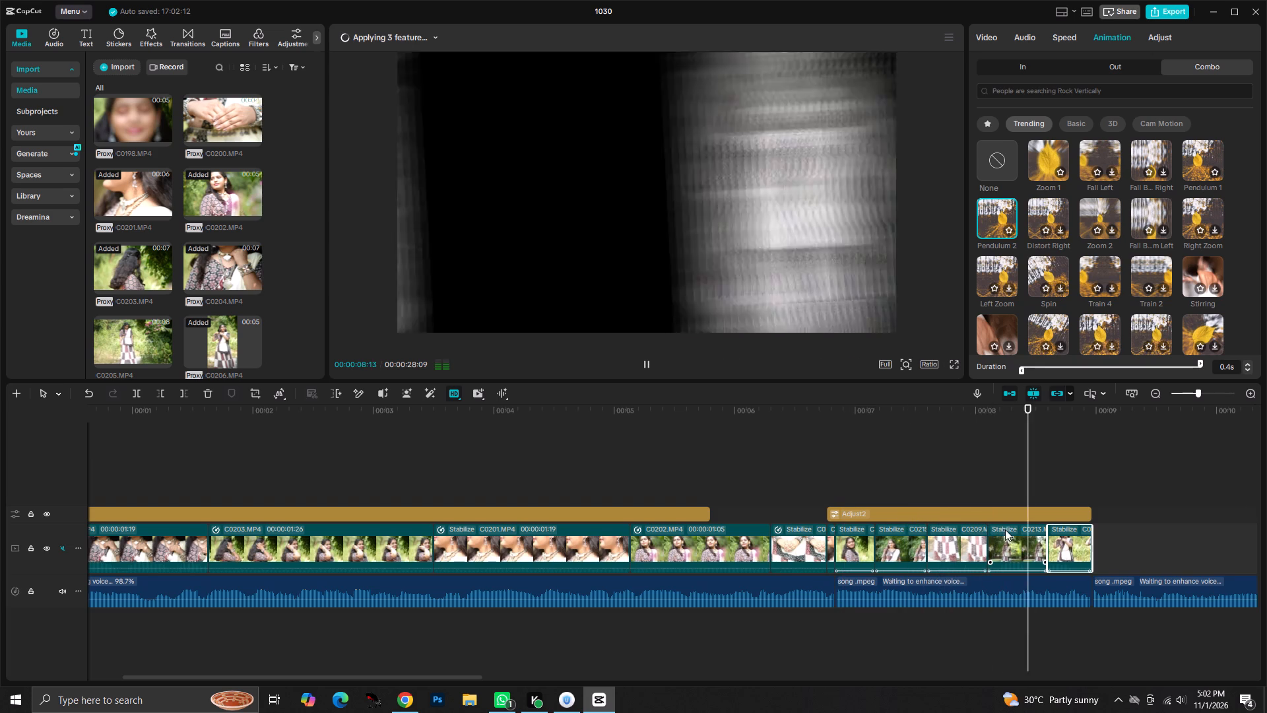
pyautogui.press('space')
# Preview C0205.MP4 from the imported media and add it to the main video track directly after the black-and-white section.
pyautogui.moveTo(1204, 483); pyautogui.dragTo(1088, 514)
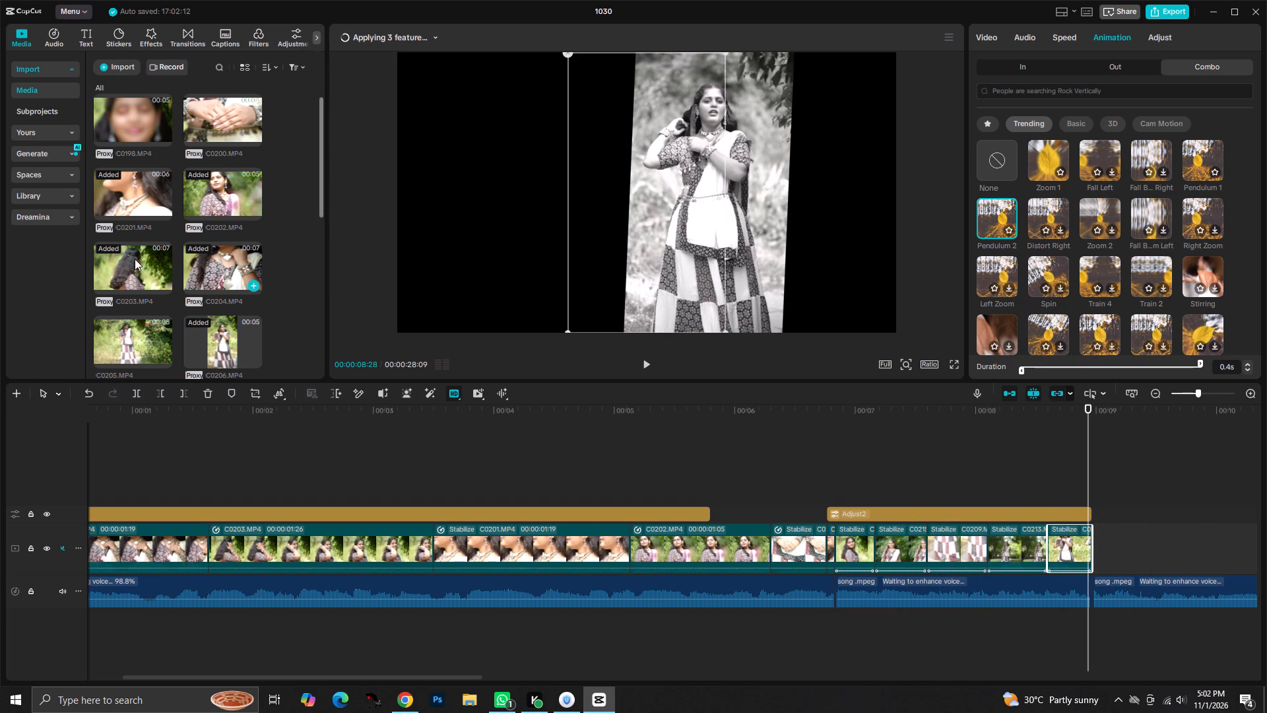
pyautogui.scroll(-1, 135, 259)
pyautogui.click(127, 267)
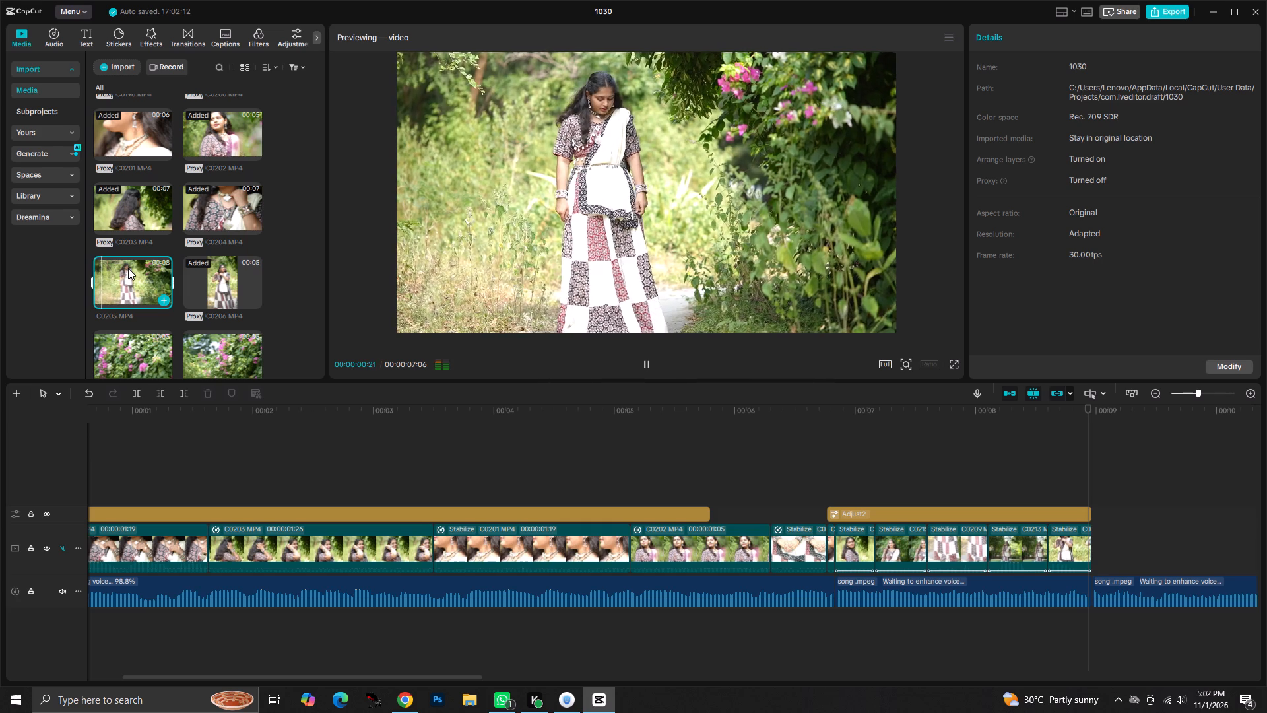
pyautogui.moveTo(119, 267); pyautogui.dragTo(1161, 545)
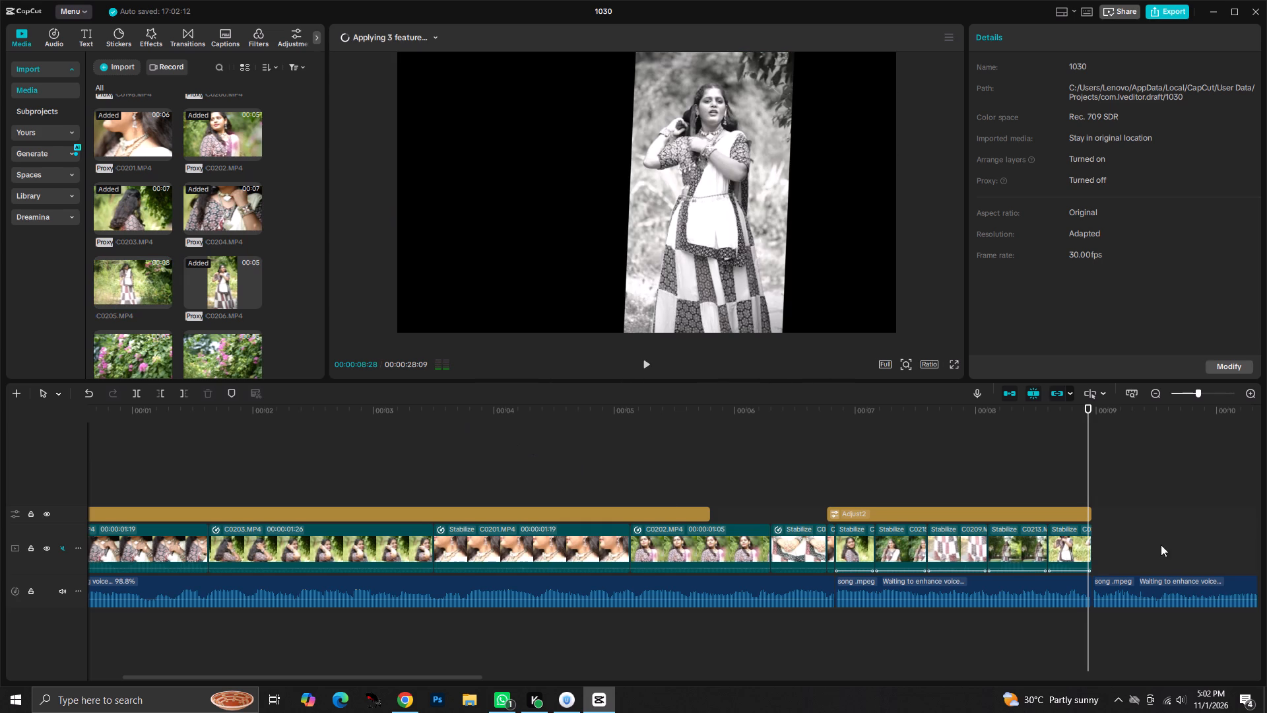
pyautogui.moveTo(1161, 545); pyautogui.dragTo(1145, 543)
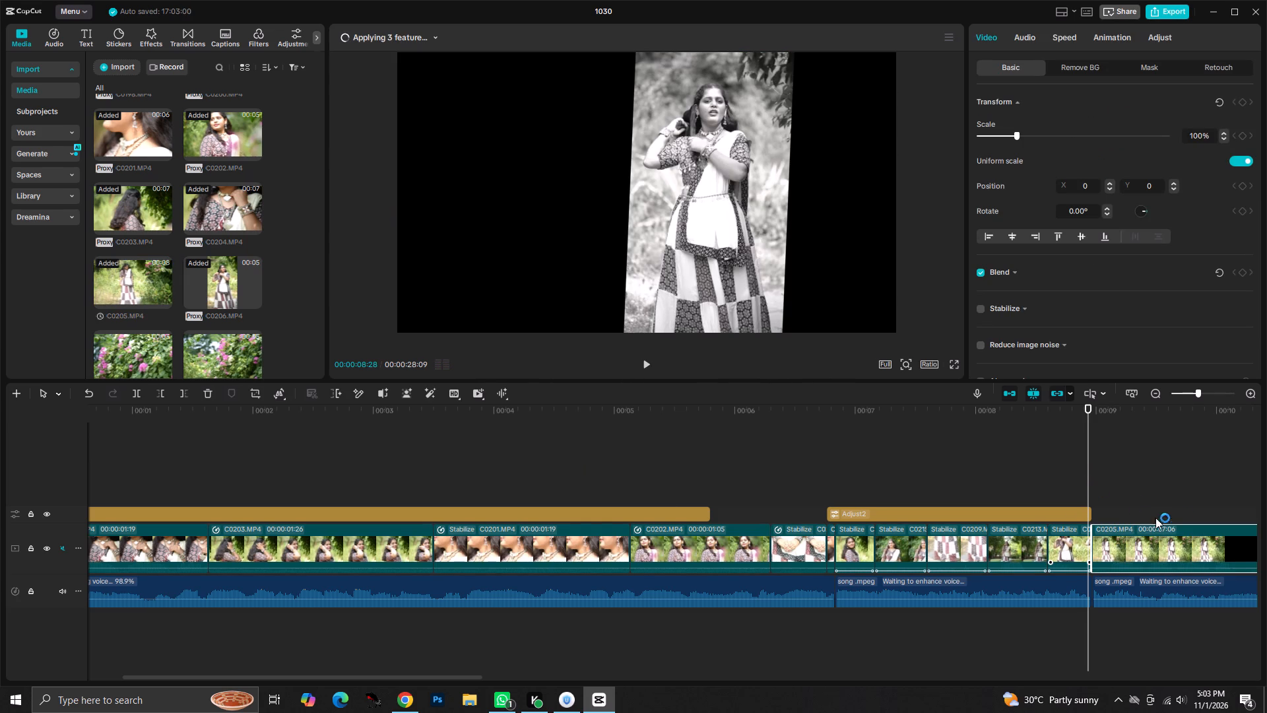
# Stabilize the newly added C0205 clip at the Recommended level.
pyautogui.click(981, 308)
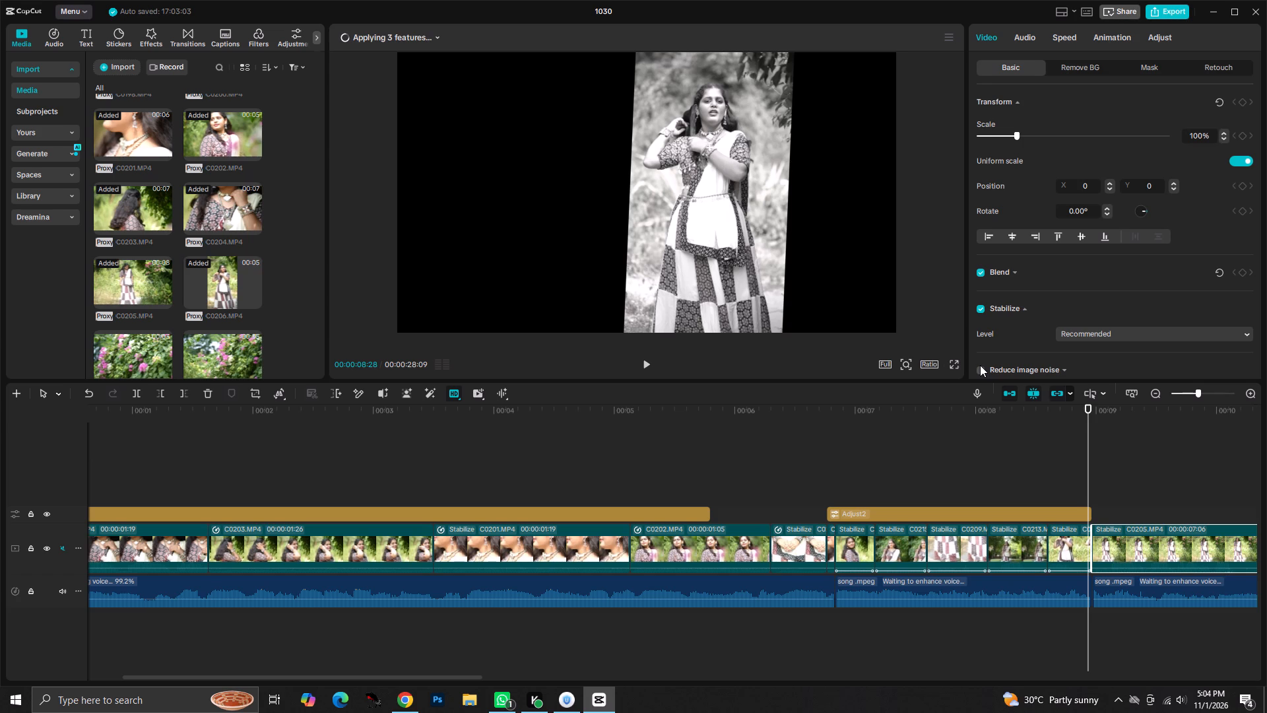
# Play through the C0205 clip, split it at 00:00:11:10, and delete the part before the cut.
pyautogui.press('space')
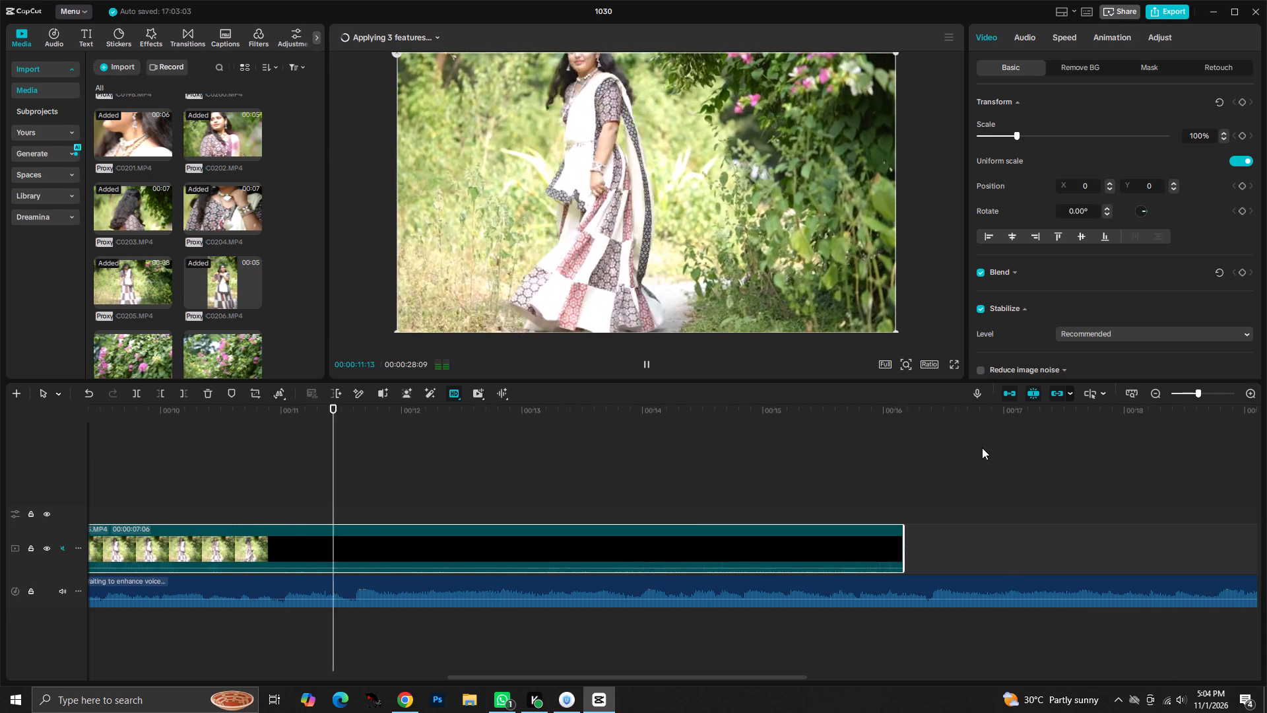
pyautogui.press('space')
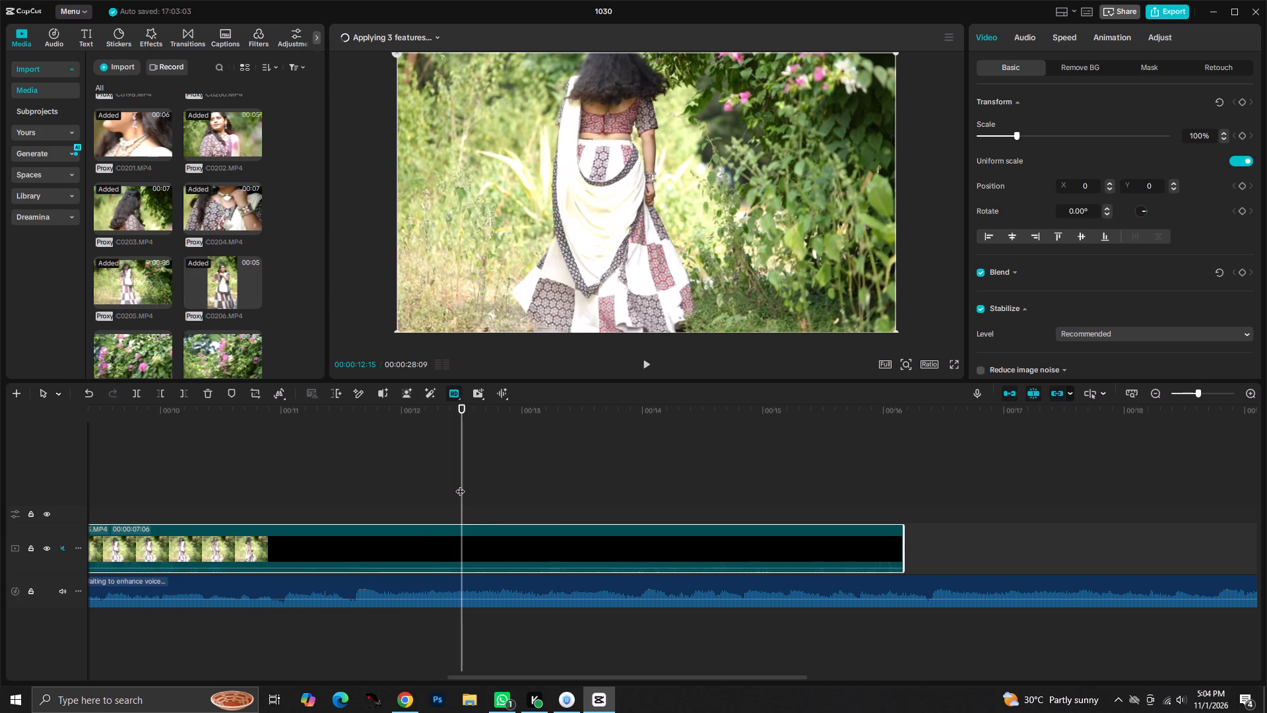
pyautogui.moveTo(460, 485); pyautogui.dragTo(832, 465)
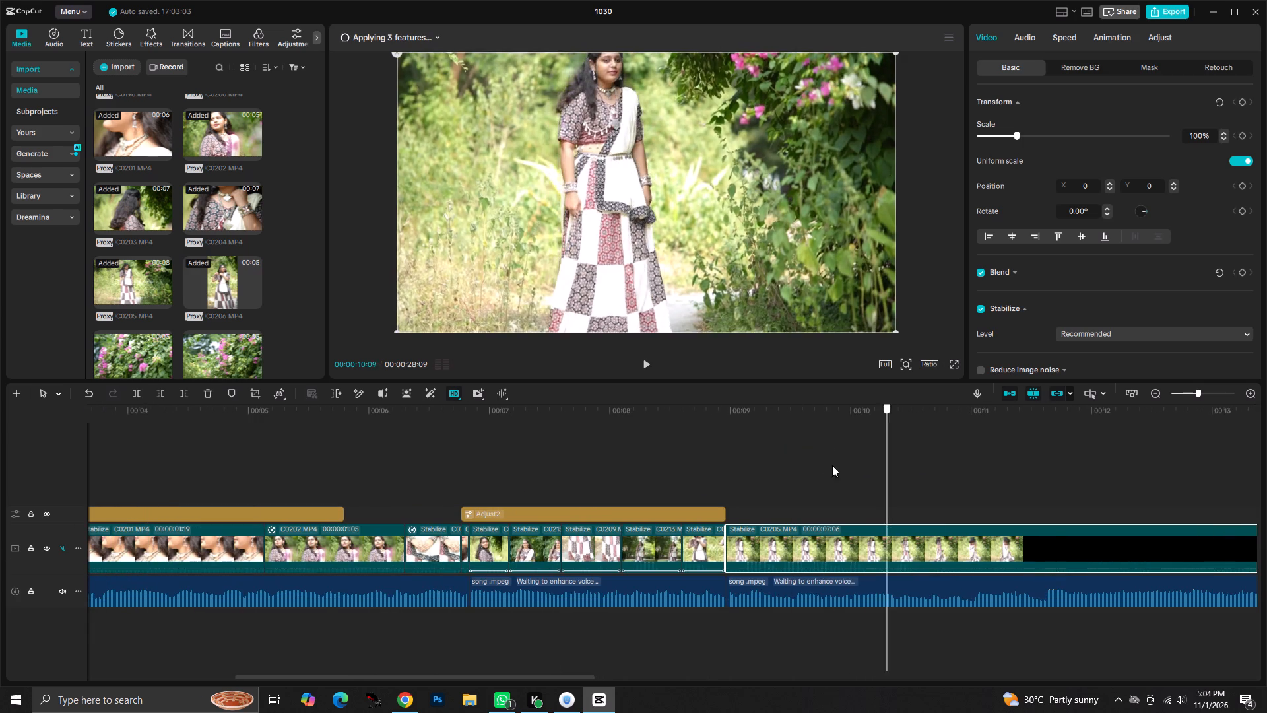
pyautogui.moveTo(832, 465); pyautogui.dragTo(906, 486)
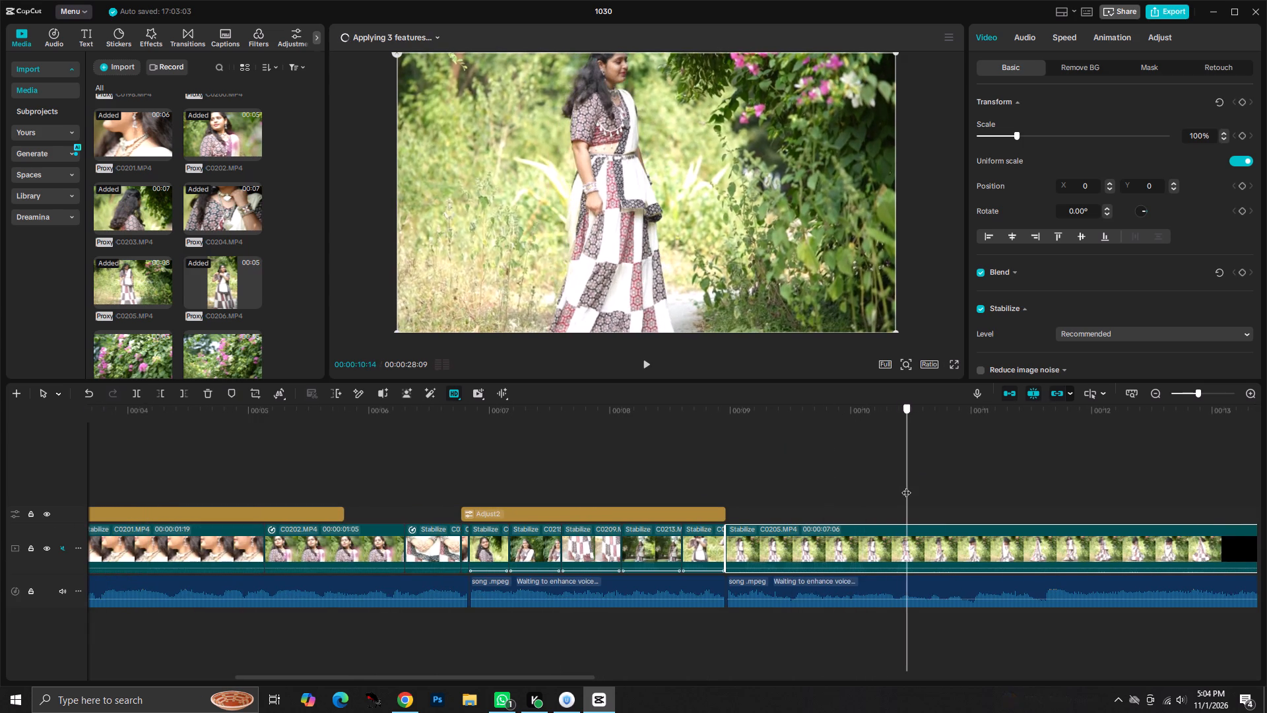
pyautogui.moveTo(906, 486); pyautogui.dragTo(1012, 506)
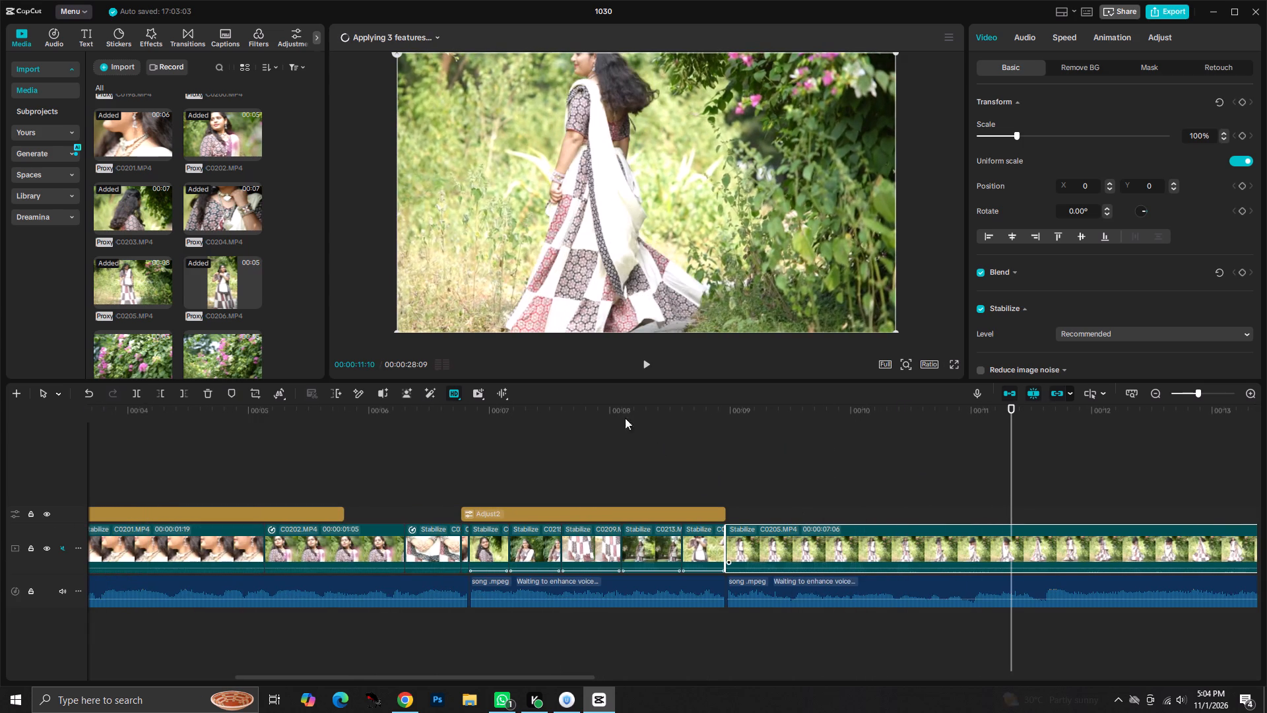
pyautogui.click(140, 390)
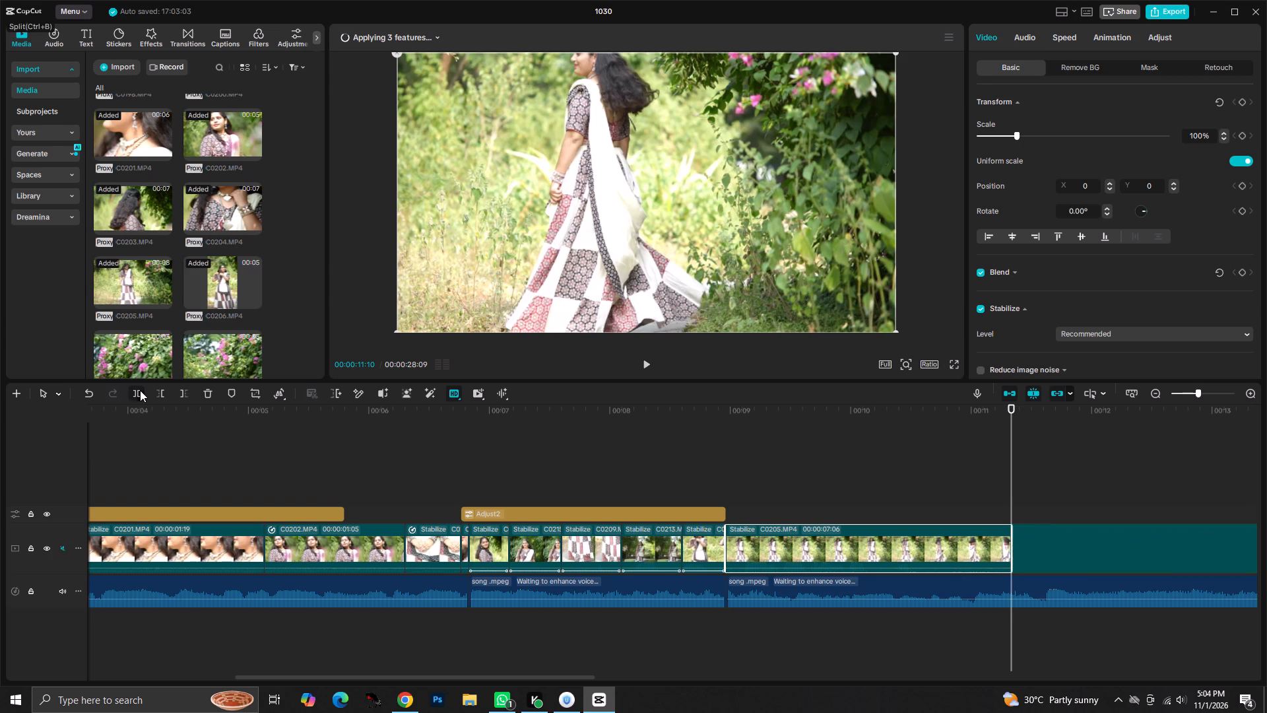
pyautogui.click(842, 526)
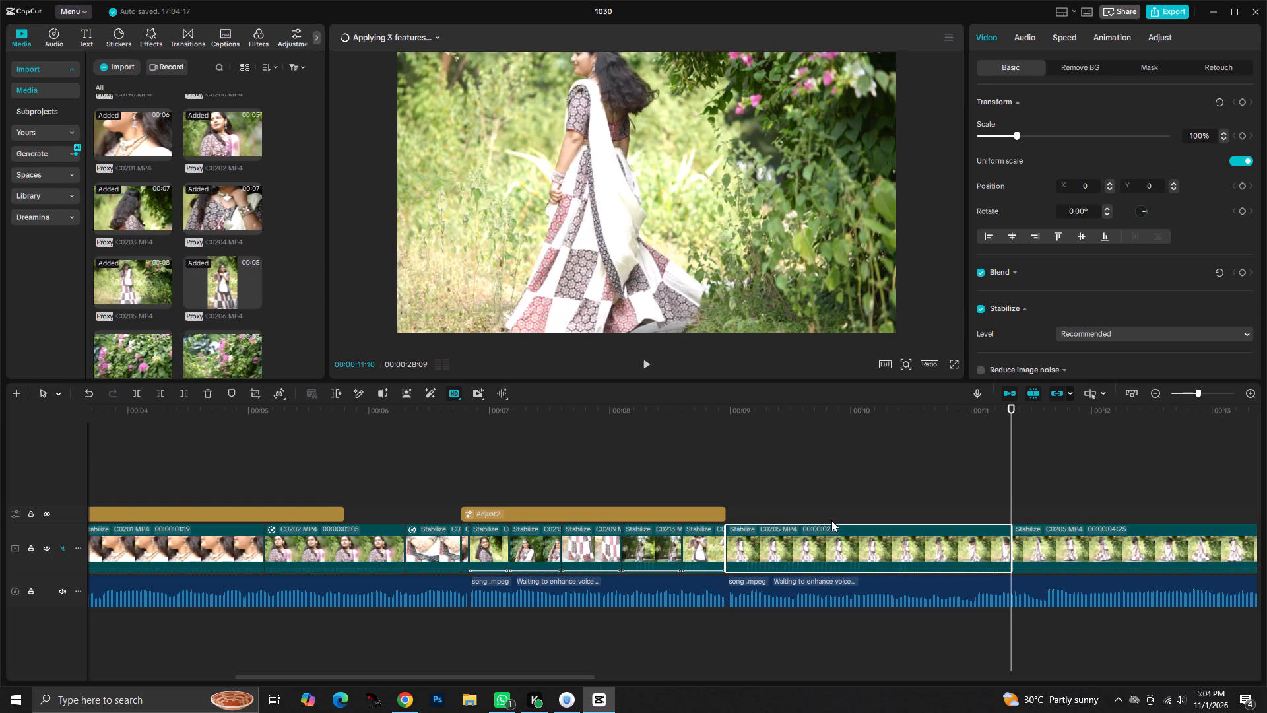
pyautogui.press('Return')
pyautogui.press('Delete')
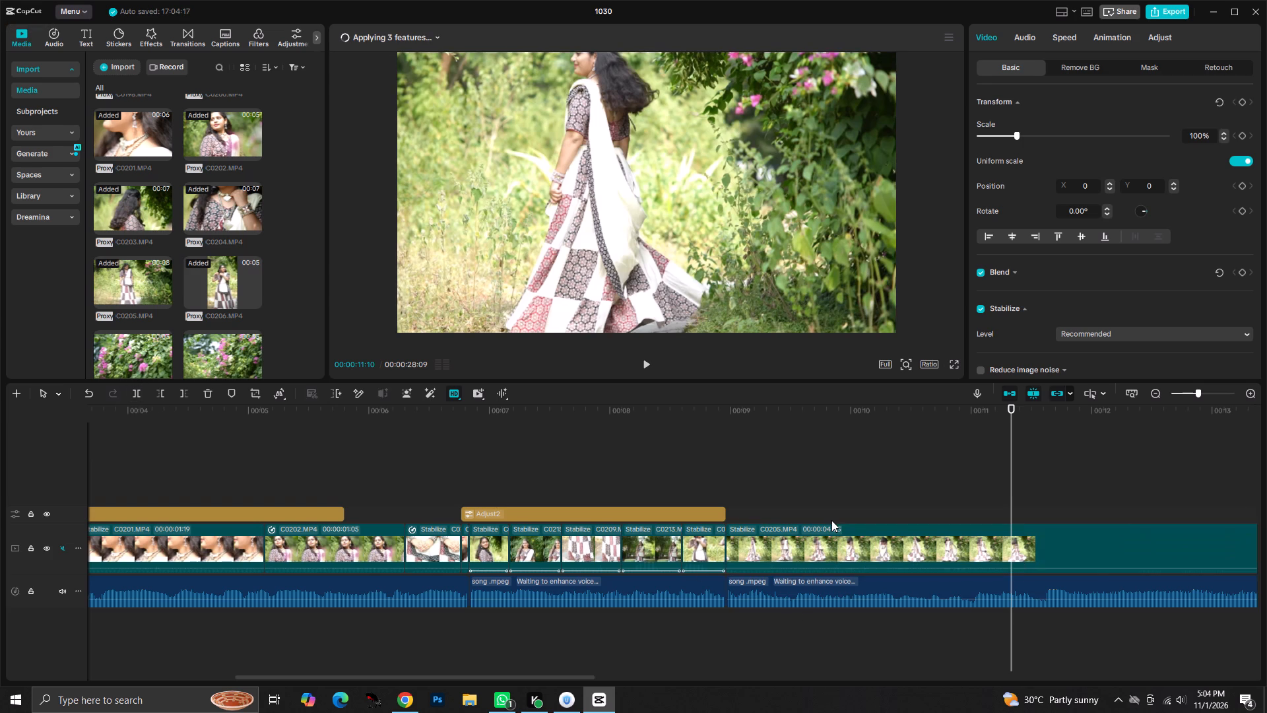
# Play back the C0205 clip, apply a Custom speed curve to it, and raise the curve's start to about 3.25x.
pyautogui.moveTo(1007, 463); pyautogui.dragTo(800, 518)
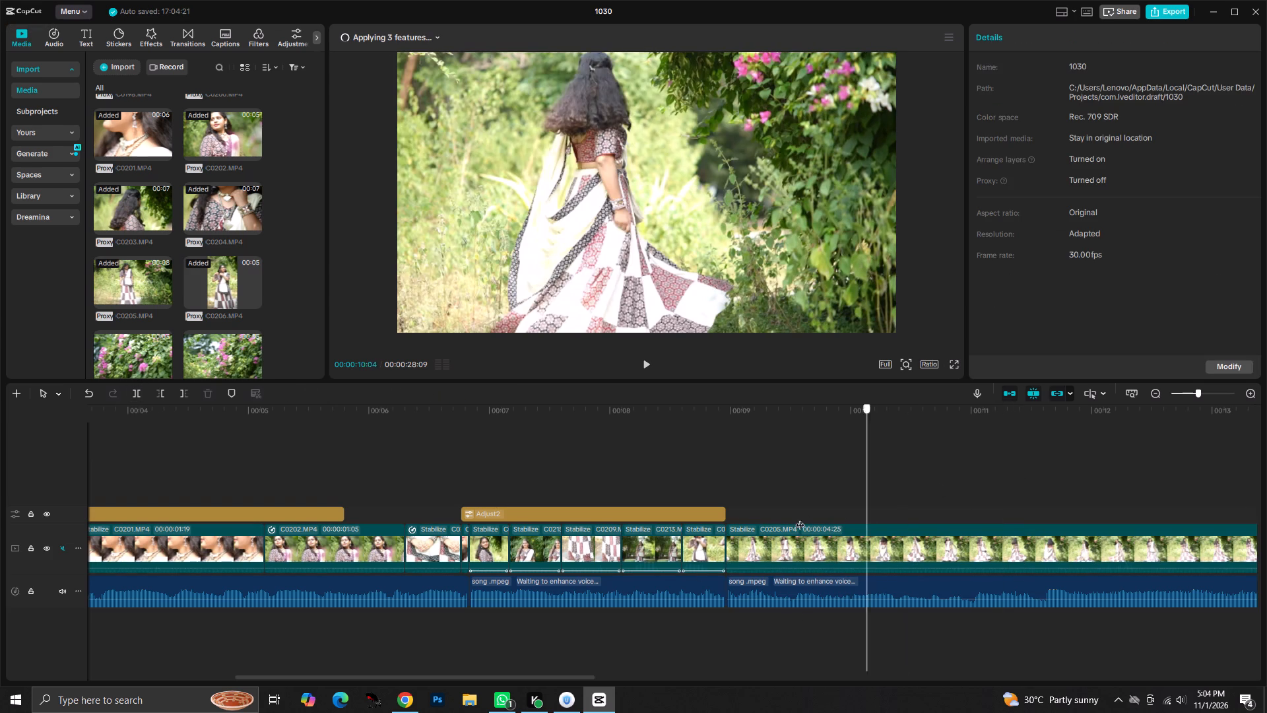
pyautogui.moveTo(800, 518); pyautogui.dragTo(524, 551)
pyautogui.press('space')
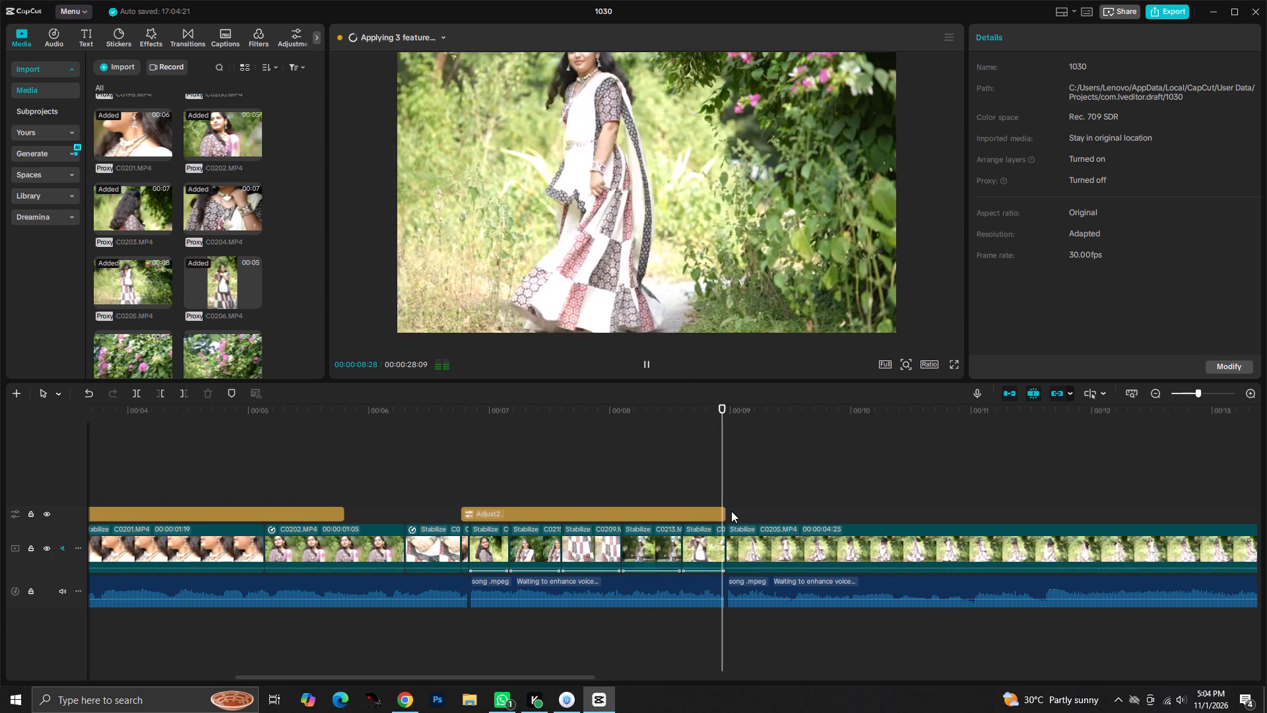
pyautogui.press('space')
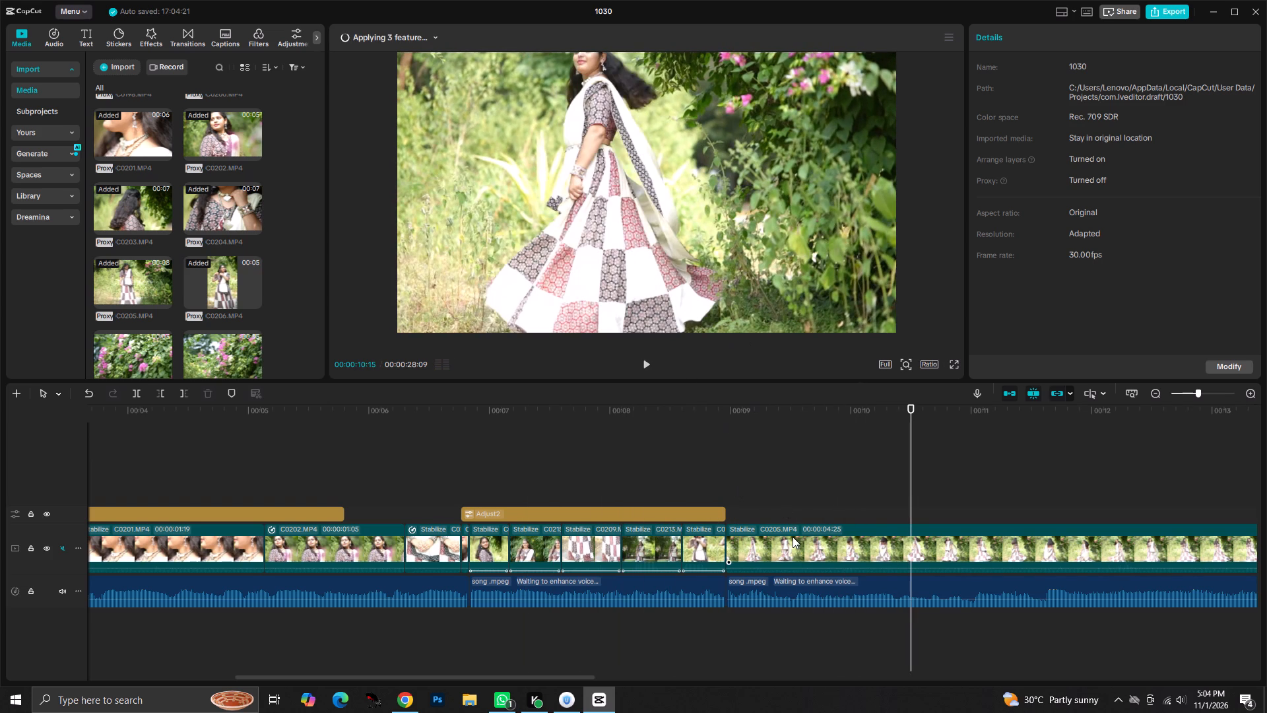
pyautogui.click(793, 537)
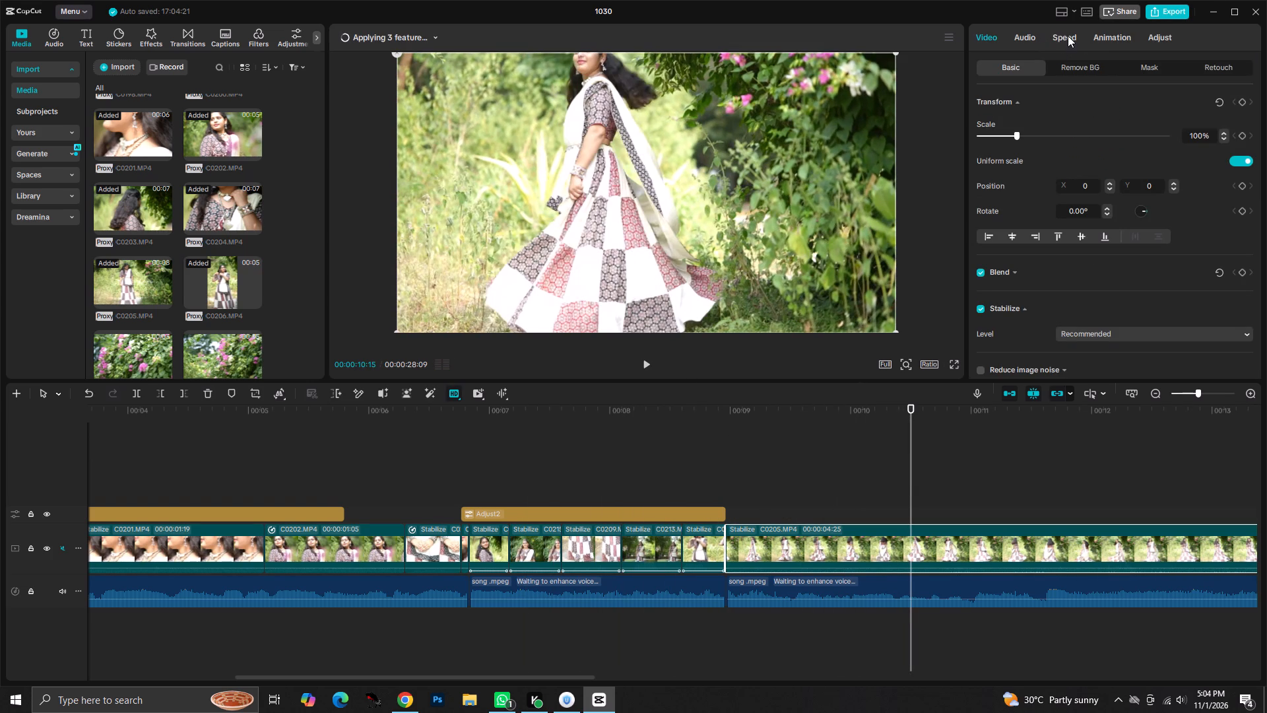
pyautogui.click(1068, 36)
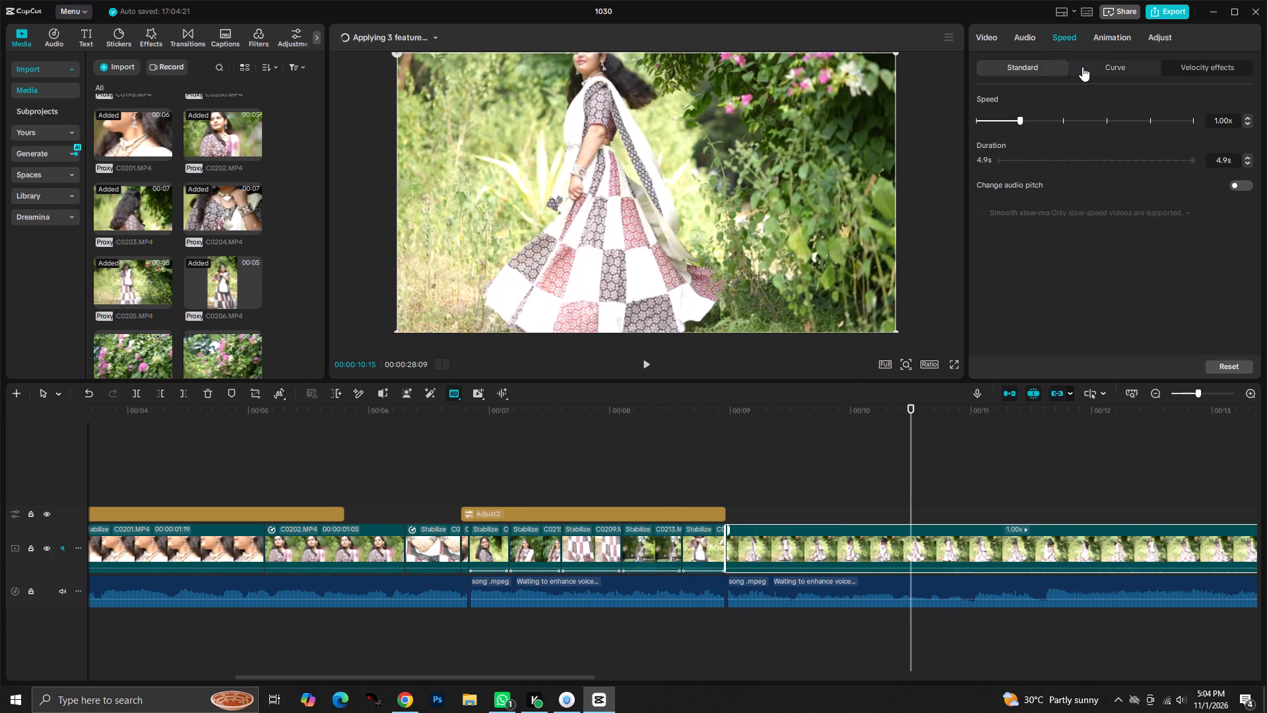
pyautogui.click(1084, 67)
pyautogui.click(1042, 117)
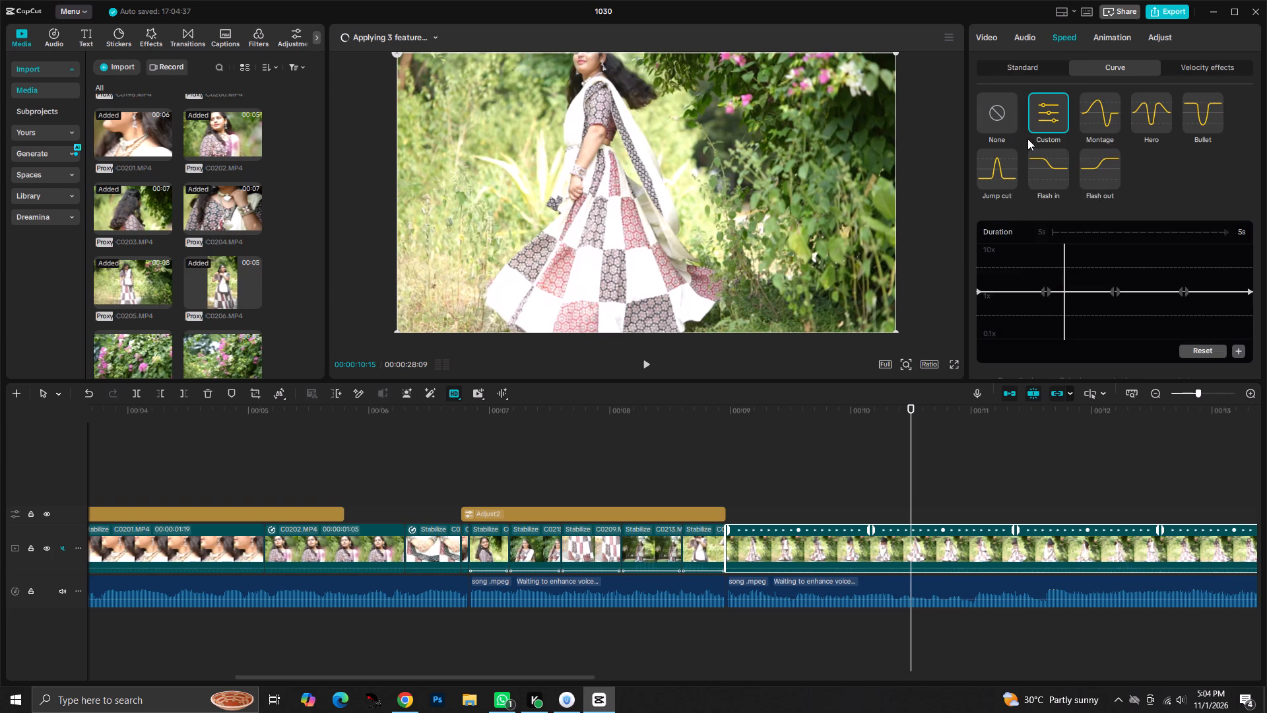
pyautogui.moveTo(975, 288); pyautogui.dragTo(979, 269)
pyautogui.moveTo(977, 272); pyautogui.dragTo(980, 258)
pyautogui.moveTo(975, 275); pyautogui.dragTo(978, 265)
pyautogui.moveTo(976, 268); pyautogui.dragTo(978, 254)
pyautogui.moveTo(978, 259); pyautogui.dragTo(982, 247)
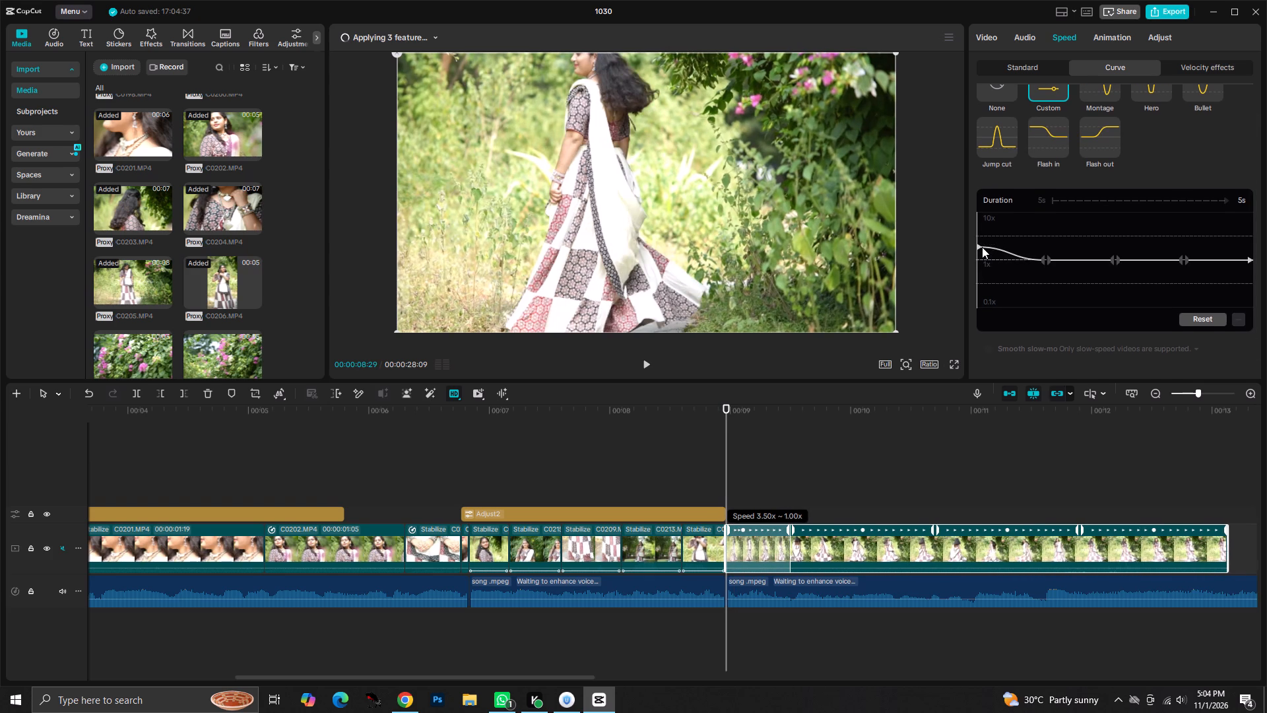
pyautogui.moveTo(982, 247); pyautogui.dragTo(982, 248)
# Lower both sides of the first inner point on C0205's speed curve to about 0.43x.
pyautogui.click(1044, 255)
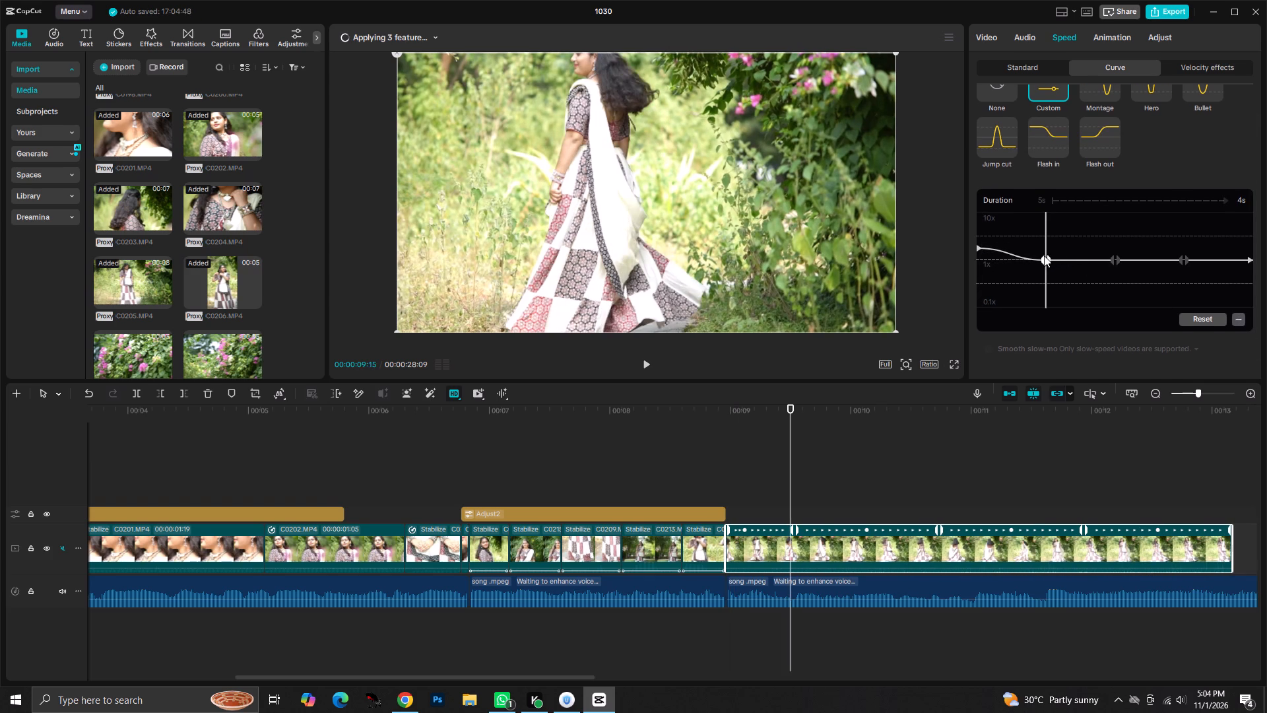
pyautogui.click(1045, 257)
pyautogui.click(1047, 259)
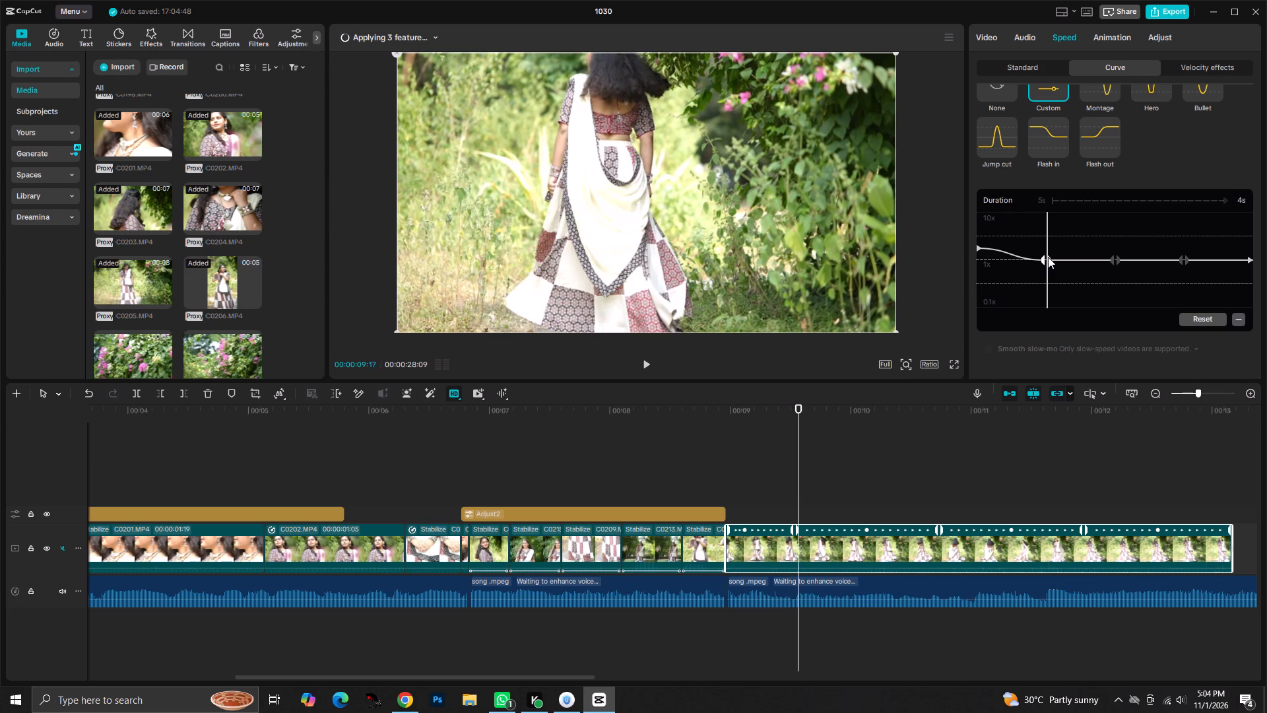
pyautogui.moveTo(1047, 257); pyautogui.dragTo(1048, 273)
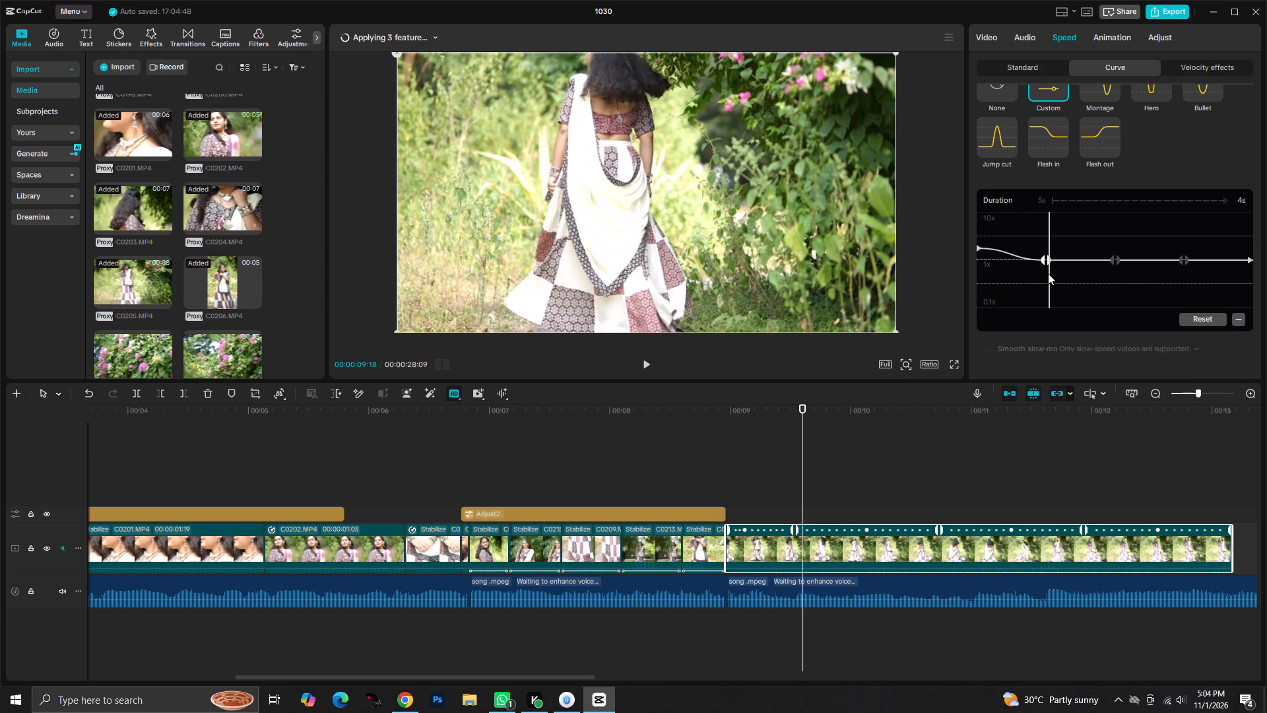
pyautogui.moveTo(1048, 273); pyautogui.dragTo(1047, 274)
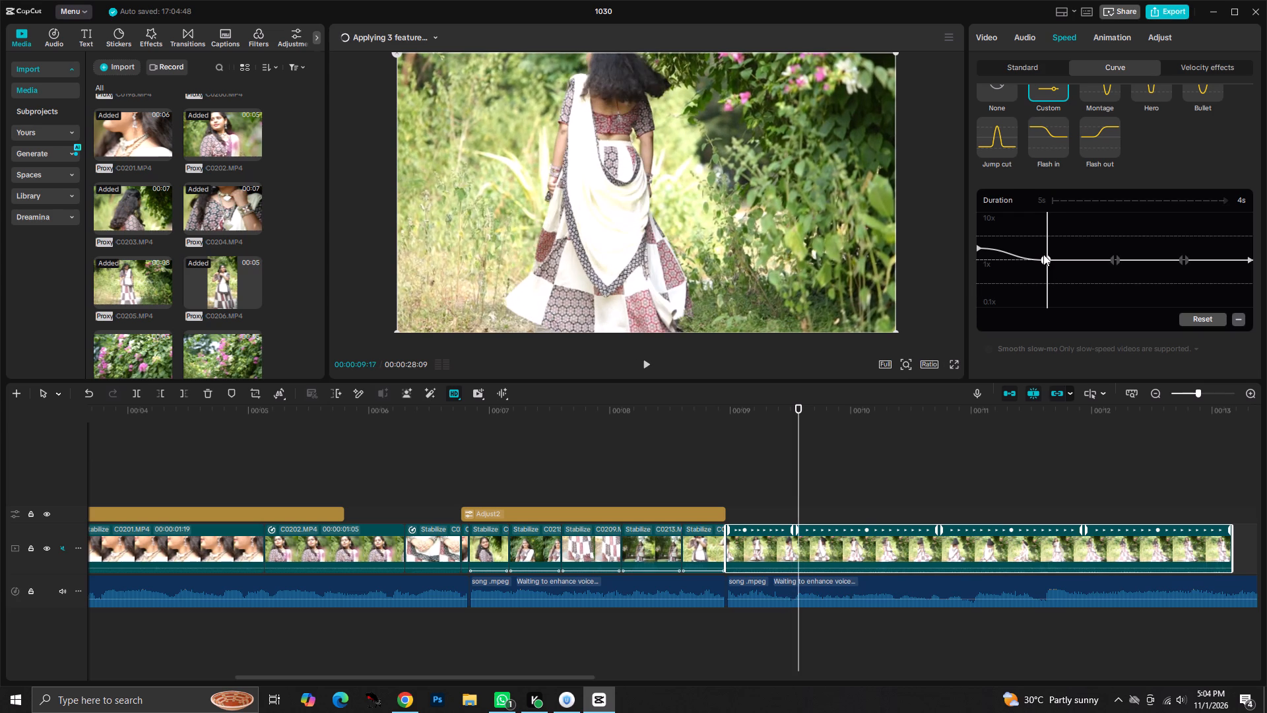
pyautogui.moveTo(1043, 259); pyautogui.dragTo(1040, 293)
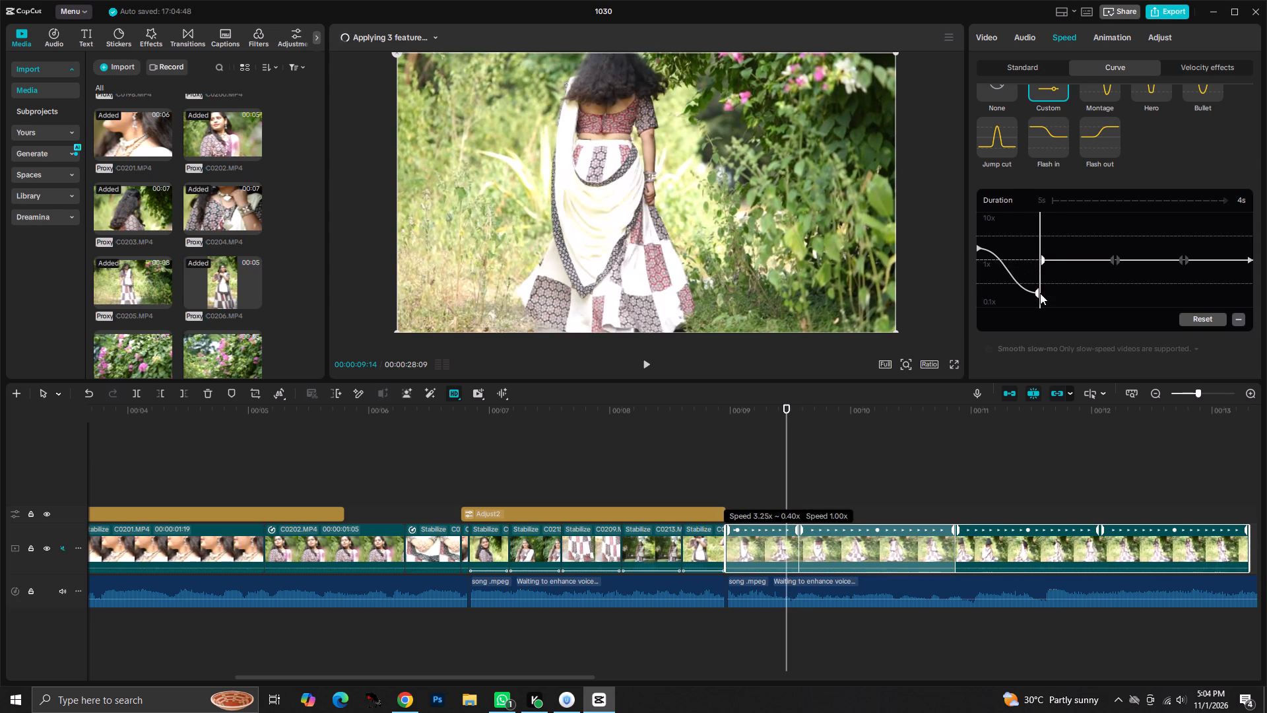
pyautogui.moveTo(1040, 293); pyautogui.dragTo(1040, 290)
pyautogui.moveTo(1044, 256); pyautogui.dragTo(1043, 287)
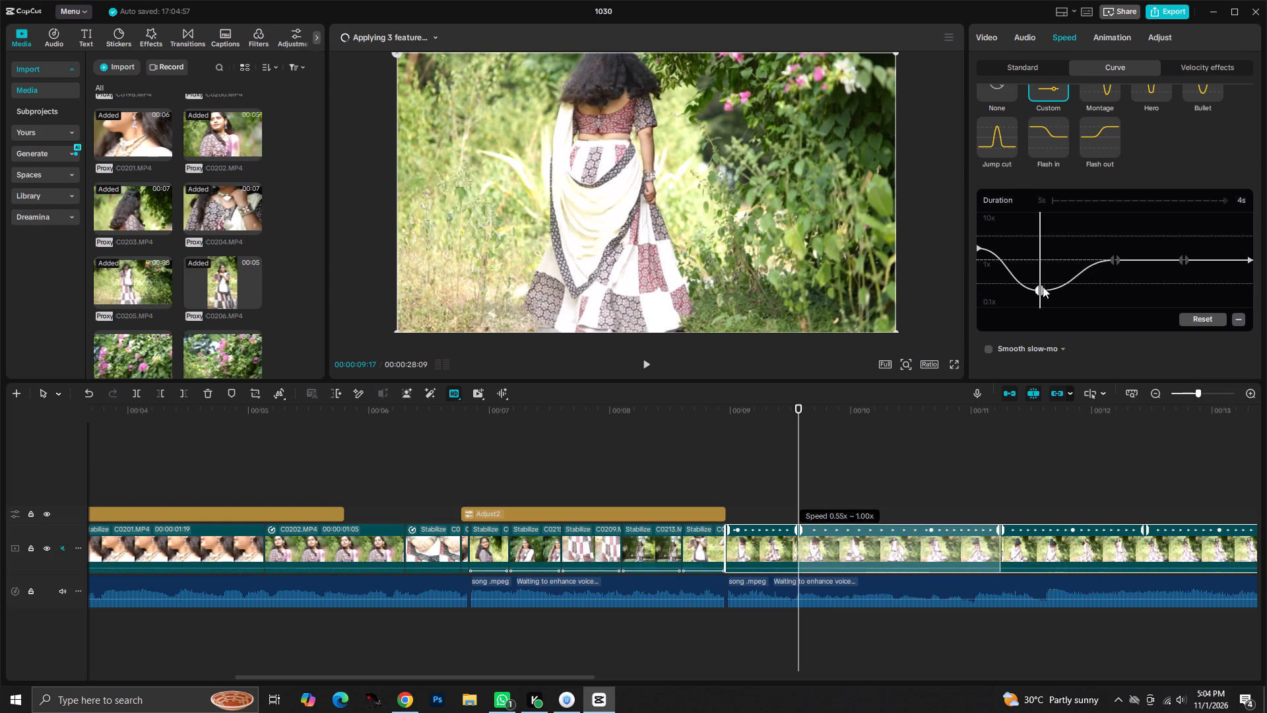
pyautogui.moveTo(1043, 287); pyautogui.dragTo(1042, 288)
# Play back the C0205 clip from its start to review the speed changes.
pyautogui.moveTo(1040, 267); pyautogui.dragTo(910, 267)
pyautogui.press('space')
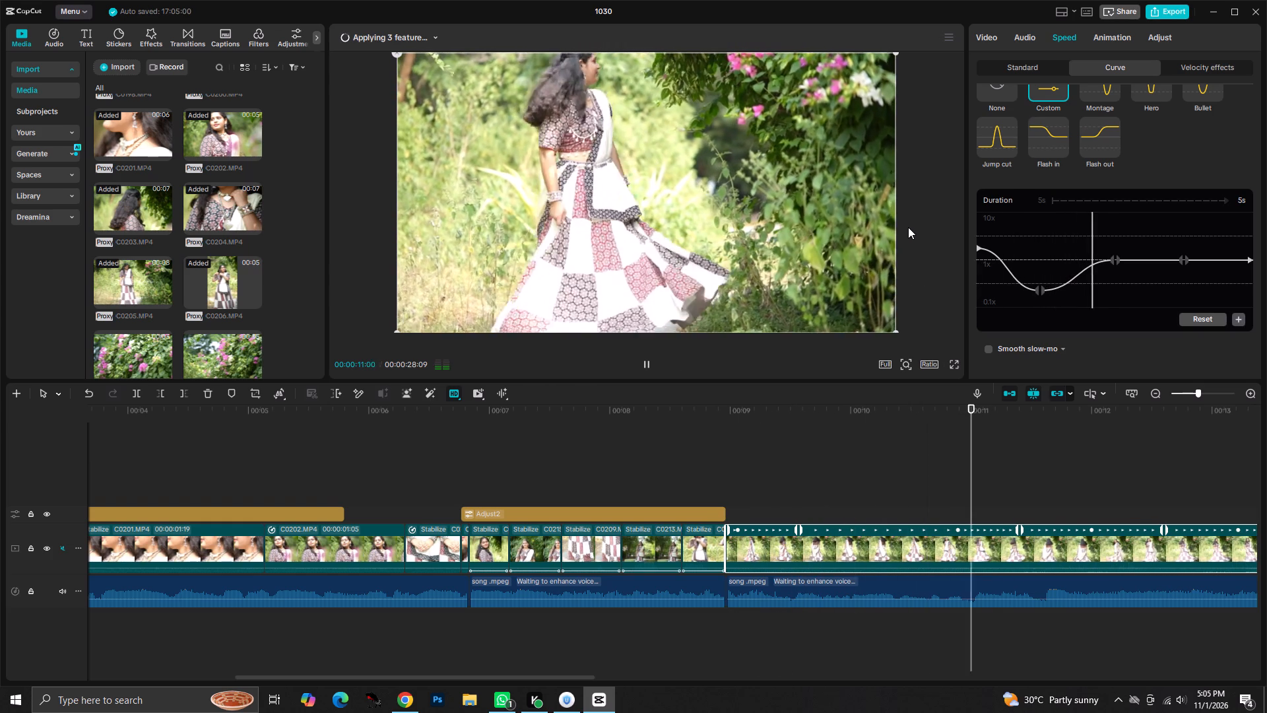
pyautogui.press('space')
pyautogui.press('space')
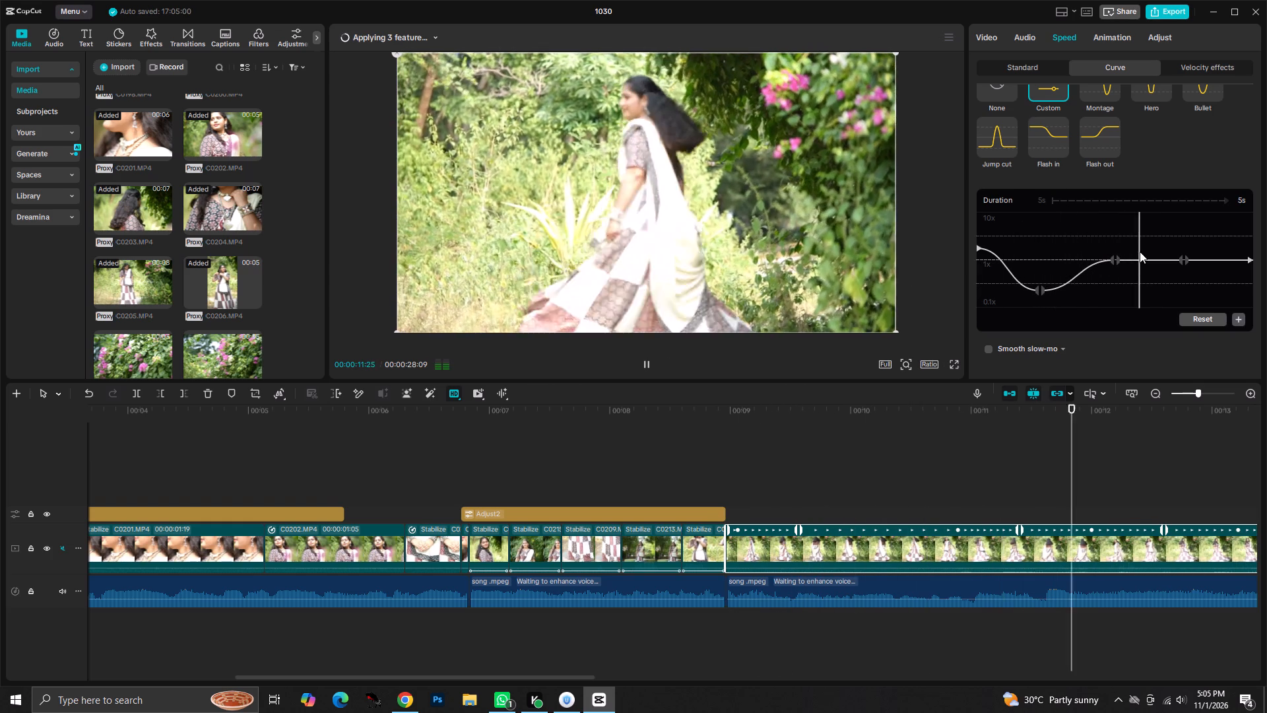
pyautogui.press('space')
pyautogui.press('space')
pyautogui.press('space')
pyautogui.press('space')
pyautogui.press('space')
pyautogui.press('space')
pyautogui.press('space')
pyautogui.press('space')
pyautogui.press('space')
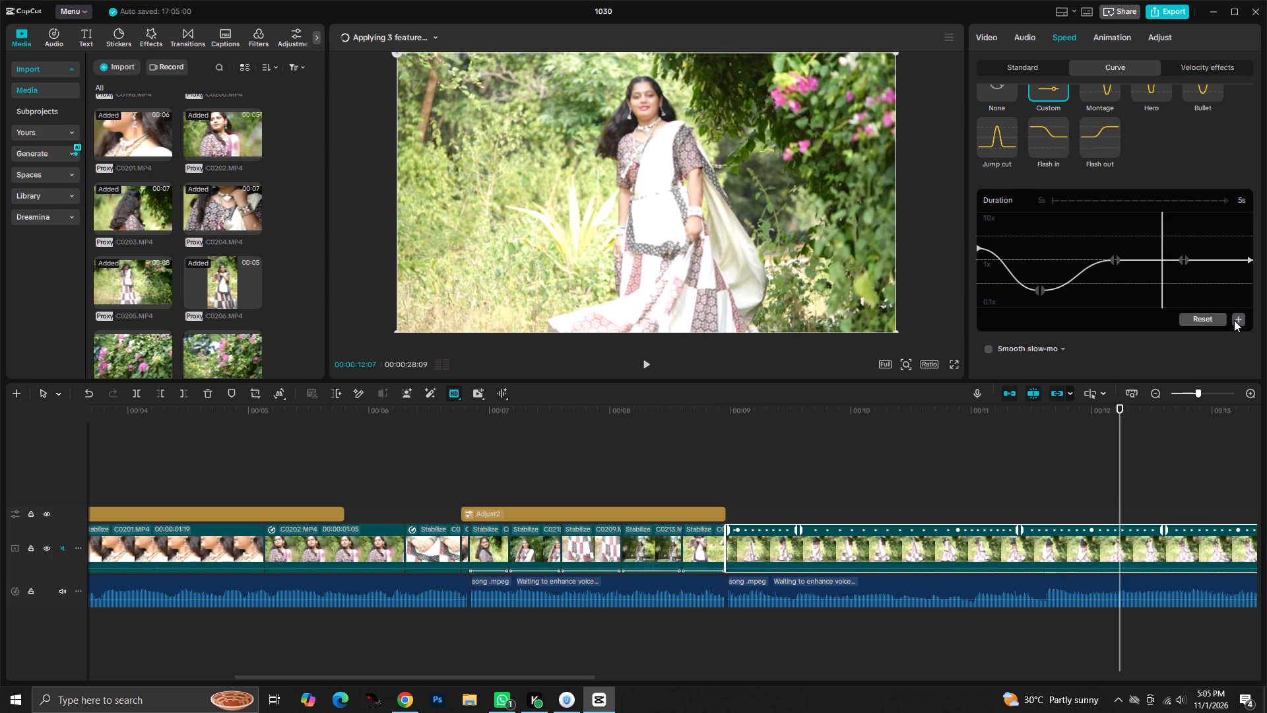
# Add a speed curve point at 00:00:12:00 in C0205 and lower both its sides to about 0.38x.
pyautogui.moveTo(1161, 263); pyautogui.dragTo(1150, 264)
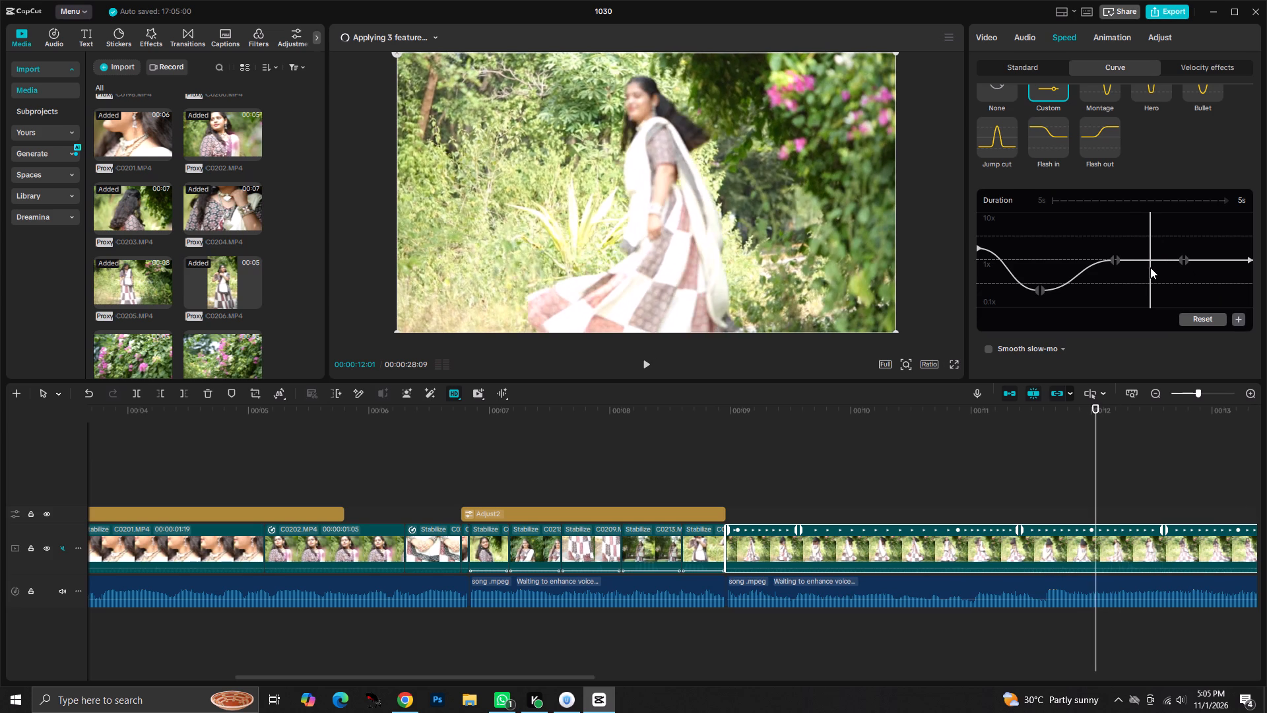
pyautogui.click(1238, 322)
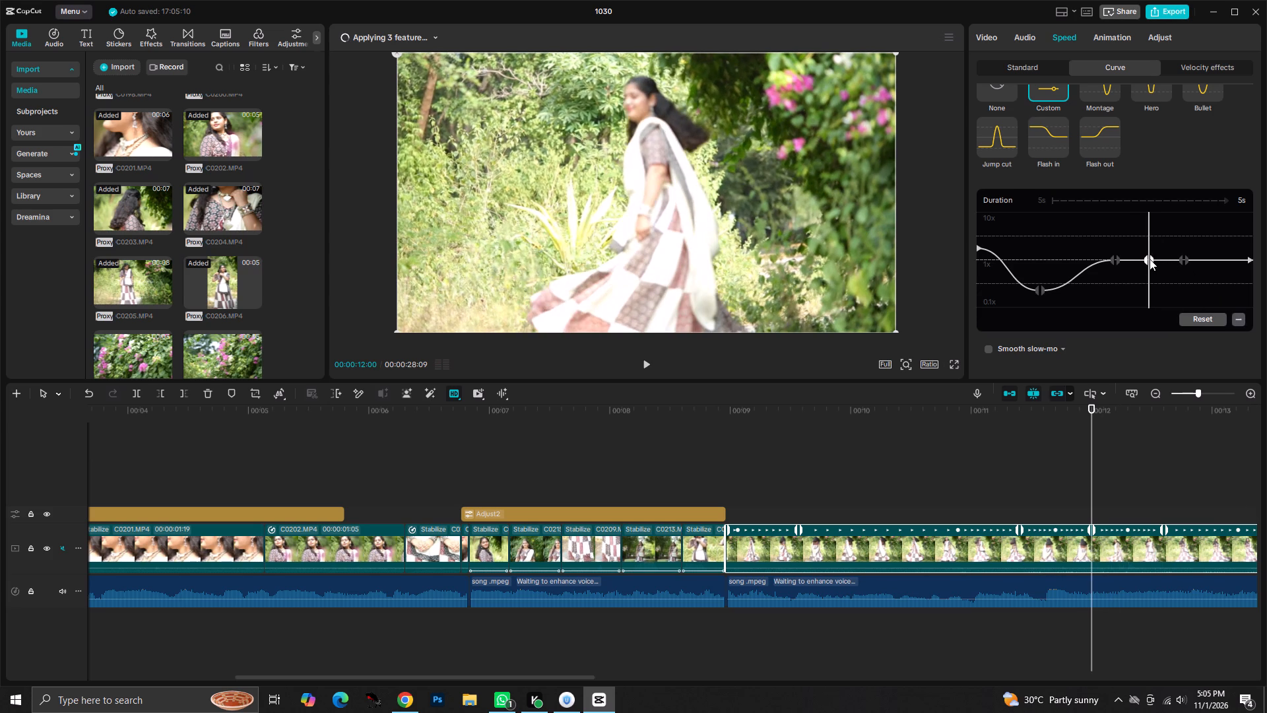
pyautogui.moveTo(1150, 257); pyautogui.dragTo(1147, 271)
pyautogui.moveTo(1147, 257); pyautogui.dragTo(1140, 301)
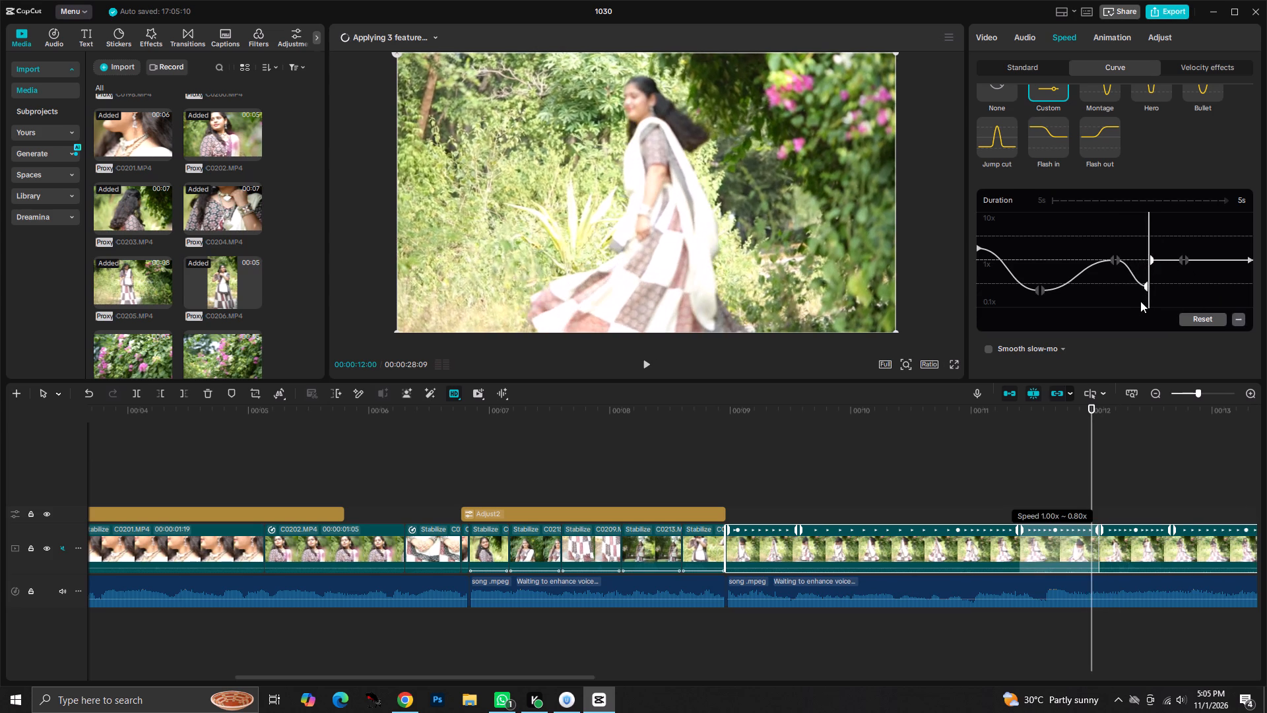
pyautogui.moveTo(1140, 301); pyautogui.dragTo(1144, 293)
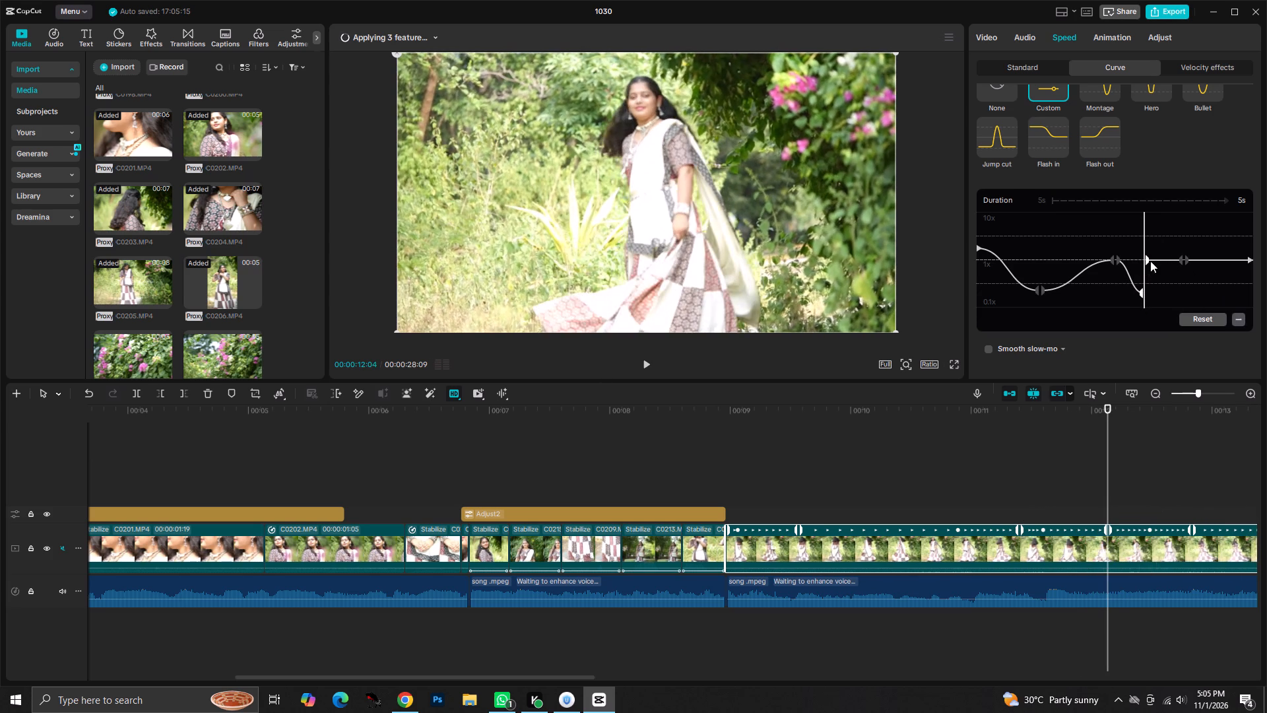
pyautogui.moveTo(1148, 258); pyautogui.dragTo(1146, 289)
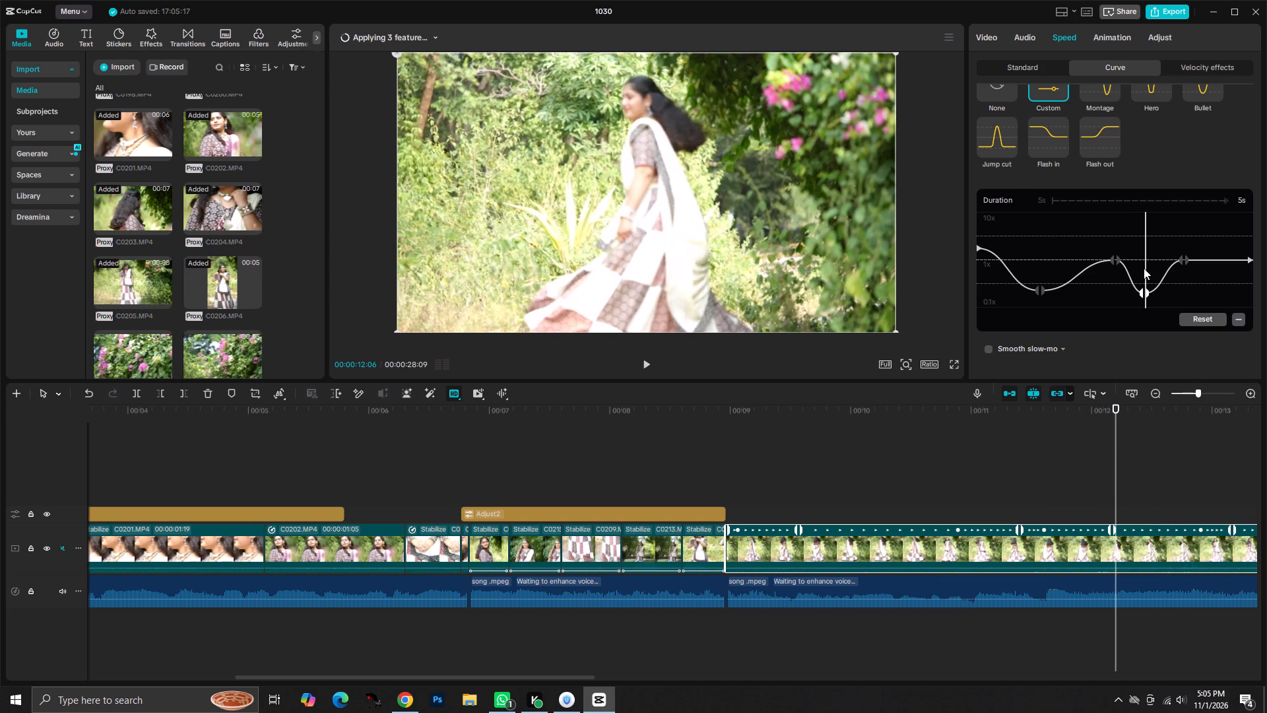
# Play back the adjusted C0205 clip and trim its end back to about 00:00:13:10.
pyautogui.moveTo(1144, 268); pyautogui.dragTo(765, 239)
pyautogui.press('space')
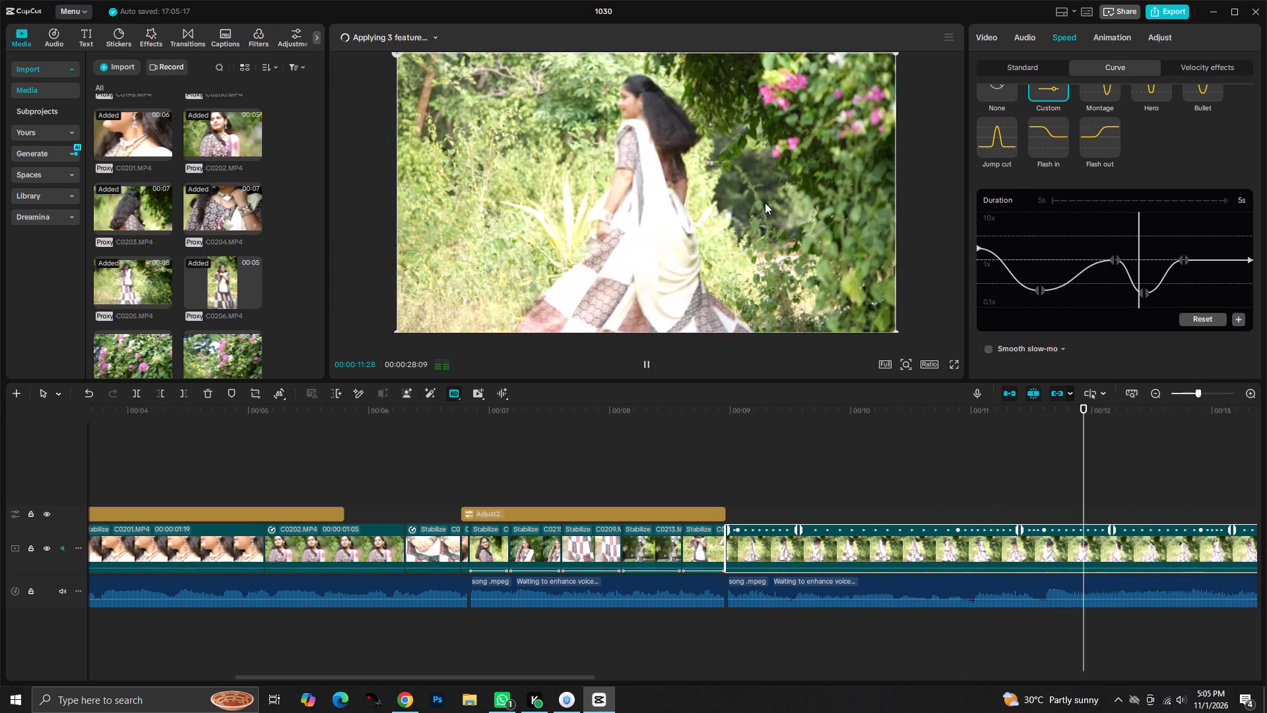
pyautogui.press('space')
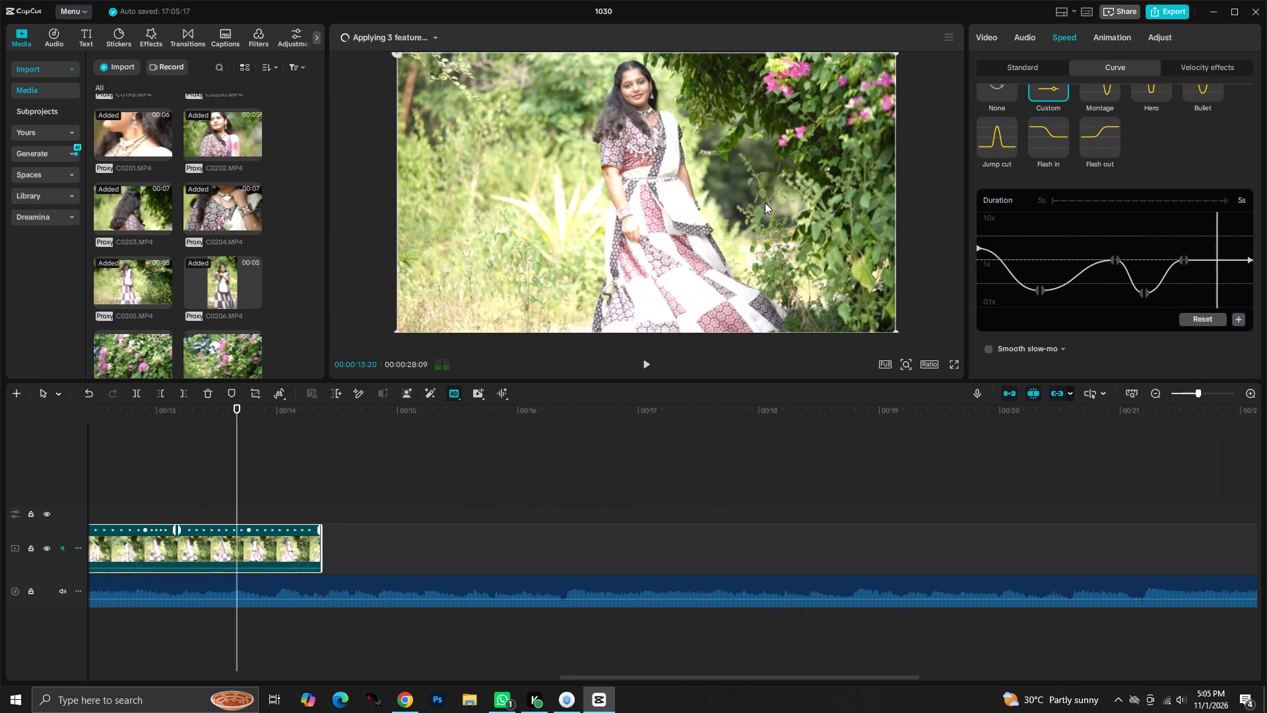
pyautogui.press('space')
pyautogui.press('space')
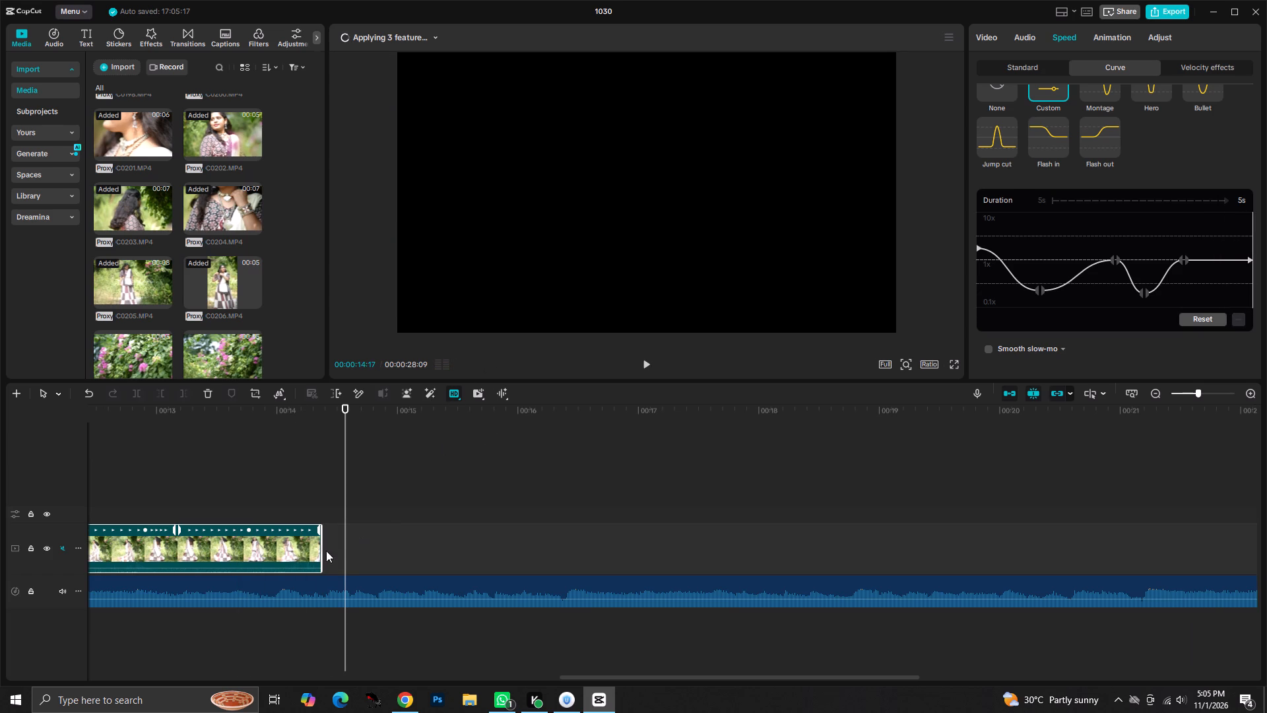
pyautogui.moveTo(320, 543); pyautogui.dragTo(248, 535)
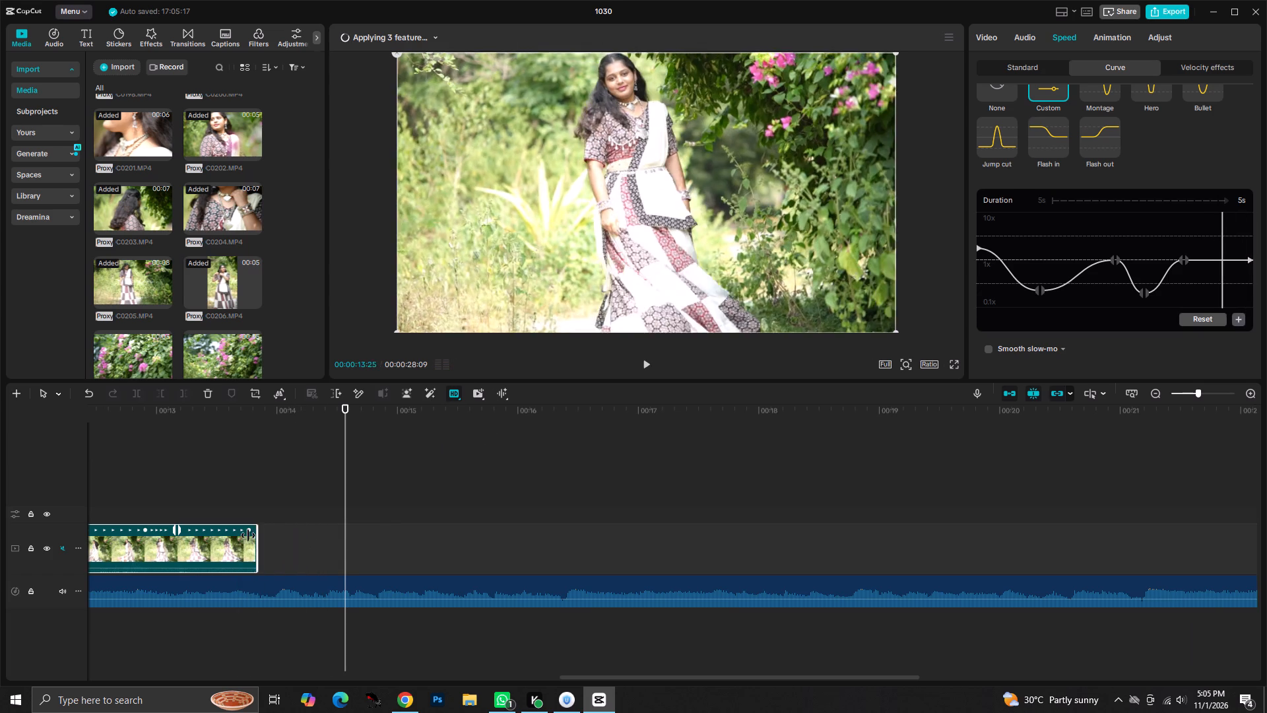
pyautogui.moveTo(248, 535); pyautogui.dragTo(195, 512)
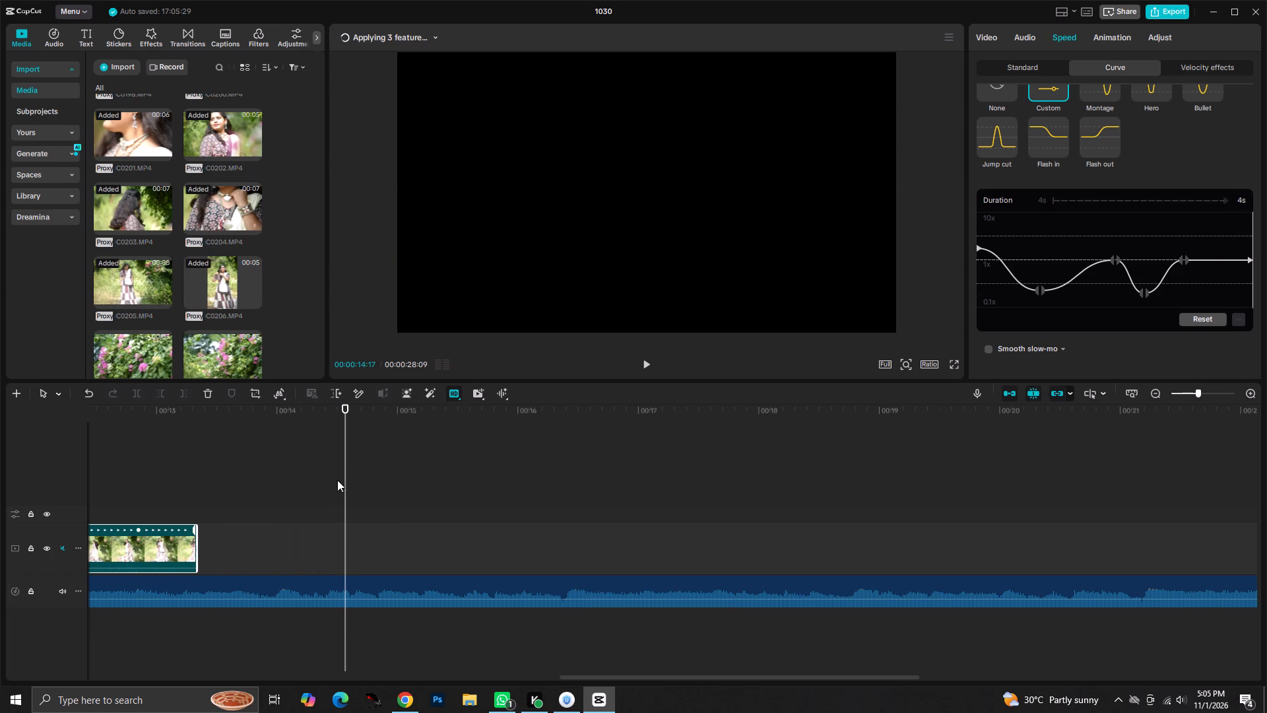
# Lower the middle point of C0205's speed curve to 0.10x and shift it slightly earlier.
pyautogui.moveTo(344, 486); pyautogui.dragTo(141, 471)
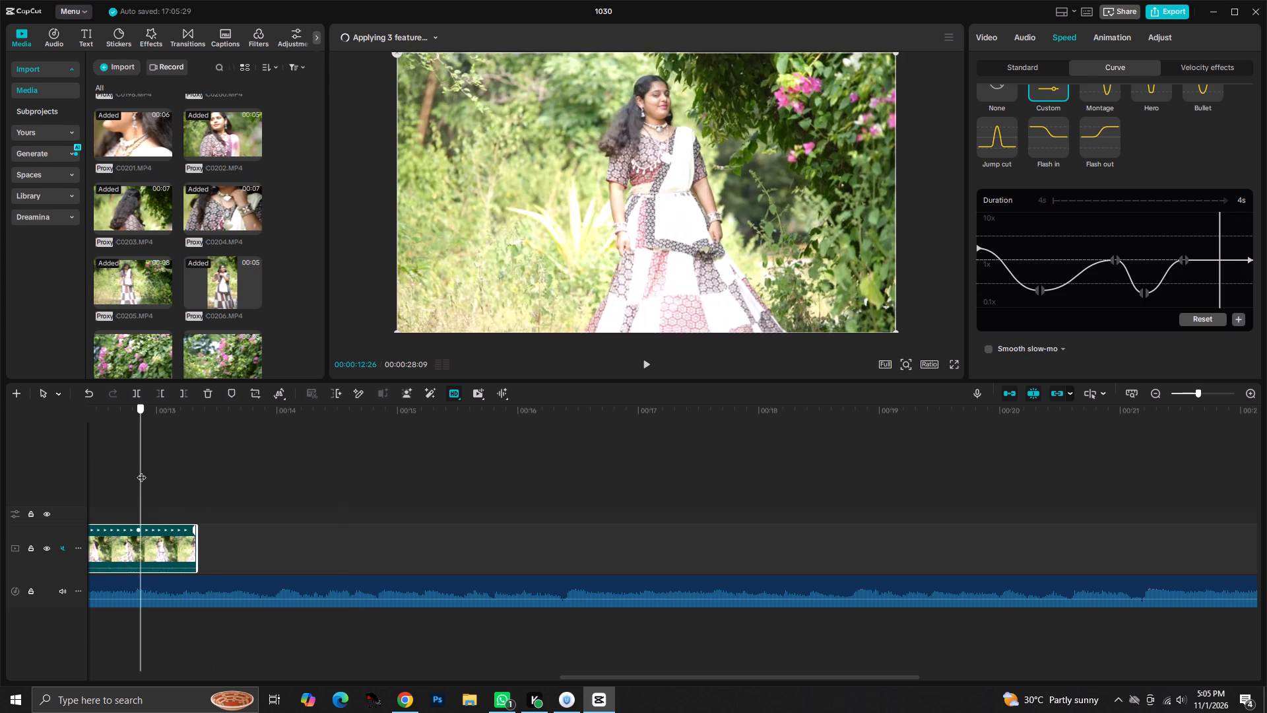
pyautogui.moveTo(141, 471); pyautogui.dragTo(319, 502)
pyautogui.click(1112, 254)
pyautogui.click(1115, 258)
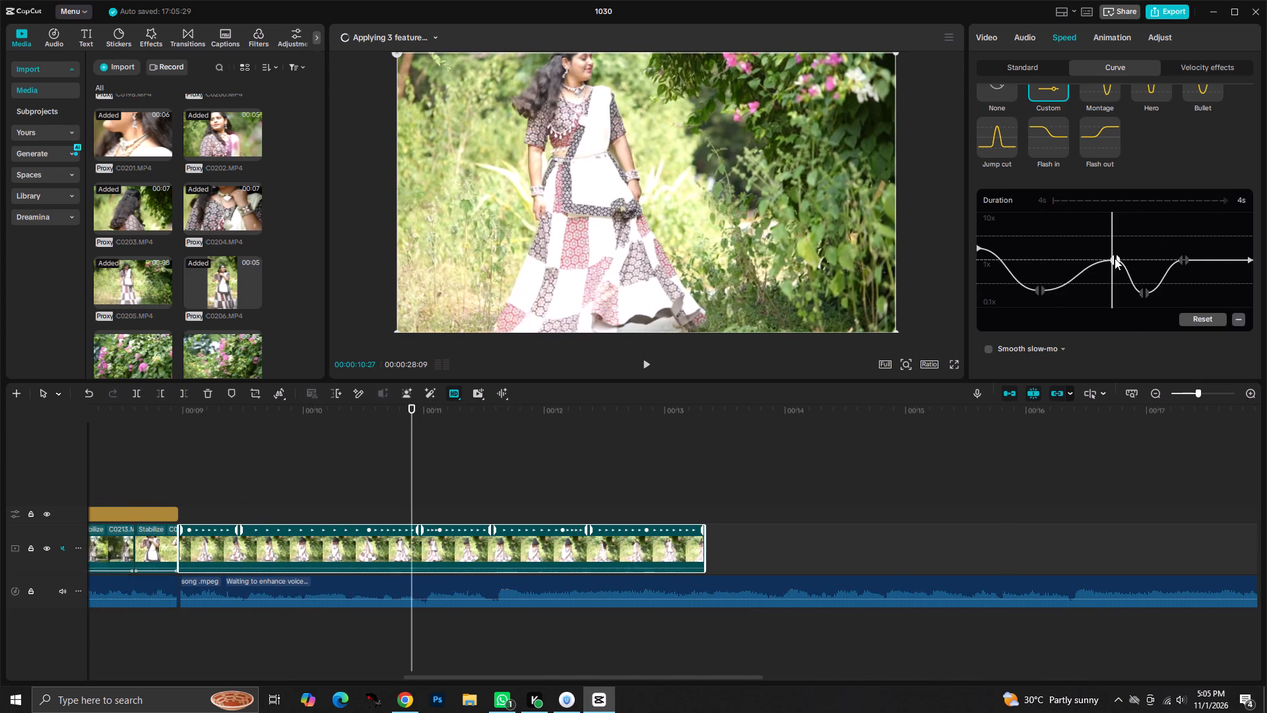
pyautogui.moveTo(1115, 258); pyautogui.dragTo(1096, 312)
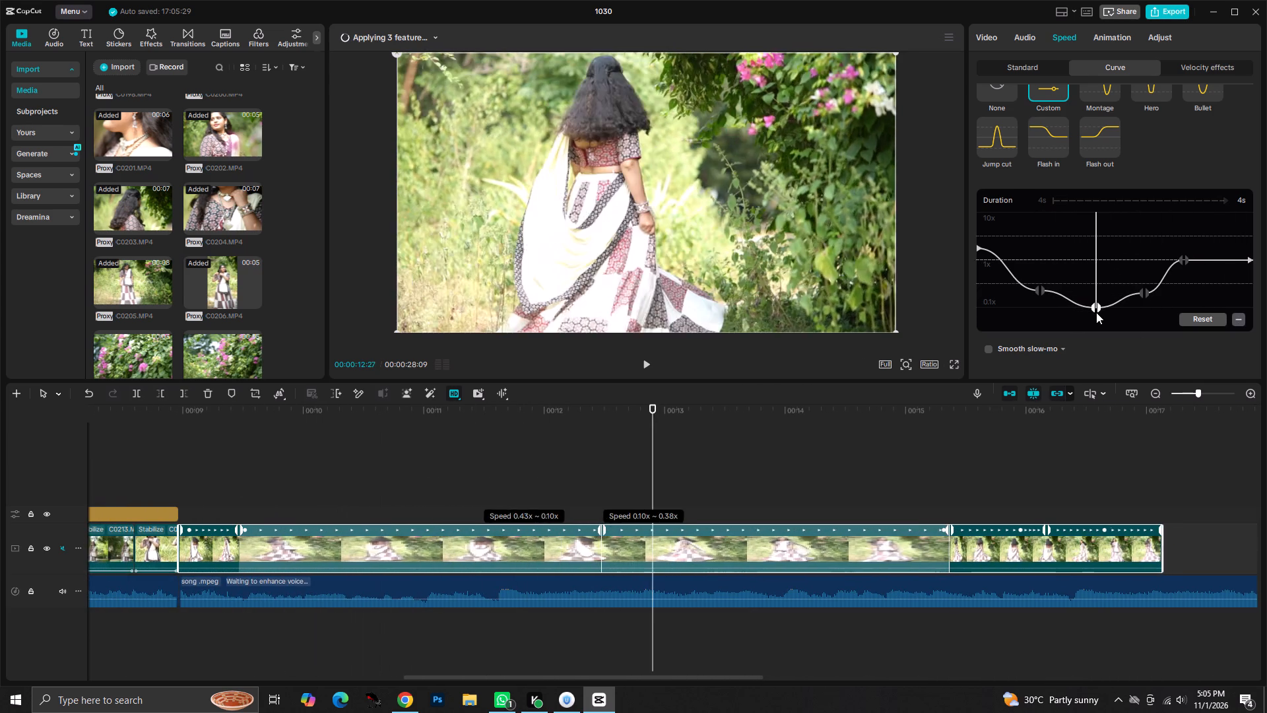
pyautogui.moveTo(1096, 312); pyautogui.dragTo(1095, 313)
# Play back the slowed C0205 clip and trim its end to about 00:00:16:23.
pyautogui.moveTo(1091, 277); pyautogui.dragTo(806, 263)
pyautogui.press('space')
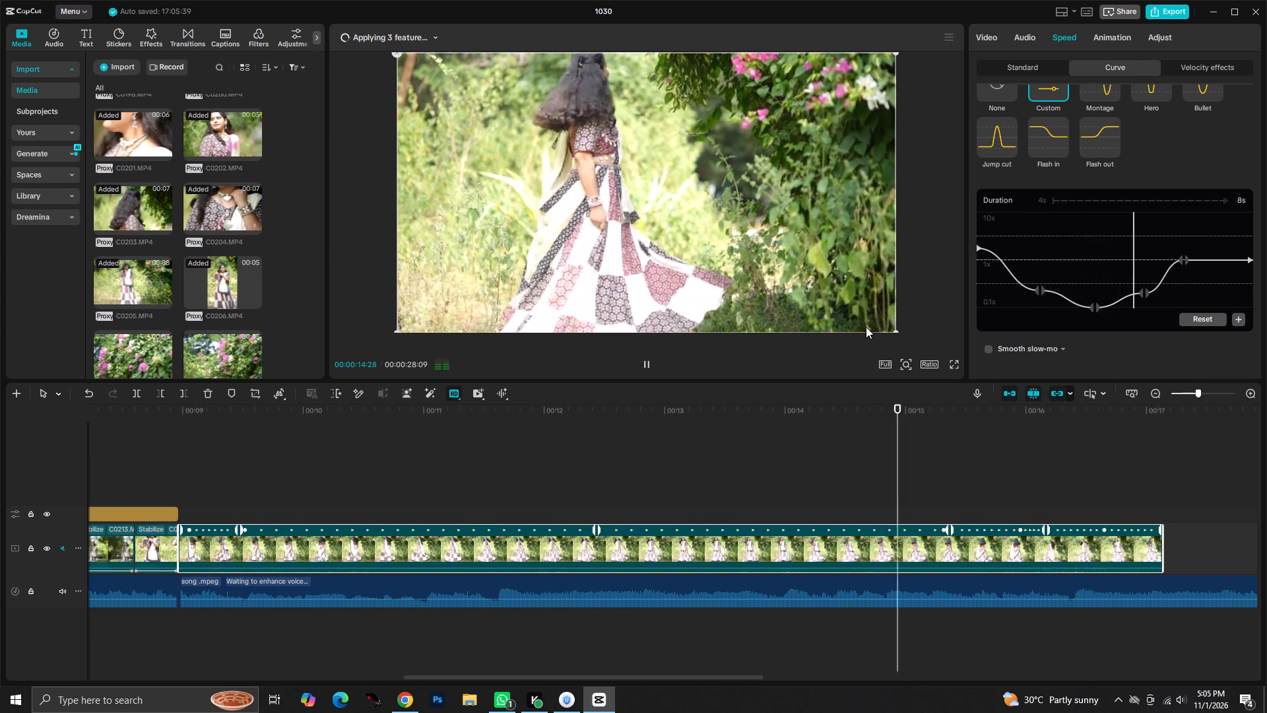
pyautogui.press('space')
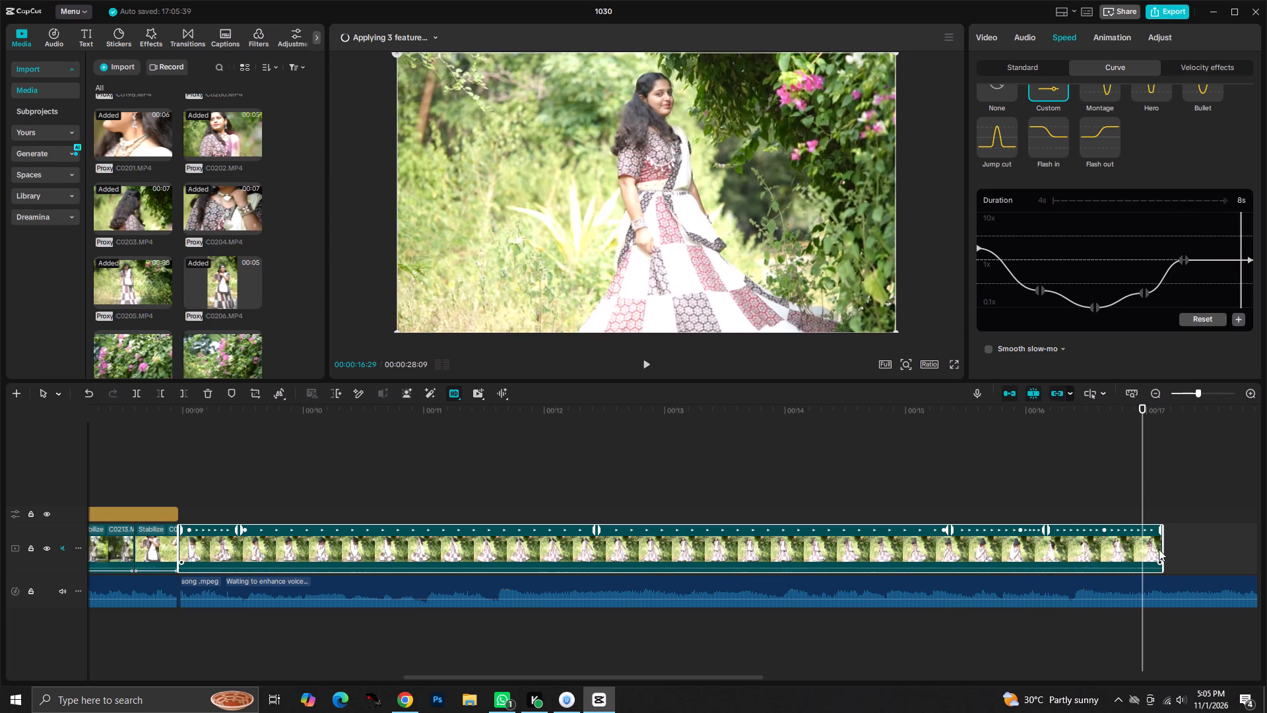
pyautogui.moveTo(1165, 545); pyautogui.dragTo(1118, 547)
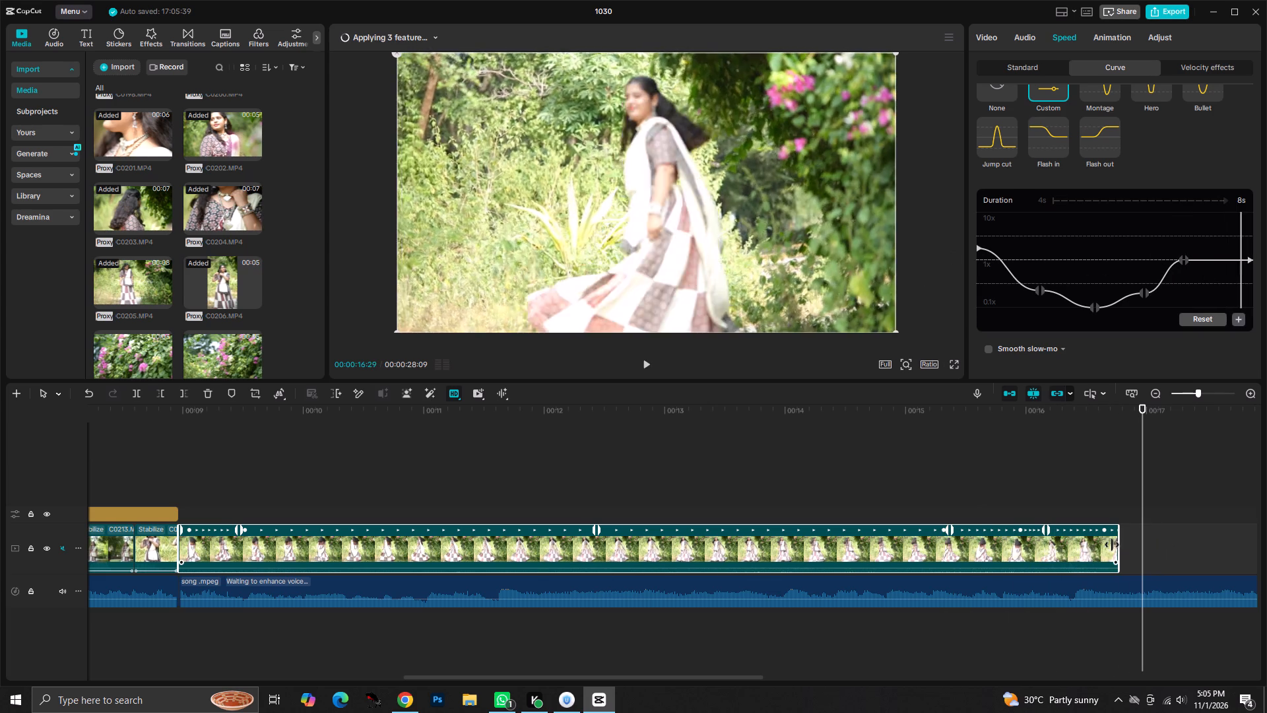
# Enable Smooth slow-mo with Frame blending for the C0205 clip.
pyautogui.scroll(-1, 1057, 256)
pyautogui.click(983, 326)
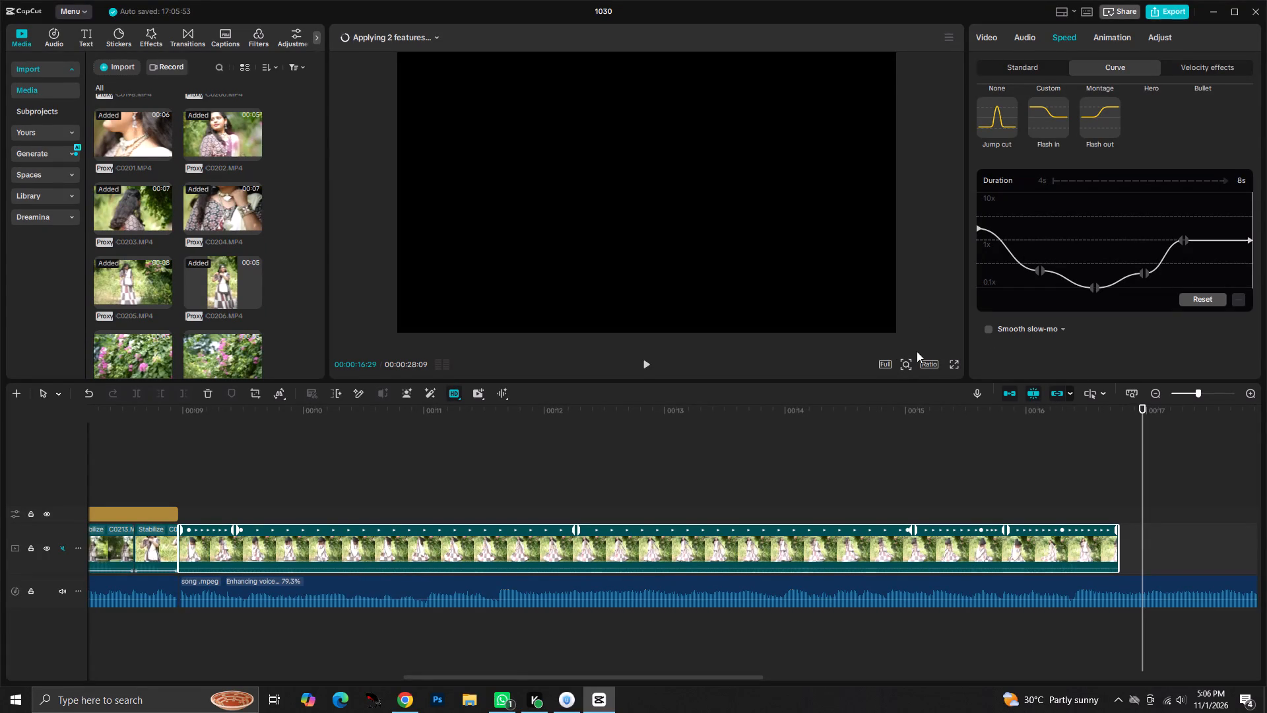
pyautogui.click(990, 329)
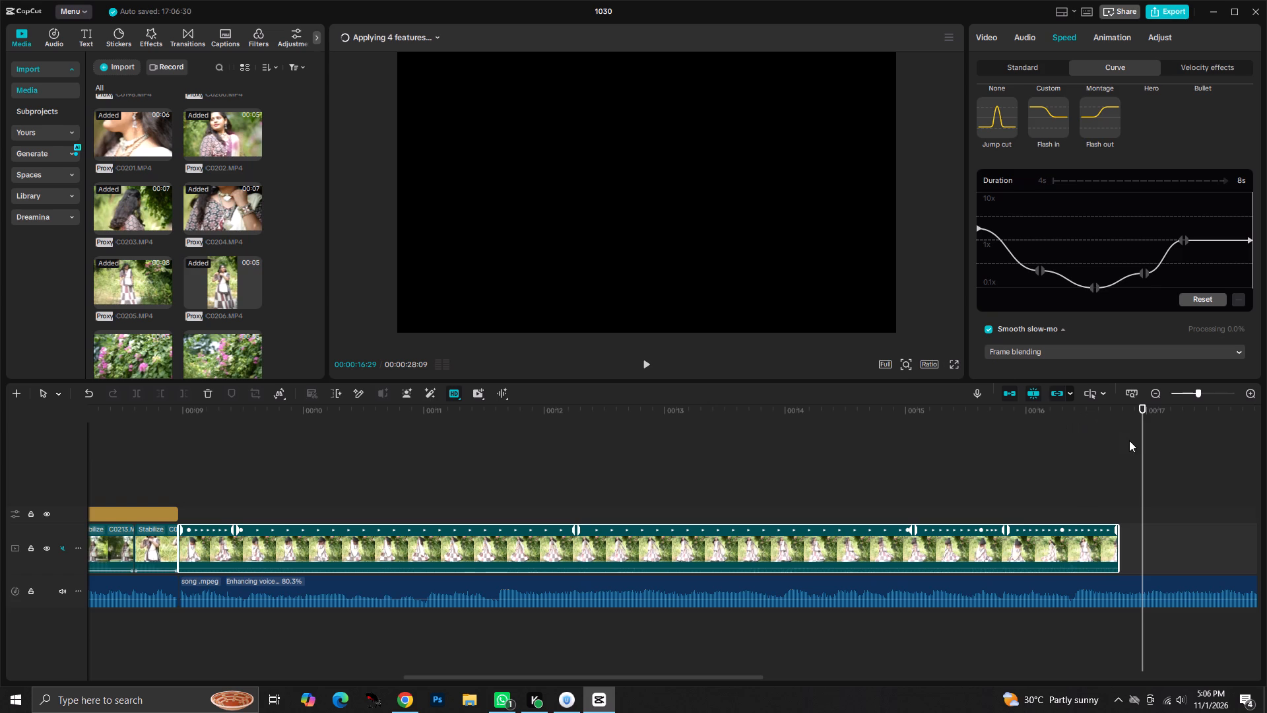
# Play back the whole edit from the start through the end of the slowed C0205 clip.
pyautogui.moveTo(1144, 445); pyautogui.dragTo(118, 369)
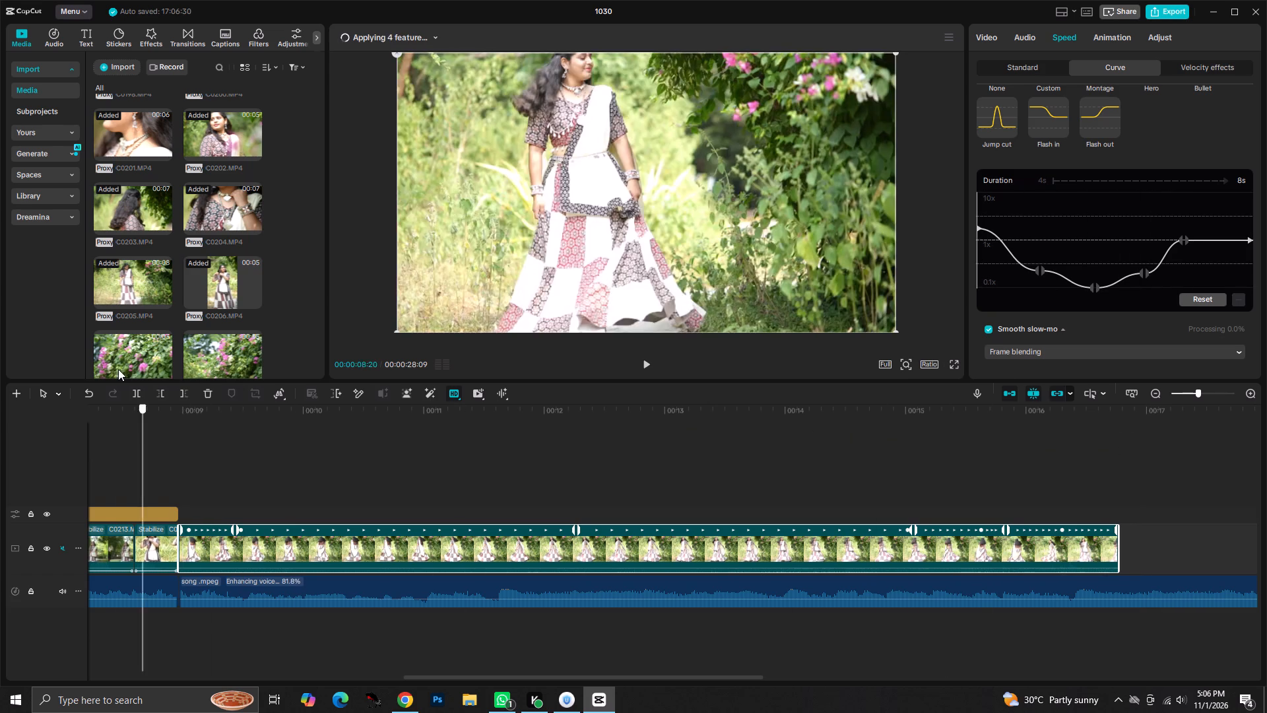
pyautogui.moveTo(118, 369); pyautogui.dragTo(0, 411)
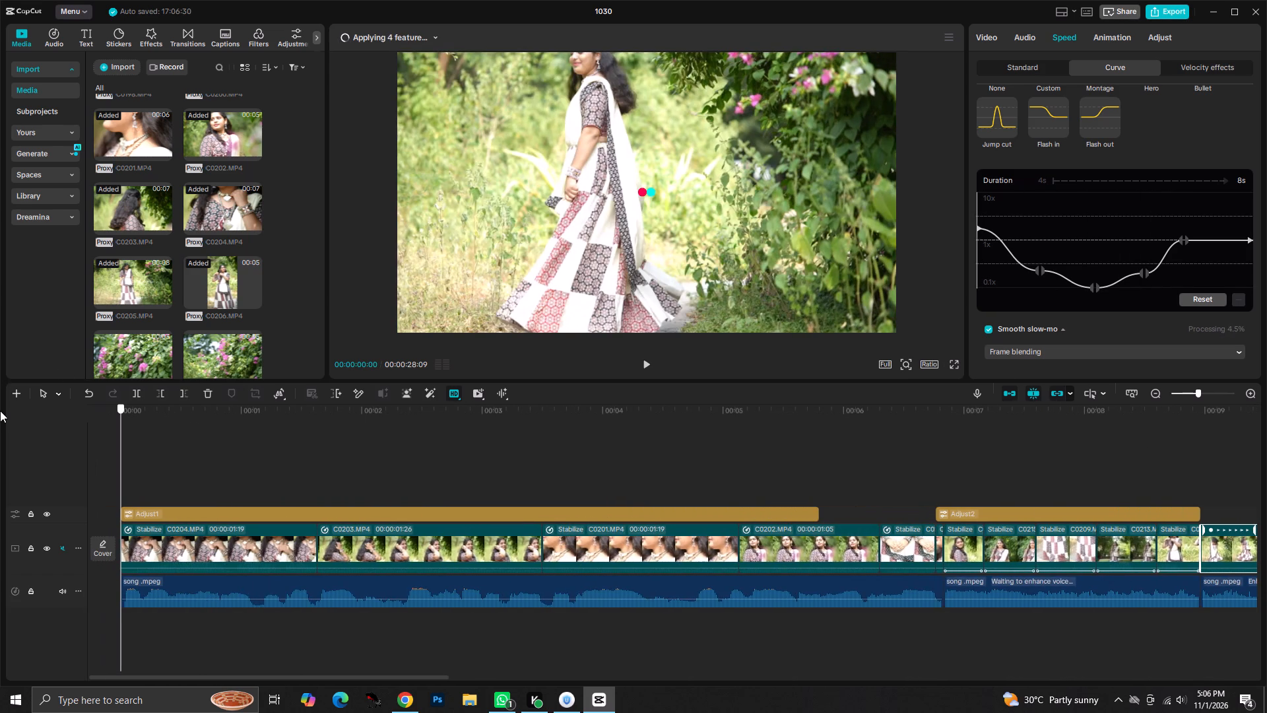
pyautogui.moveTo(0, 411); pyautogui.dragTo(1, 410)
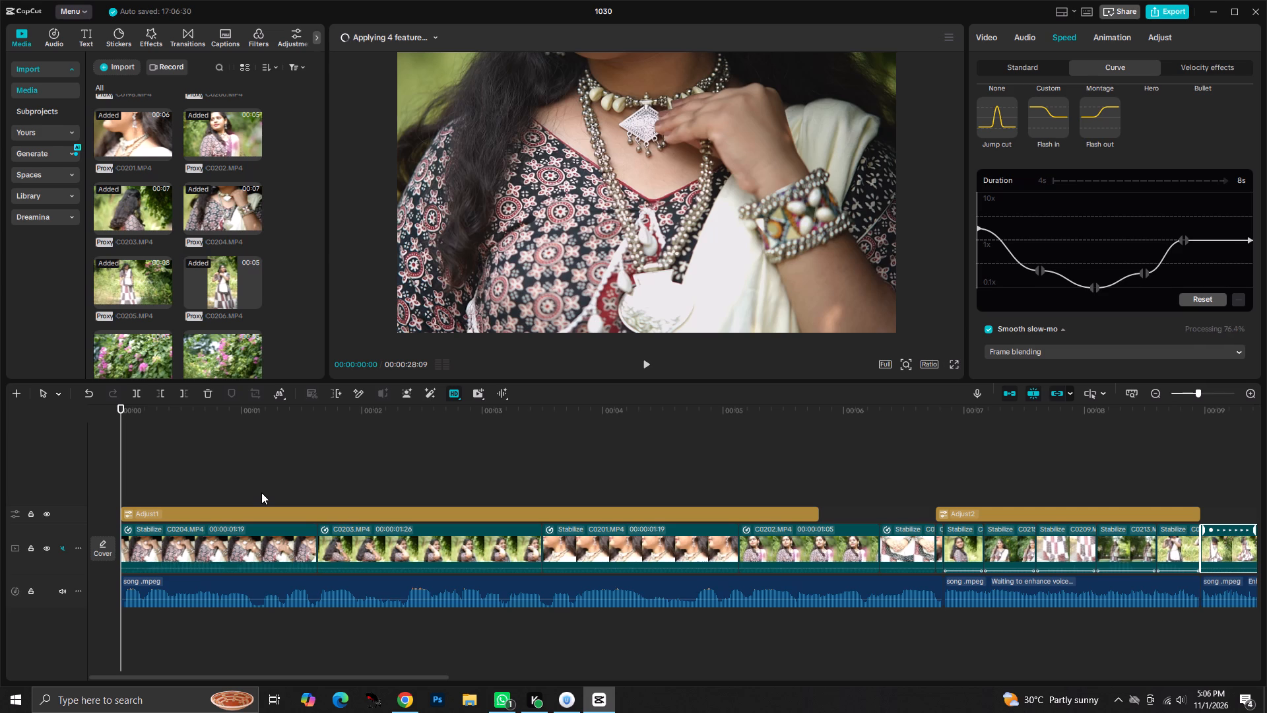
pyautogui.press('space')
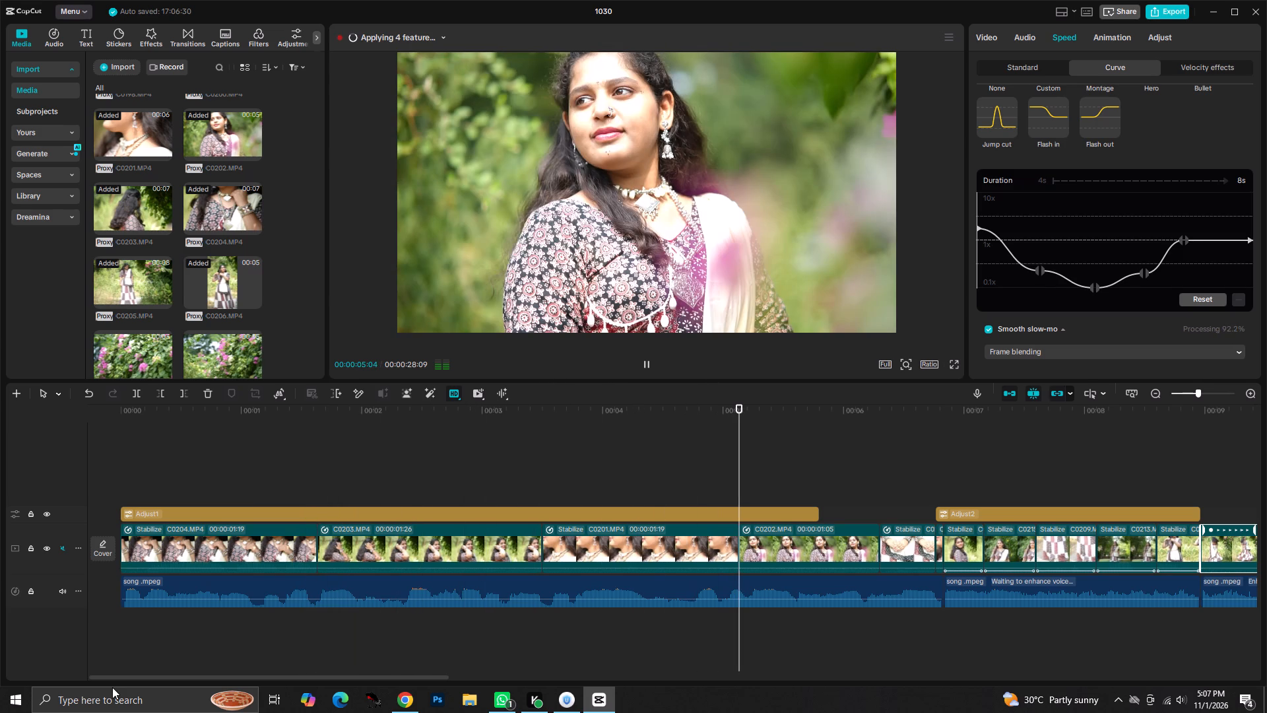
pyautogui.press('space')
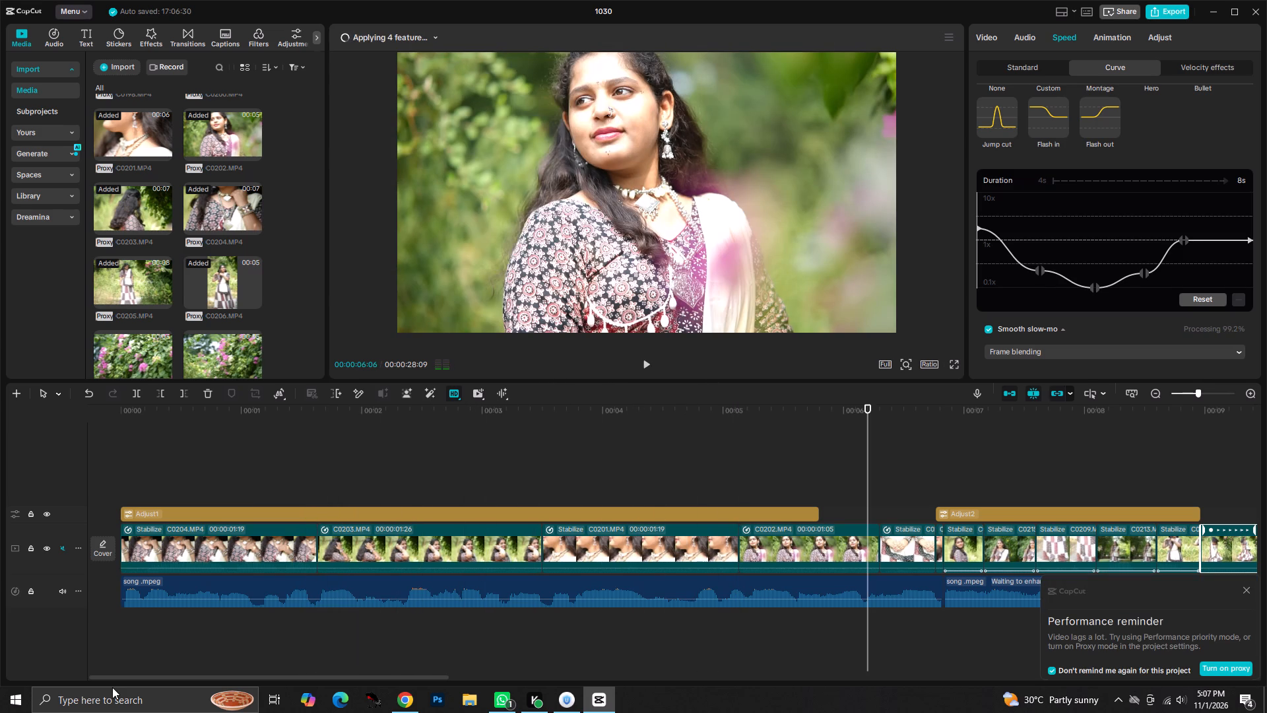
pyautogui.click(1248, 592)
pyautogui.press('space')
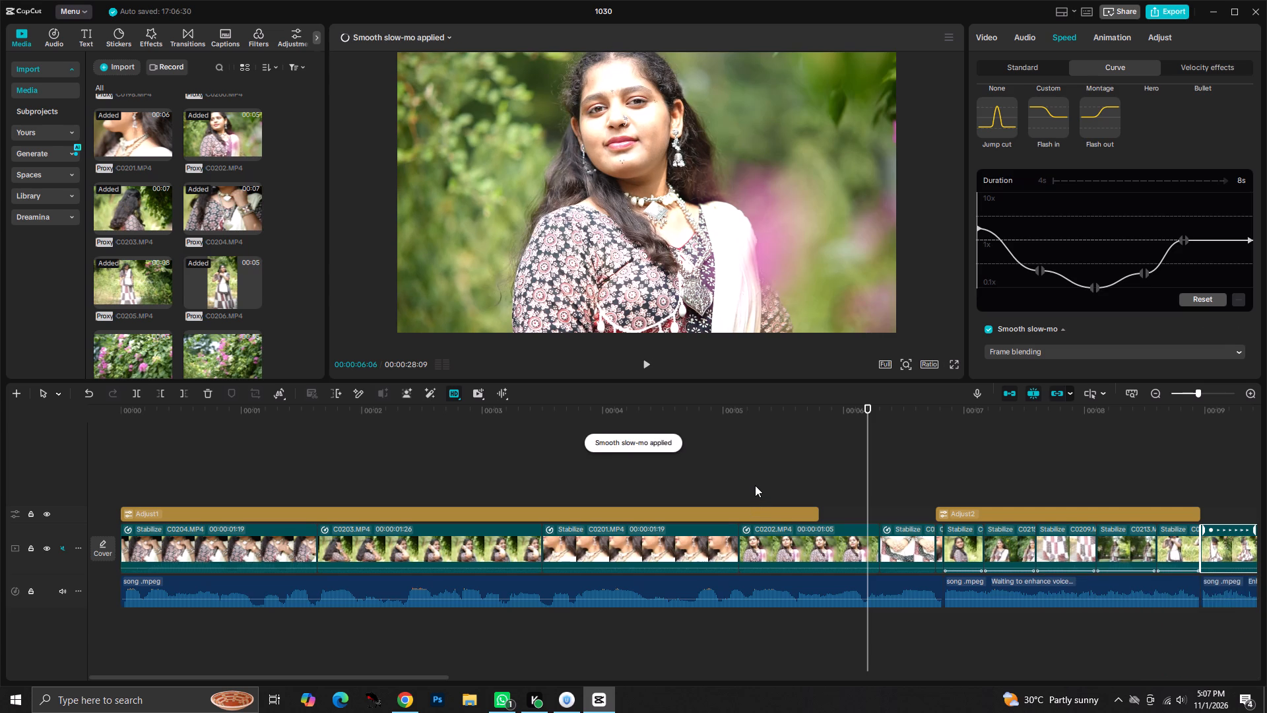
pyautogui.click(647, 365)
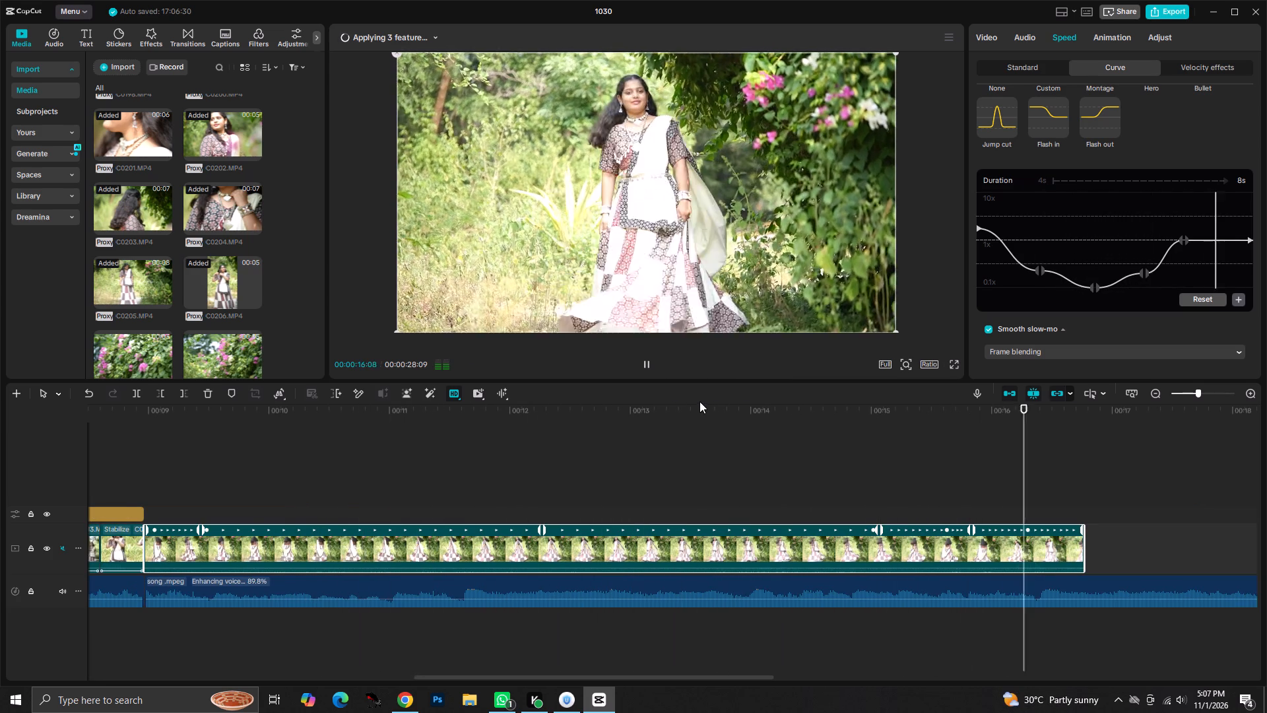
pyautogui.press('space')
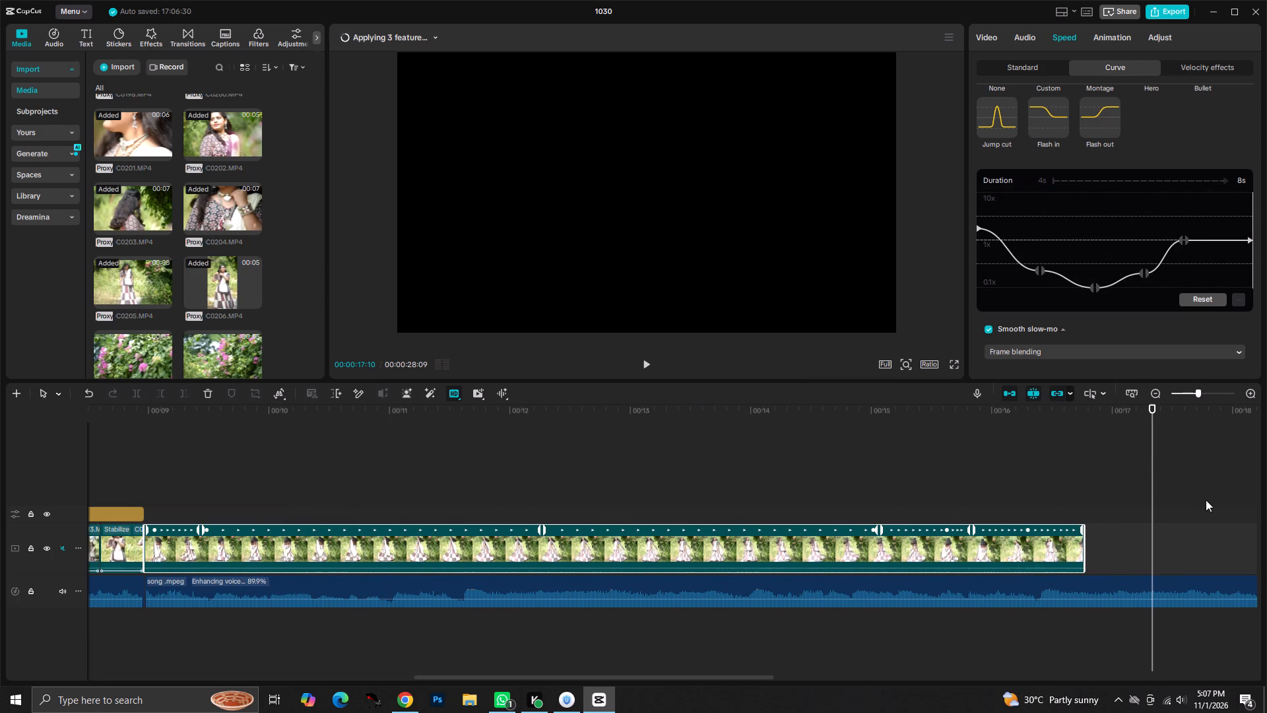
# Replay the edit from the start into C0205 and scrub back over the clips before the Adjust2 section.
pyautogui.moveTo(1153, 459); pyautogui.dragTo(0, 406)
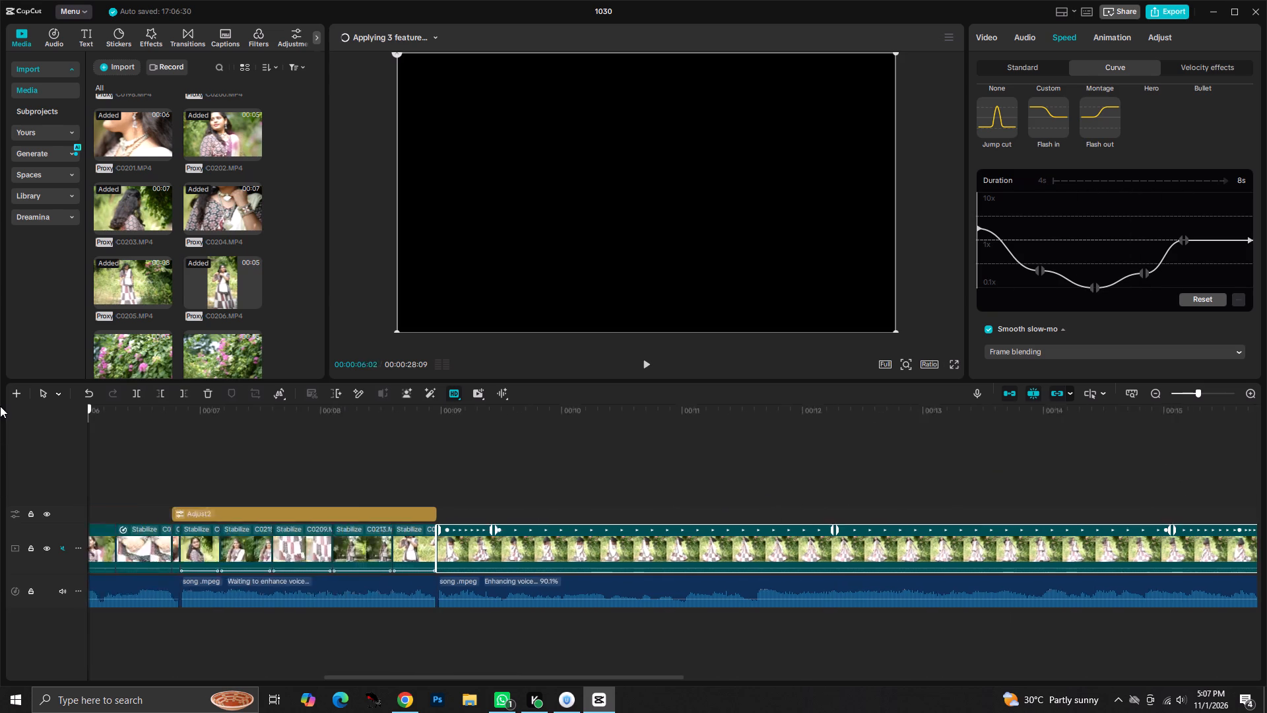
pyautogui.moveTo(0, 406); pyautogui.dragTo(99, 411)
pyautogui.press('space')
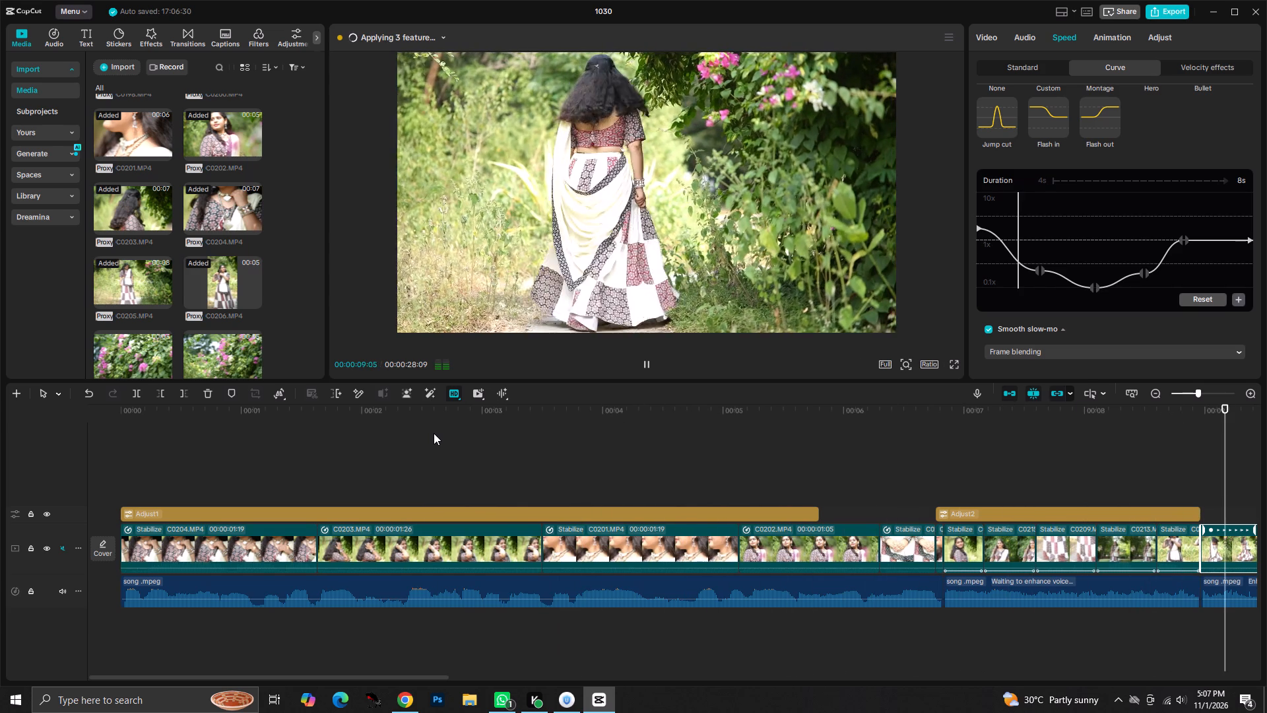
pyautogui.press('space')
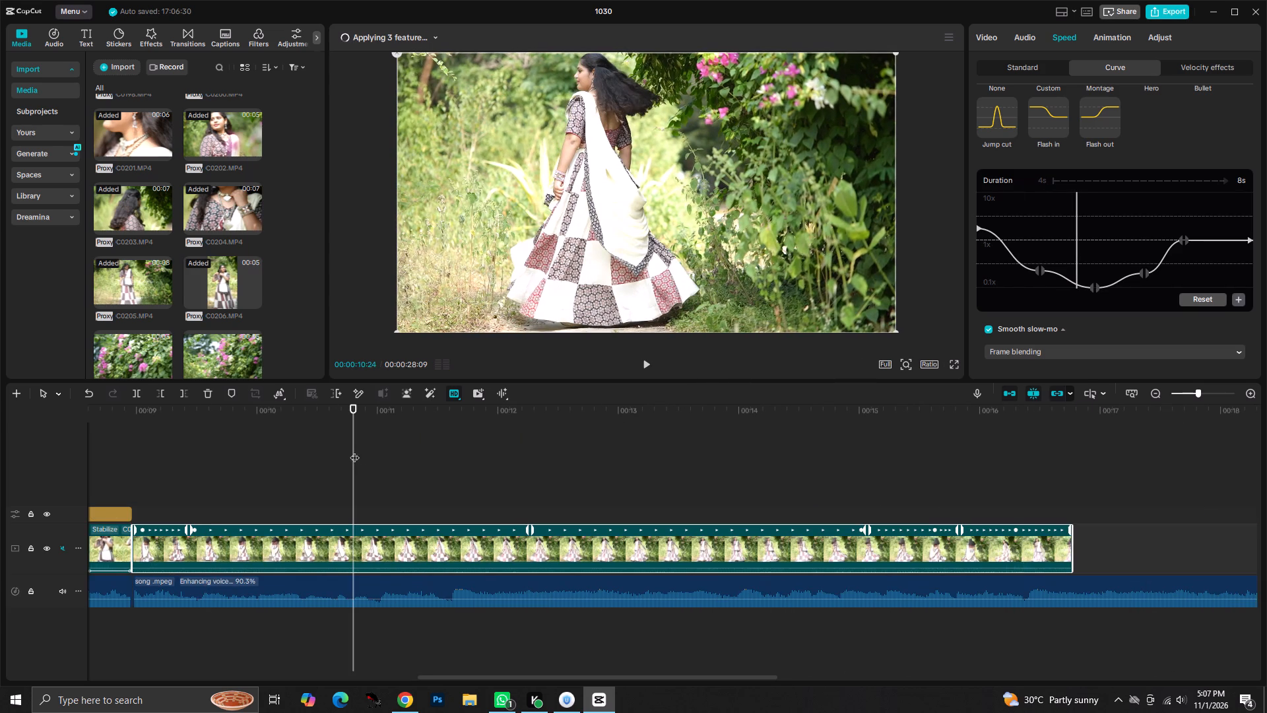
pyautogui.moveTo(354, 451); pyautogui.dragTo(180, 445)
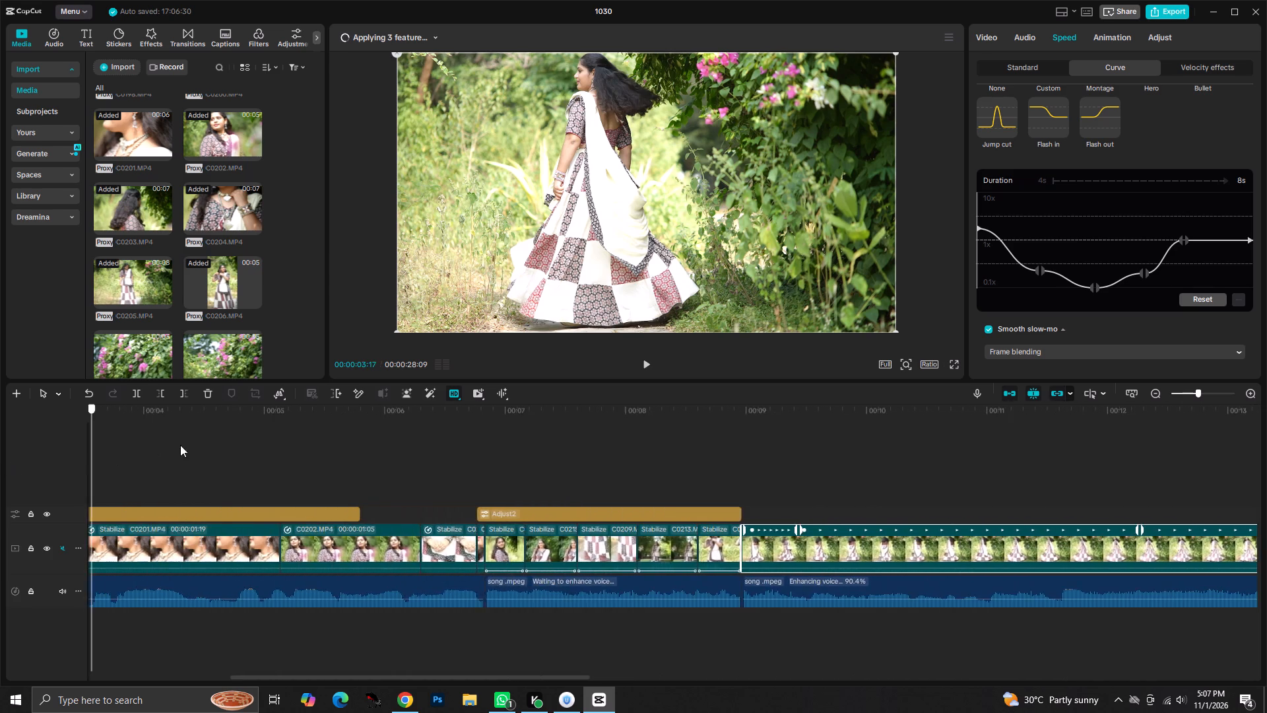
pyautogui.moveTo(180, 445); pyautogui.dragTo(0, 438)
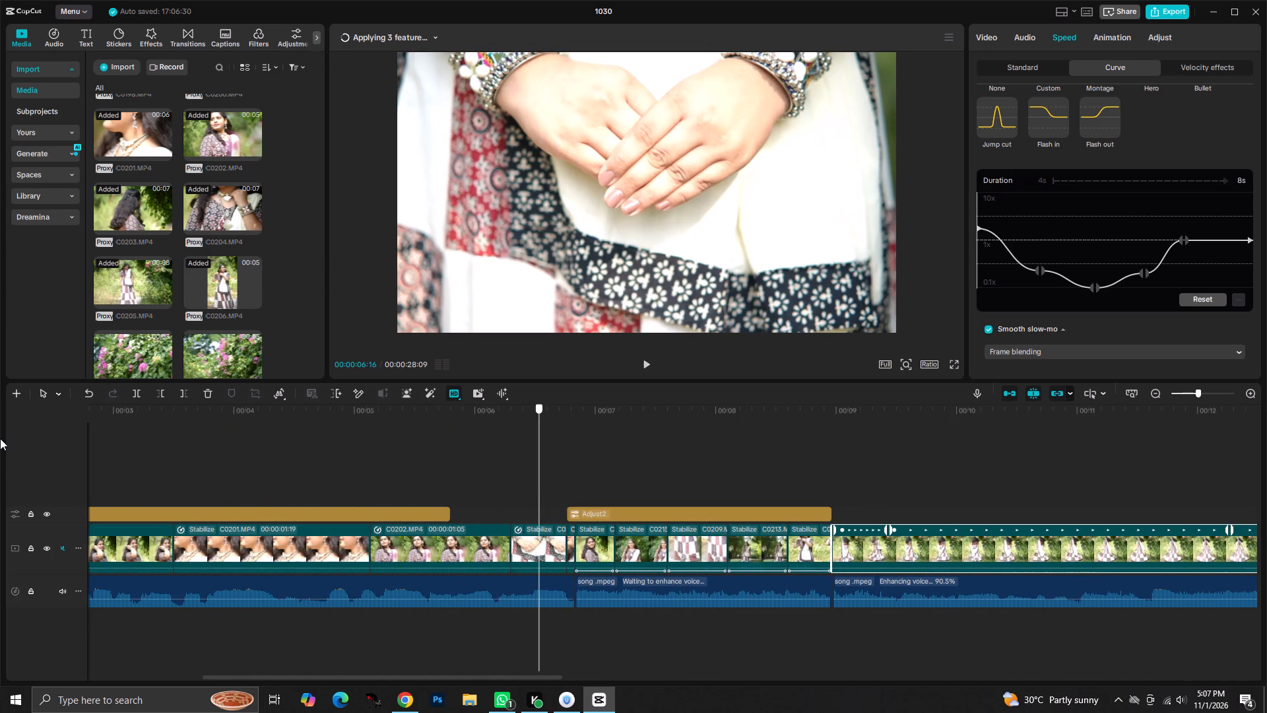
pyautogui.moveTo(0, 438); pyautogui.dragTo(572, 404)
pyautogui.click(571, 405)
pyautogui.moveTo(569, 411); pyautogui.dragTo(564, 421)
pyautogui.moveTo(568, 458); pyautogui.dragTo(323, 440)
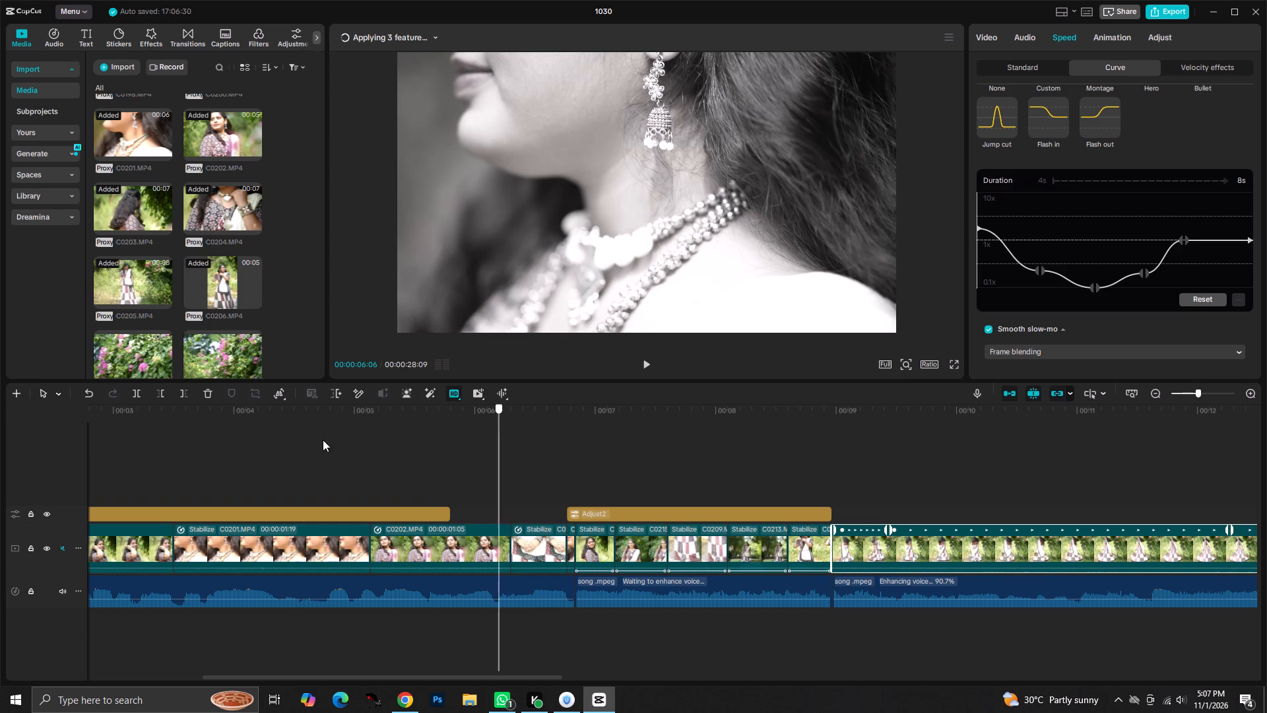
pyautogui.moveTo(323, 440); pyautogui.dragTo(0, 426)
pyautogui.click(251, 42)
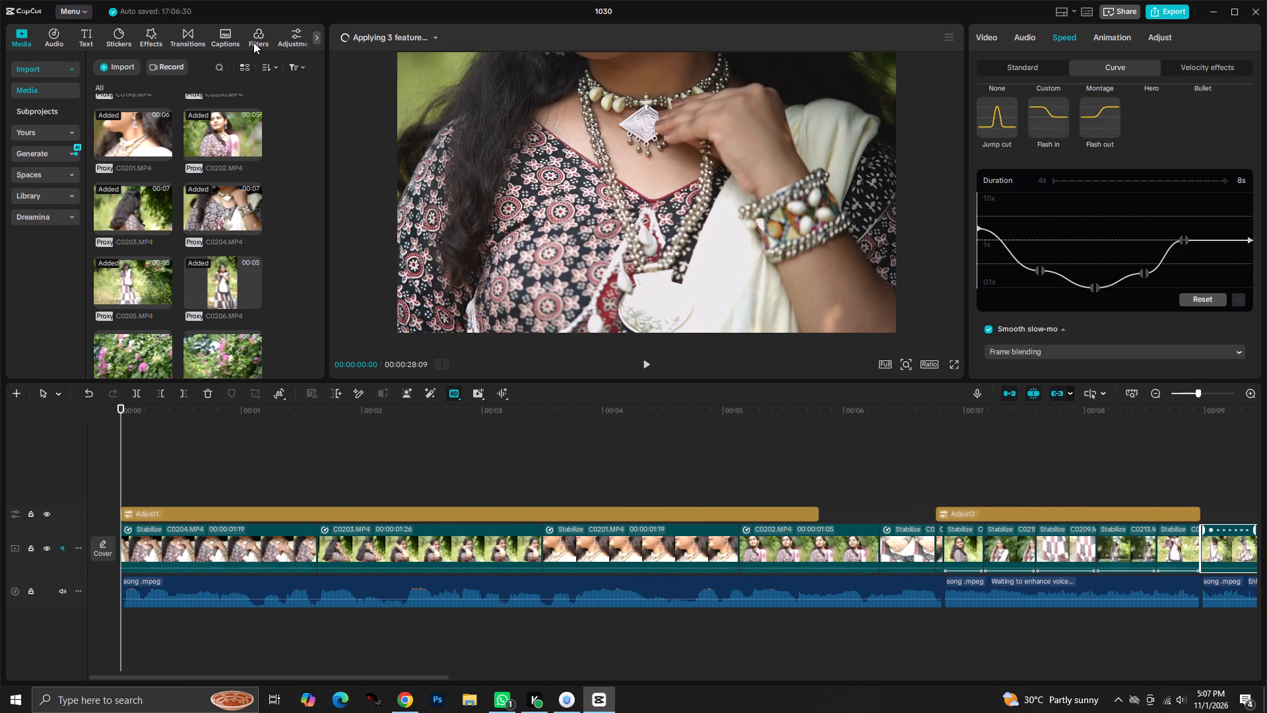
# Cancel both pending Enhance voice processes on the song.mpeg audio segments.
pyautogui.click(422, 34)
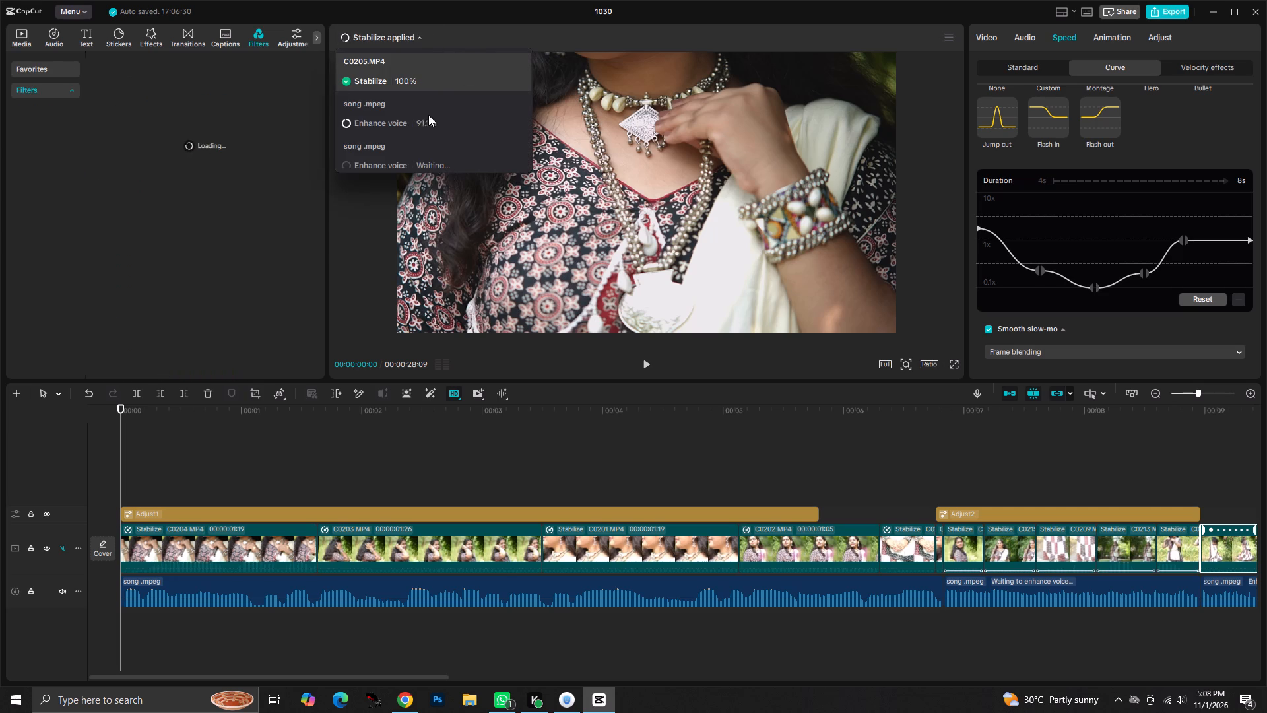
pyautogui.scroll(-3, 435, 99)
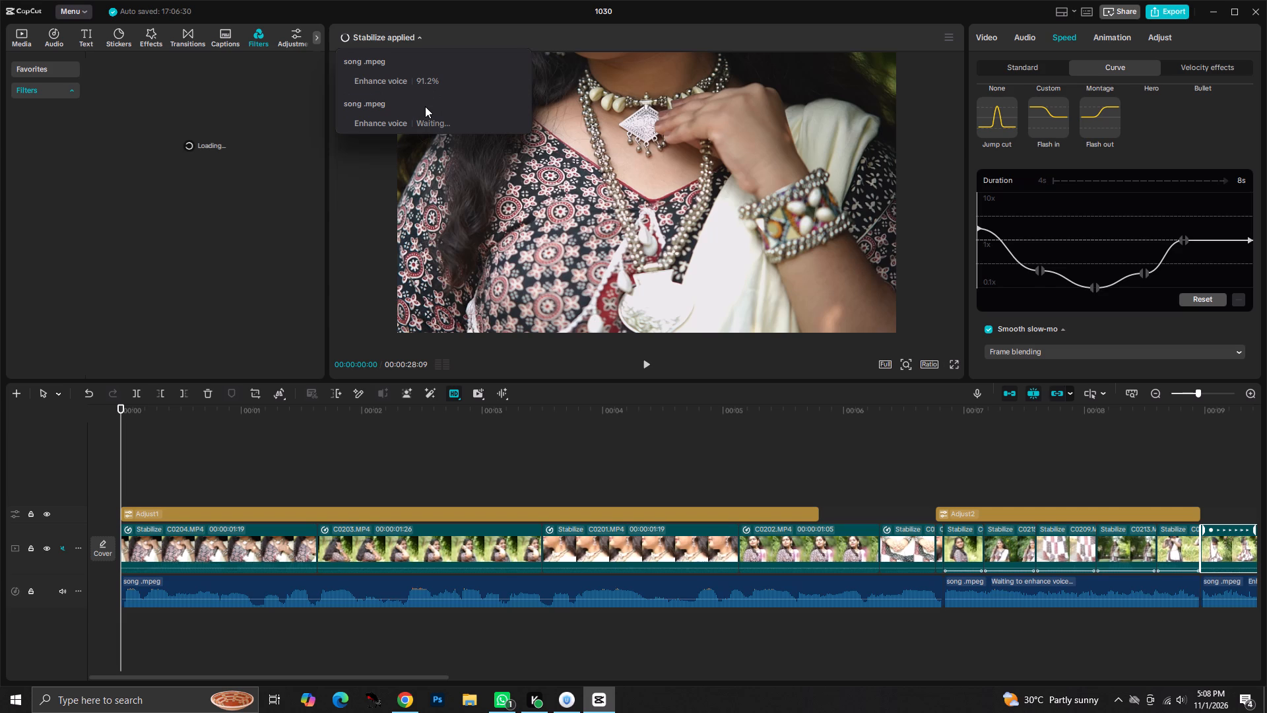
pyautogui.scroll(2, 414, 95)
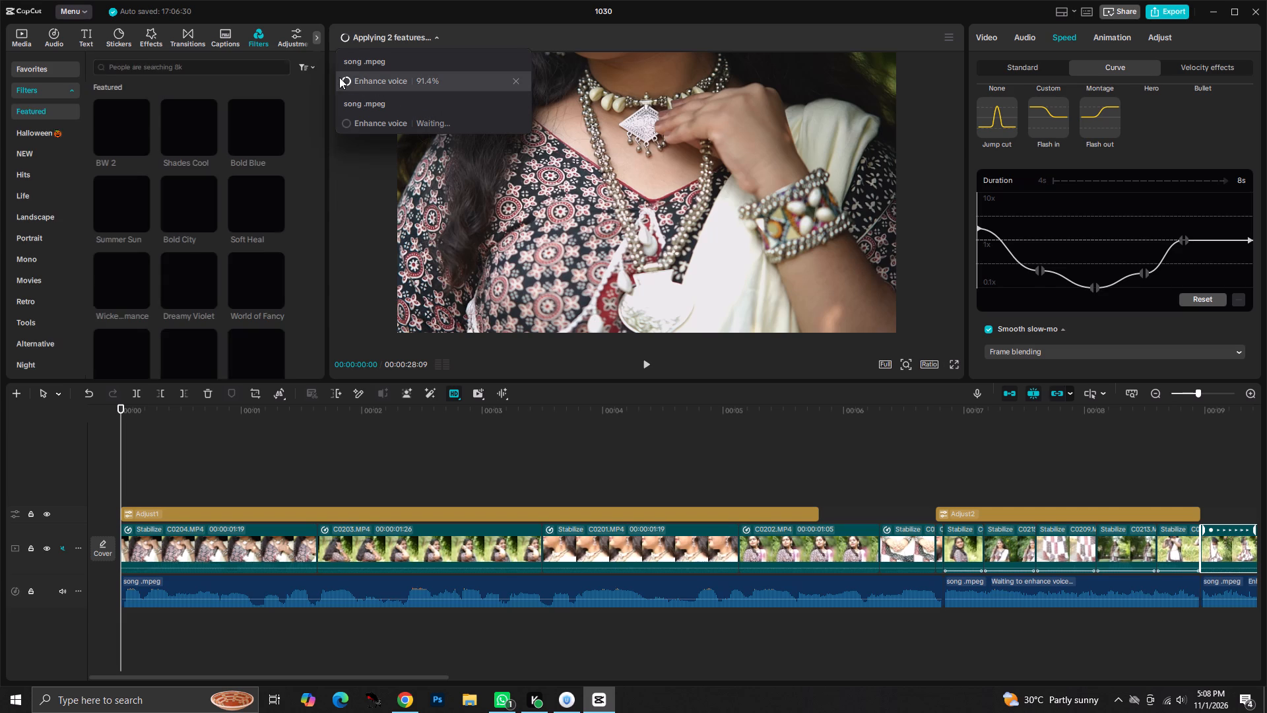
pyautogui.click(517, 79)
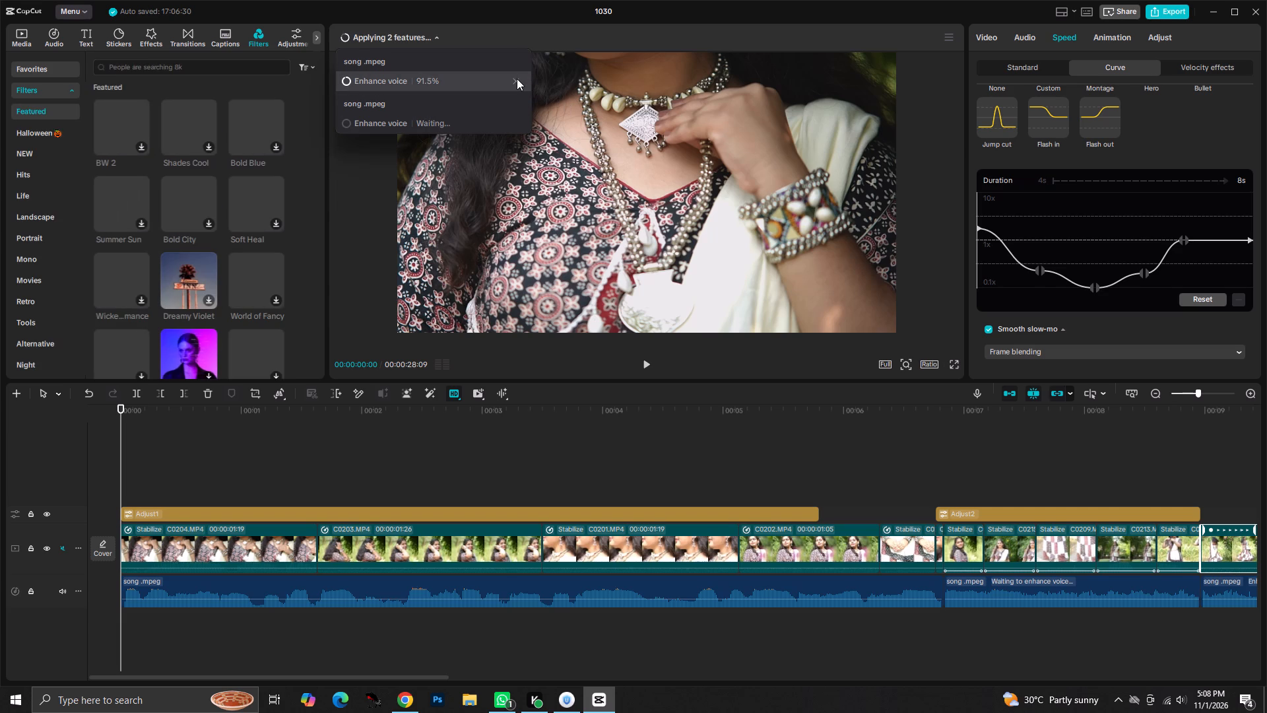
pyautogui.click(590, 396)
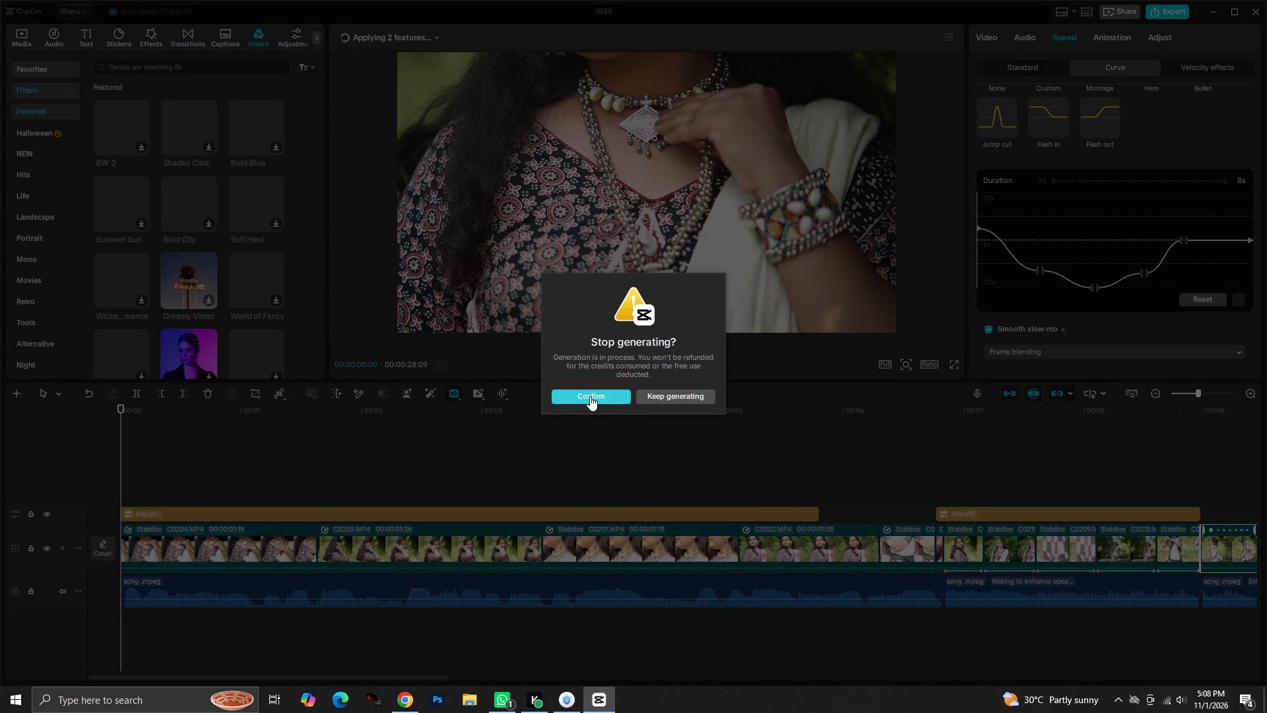
pyautogui.click(385, 38)
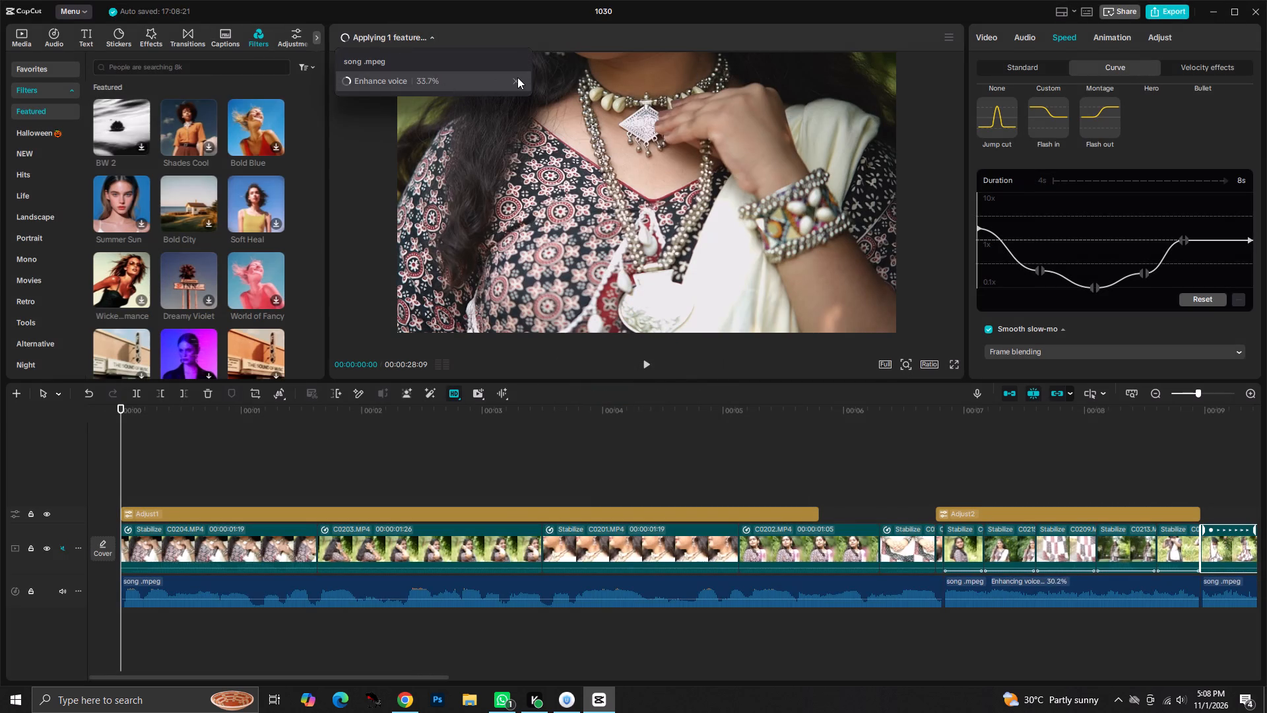
pyautogui.click(517, 77)
pyautogui.click(582, 393)
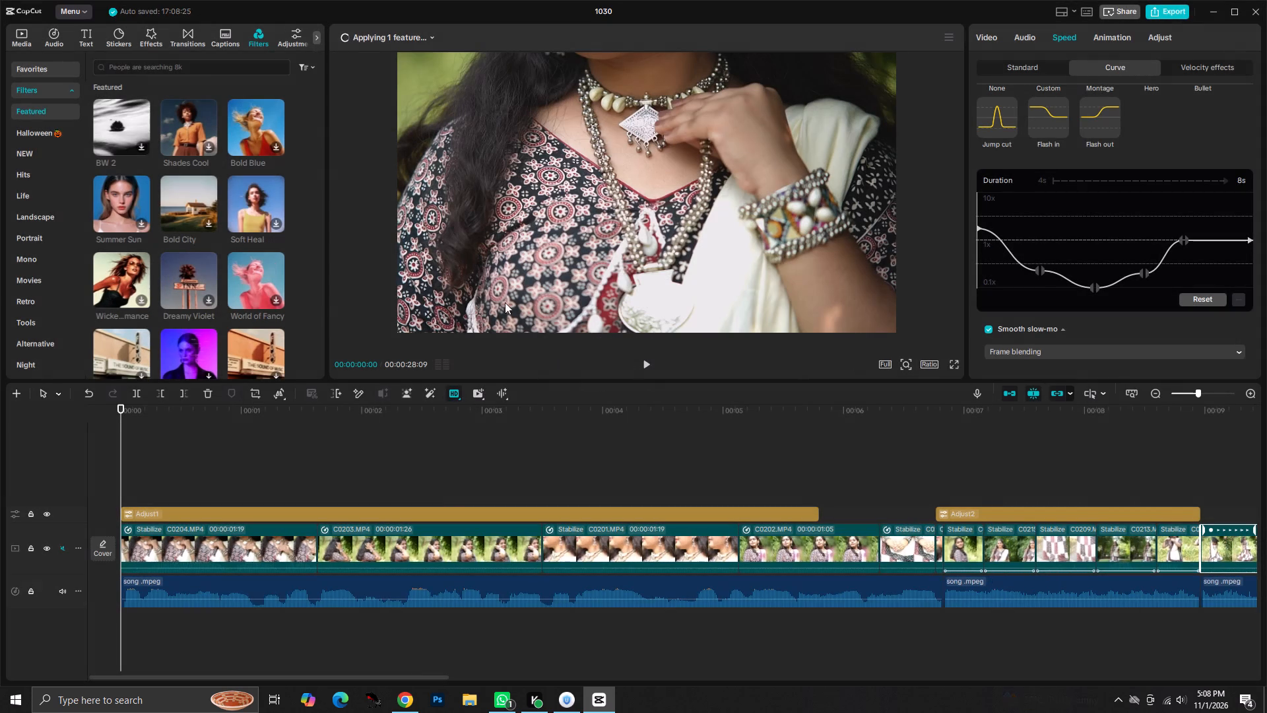
# Play the edit from the start into the C0205 clip to check its picture and sound.
pyautogui.press('space')
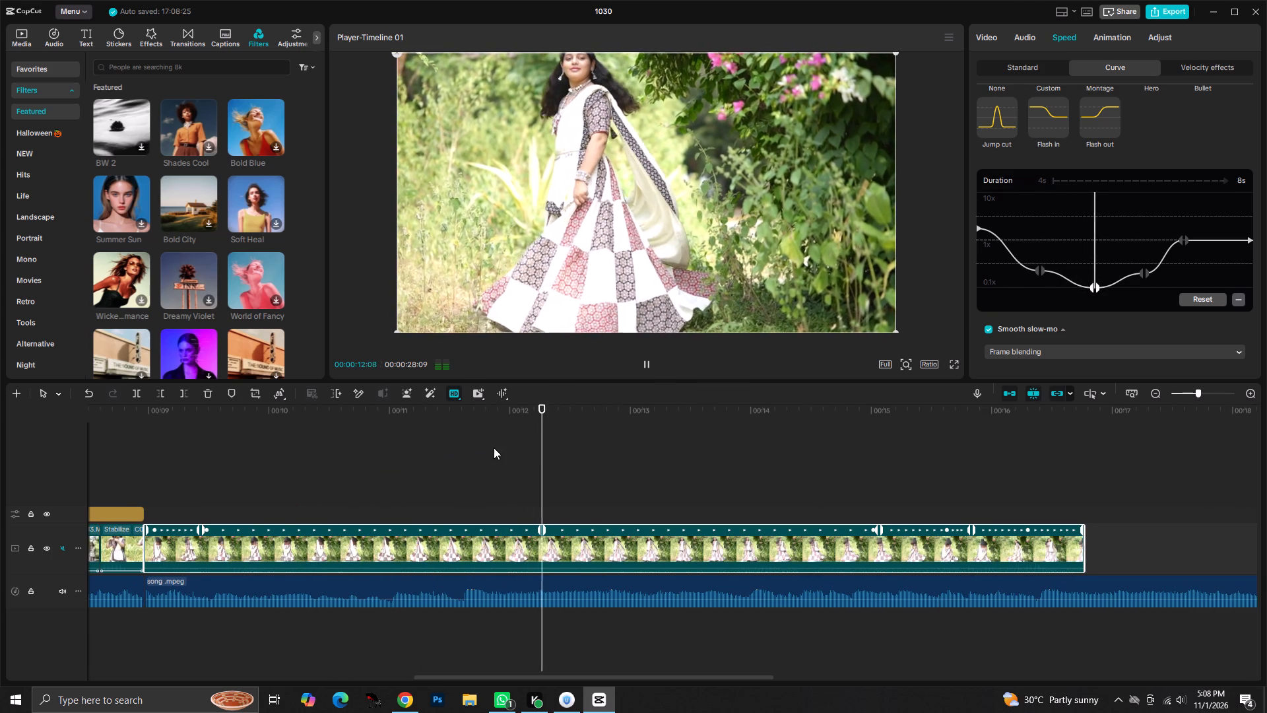
pyautogui.press('space')
pyautogui.moveTo(635, 445); pyautogui.dragTo(0, 449)
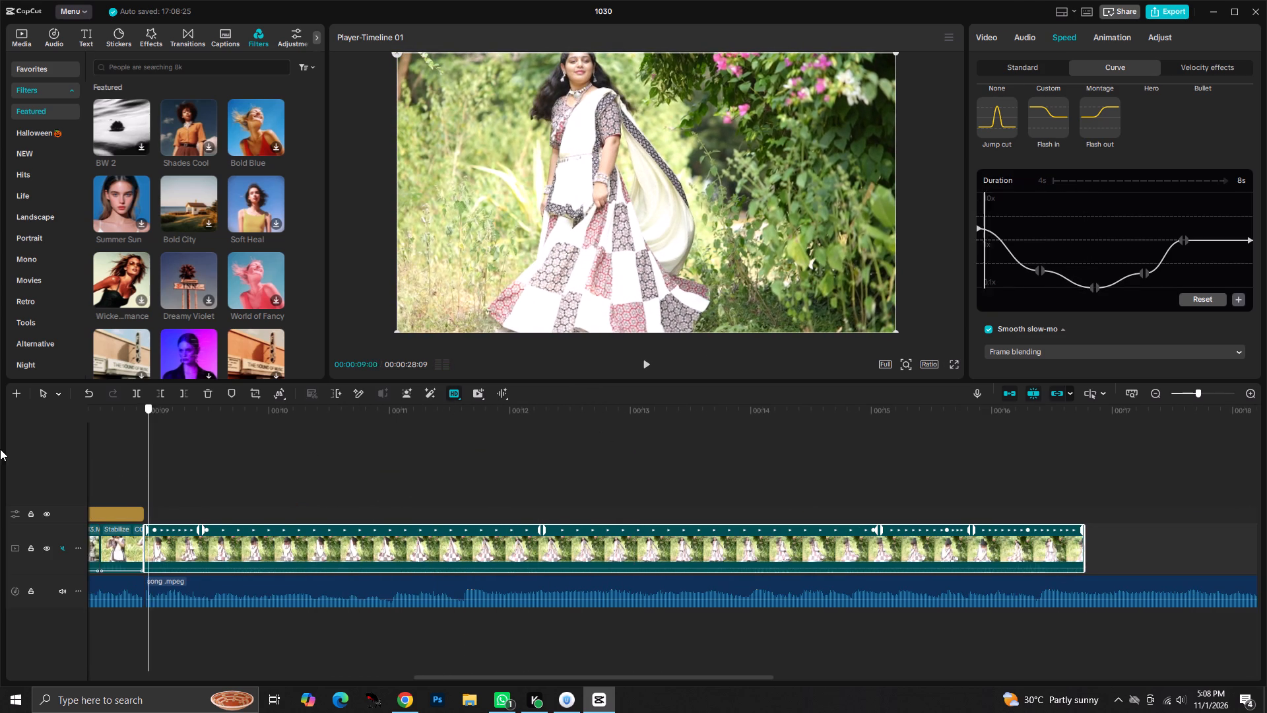
pyautogui.moveTo(0, 449); pyautogui.dragTo(0, 434)
# Delete all three song.mpeg segments from the audio track.
pyautogui.click(344, 582)
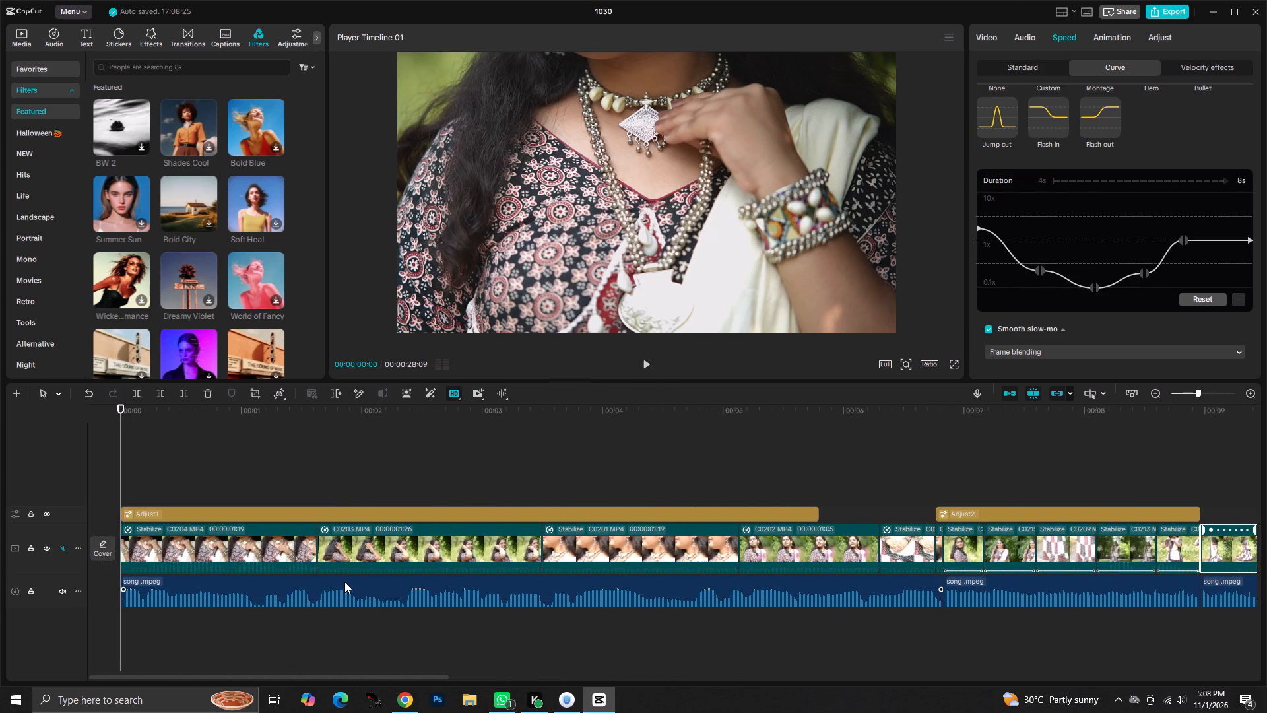
pyautogui.click(344, 597)
pyautogui.press('Delete')
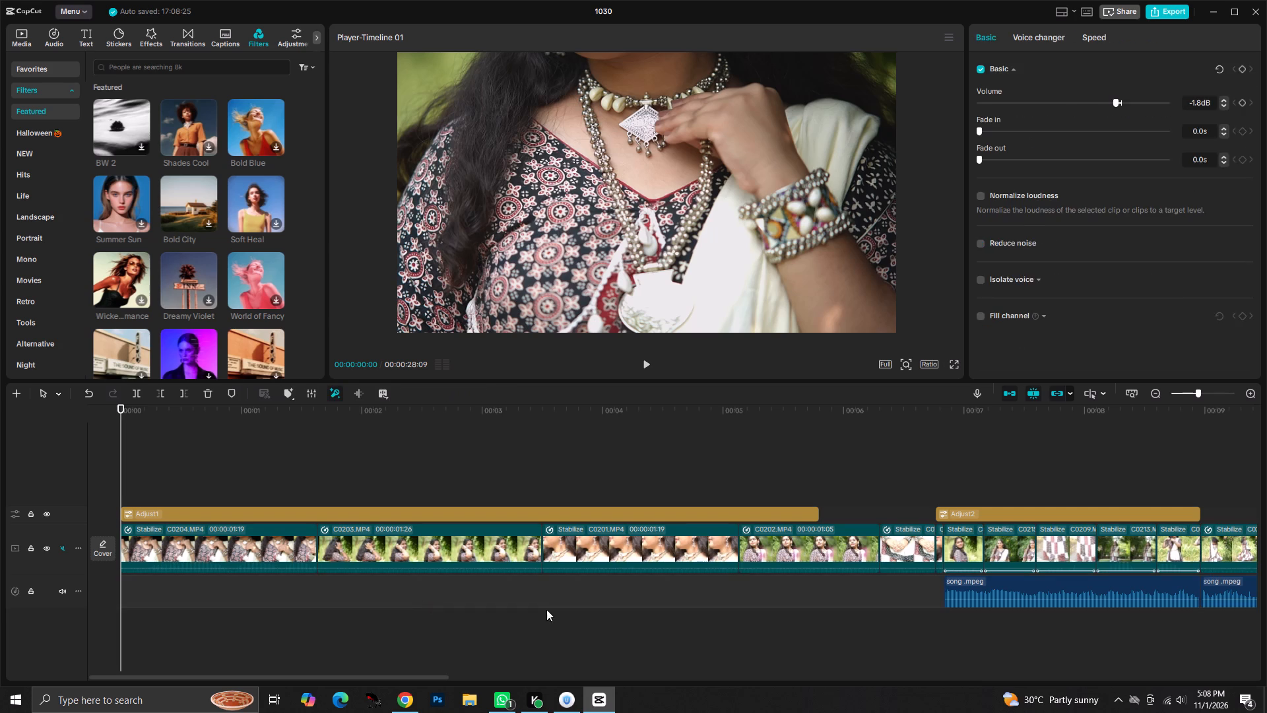
pyautogui.click(1019, 595)
pyautogui.press('Delete')
pyautogui.click(1235, 592)
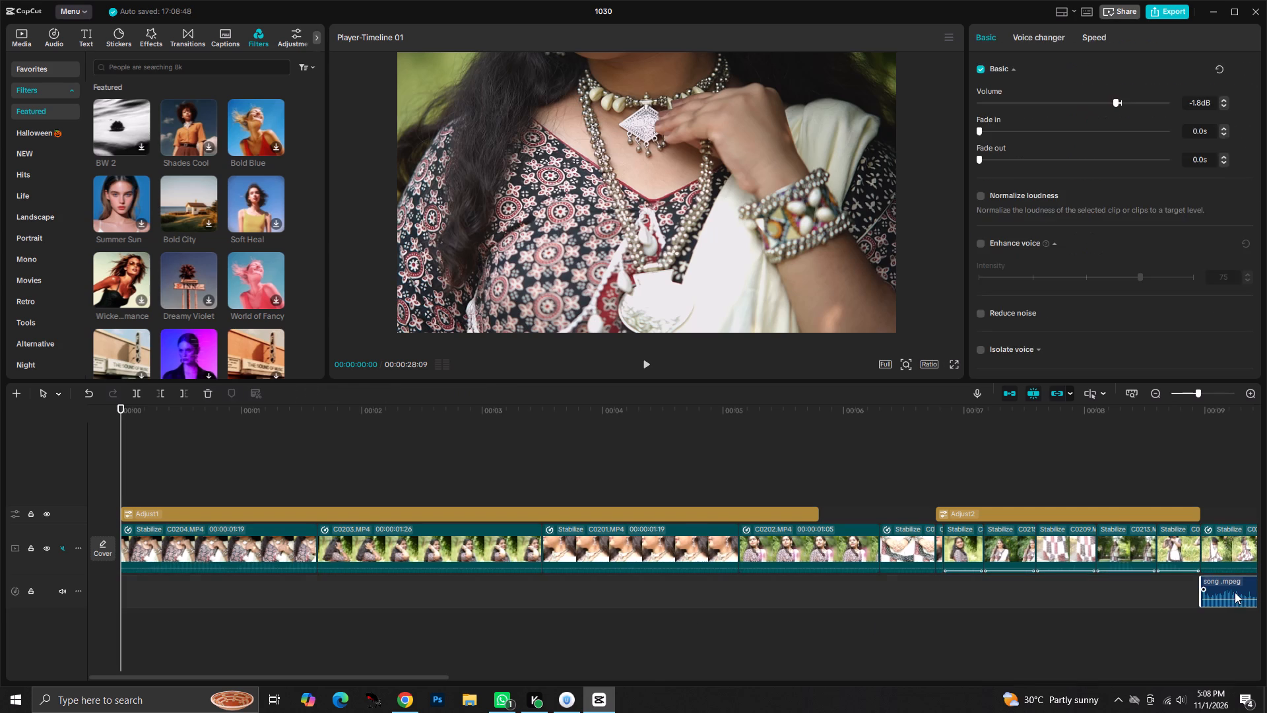
pyautogui.press('Delete')
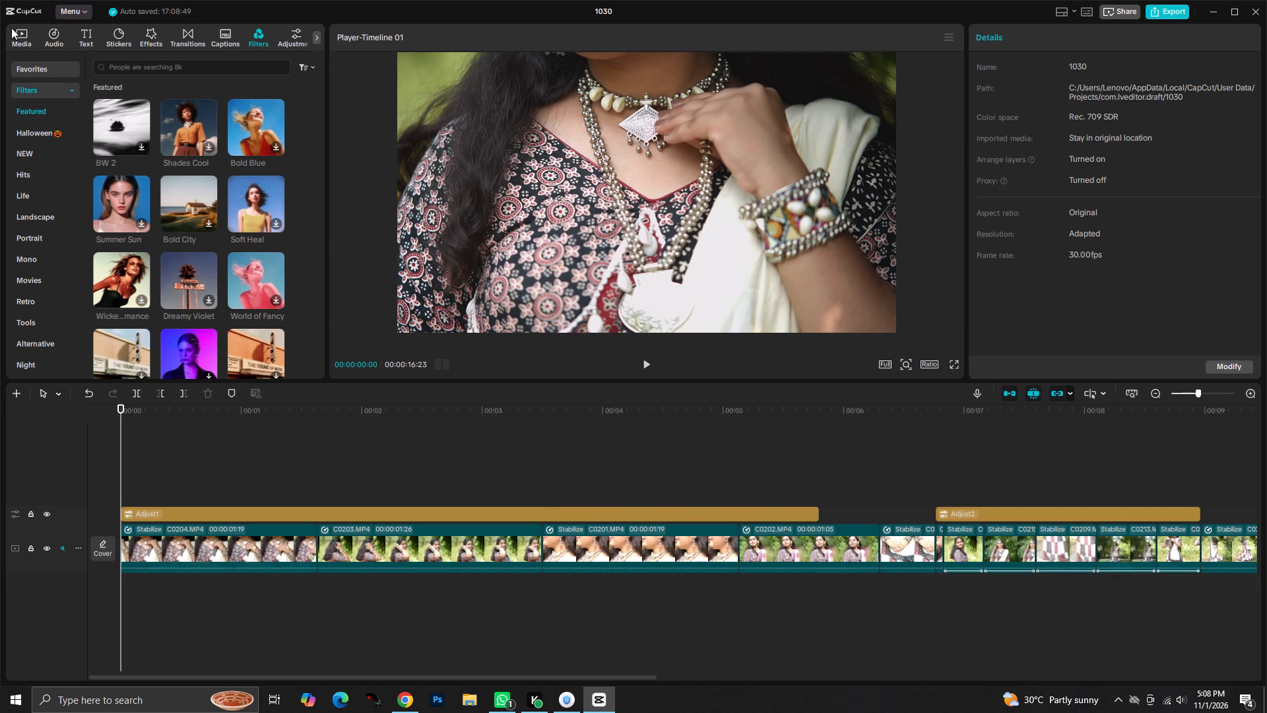
# Add the original song.mpeg from the project media to the audio track, starting at 00:00:00:00.
pyautogui.click(15, 30)
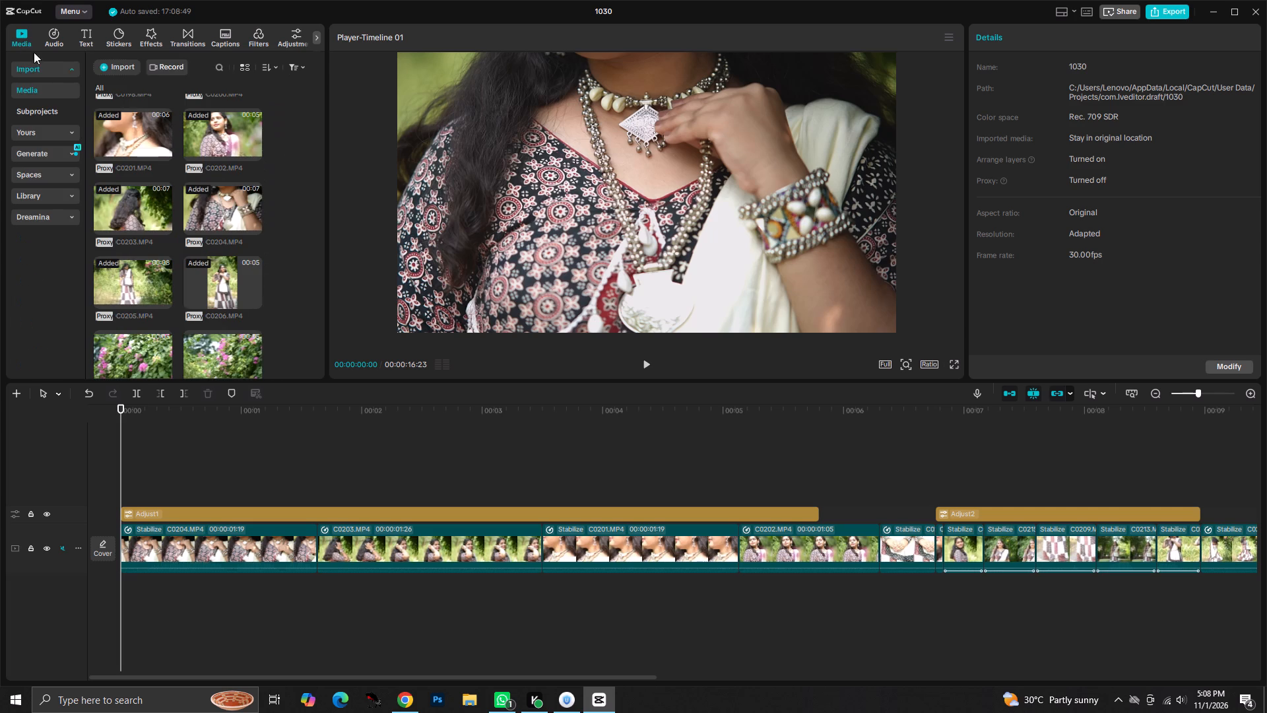
pyautogui.scroll(-14, 179, 234)
pyautogui.moveTo(215, 327); pyautogui.dragTo(202, 430)
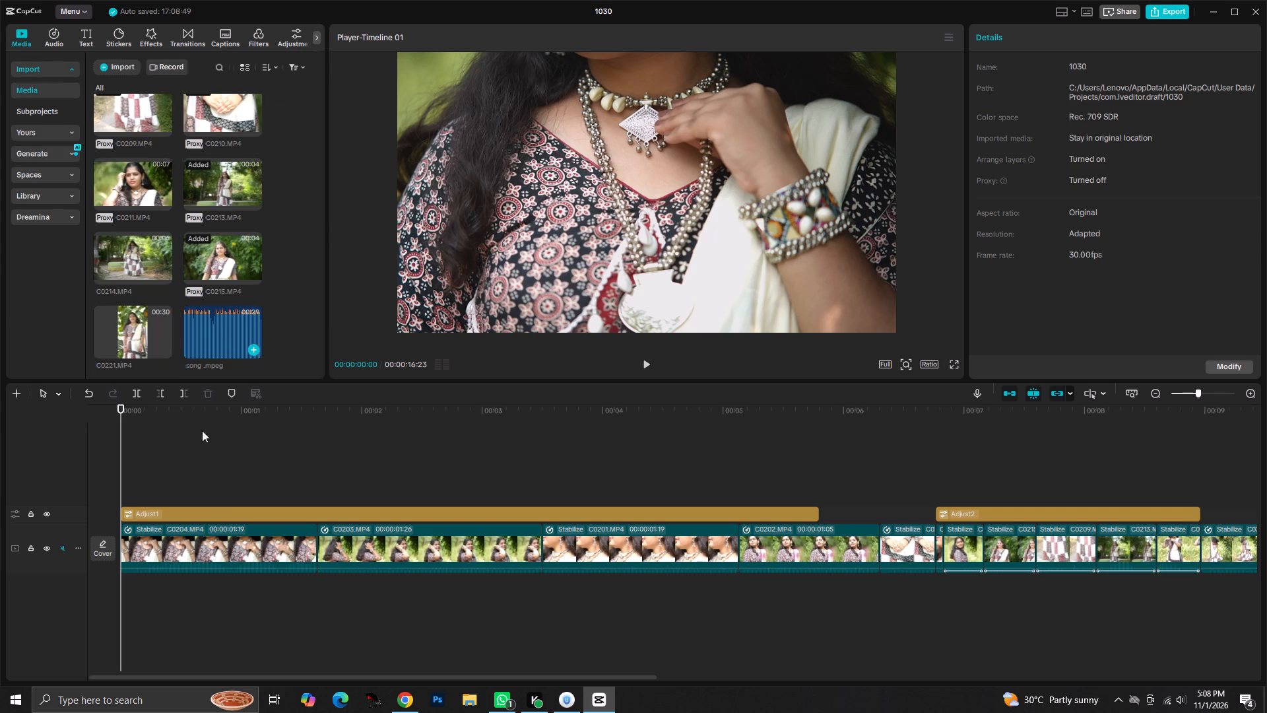
pyautogui.moveTo(202, 430); pyautogui.dragTo(117, 590)
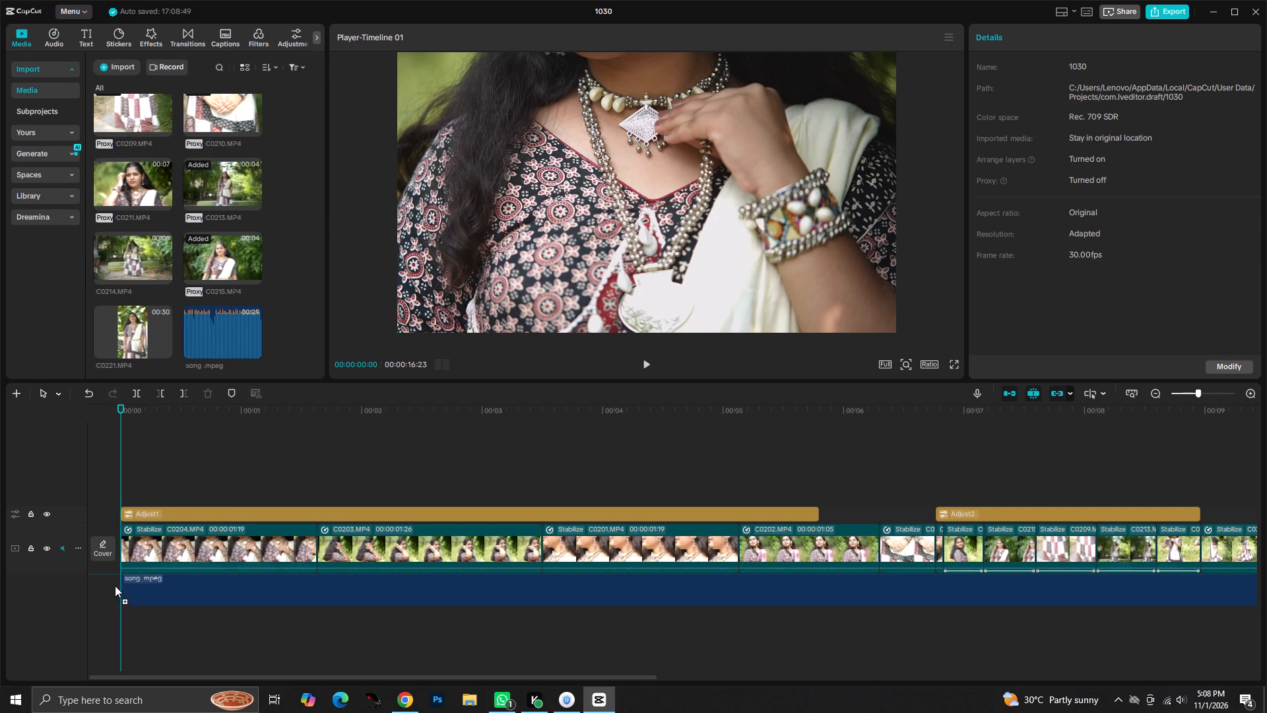
# Play the edit with the newly placed song from the start into the C0205 clip.
pyautogui.press('space')
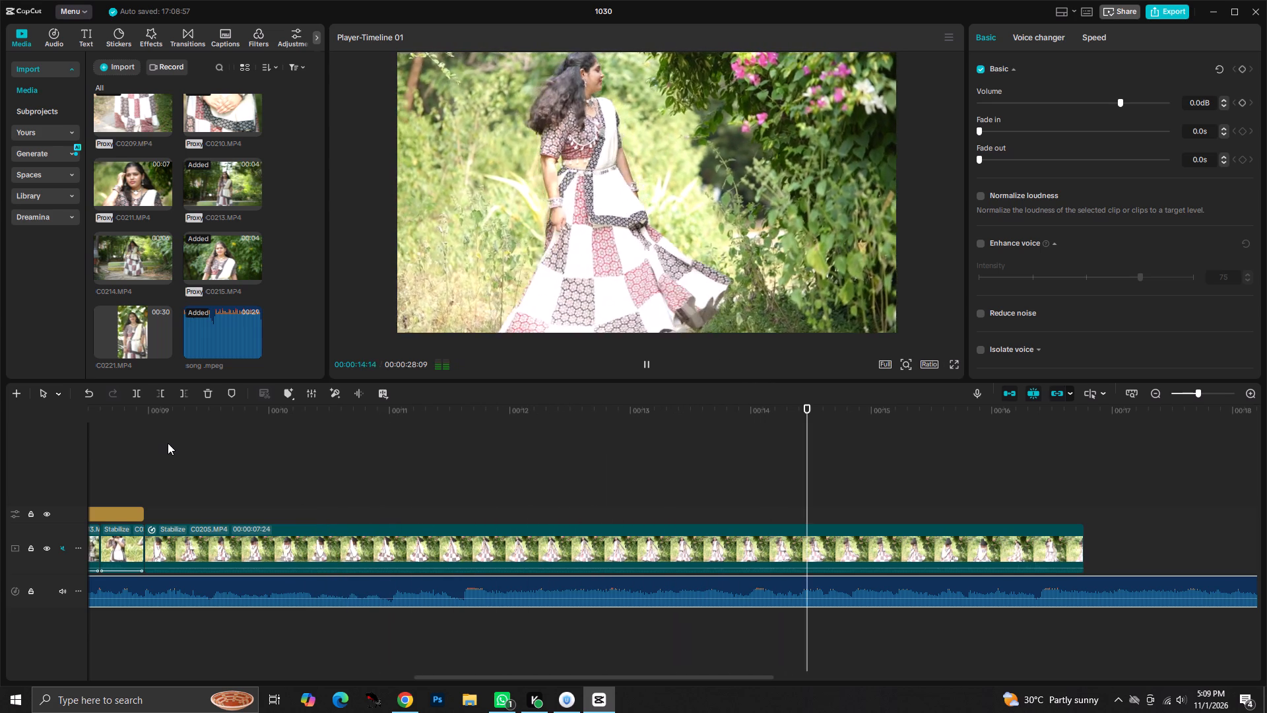
pyautogui.press('space')
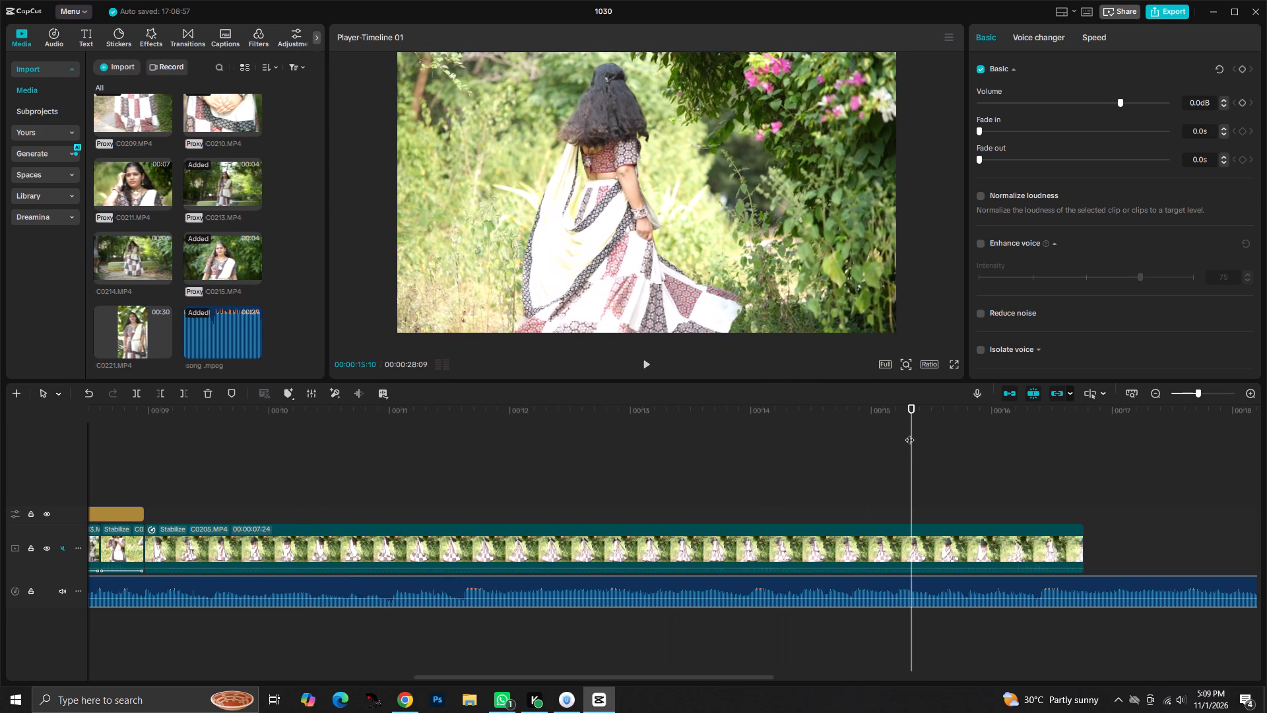
# Add the Clear II filter from the recent filter search above Adjust1 at 00:00:00:00 and extend it to the end of the C0205 clip.
pyautogui.moveTo(909, 433); pyautogui.dragTo(0, 395)
pyautogui.press('space')
pyautogui.press('space')
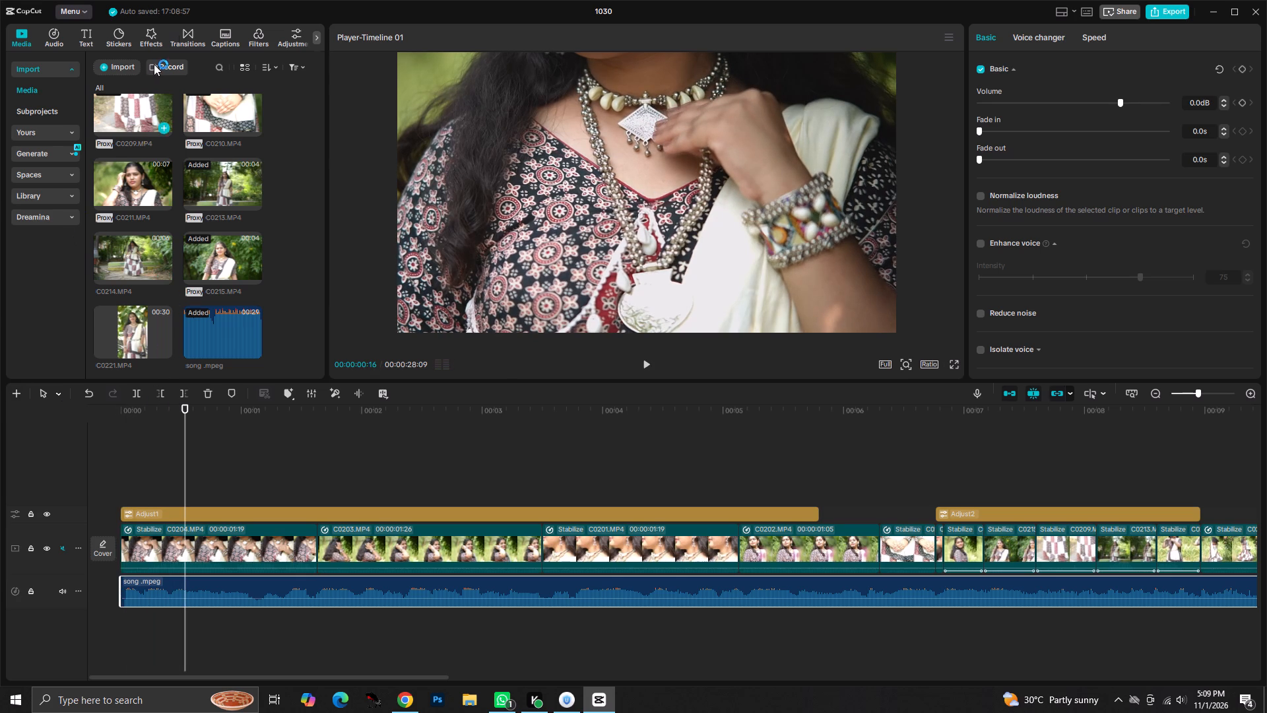
pyautogui.click(251, 34)
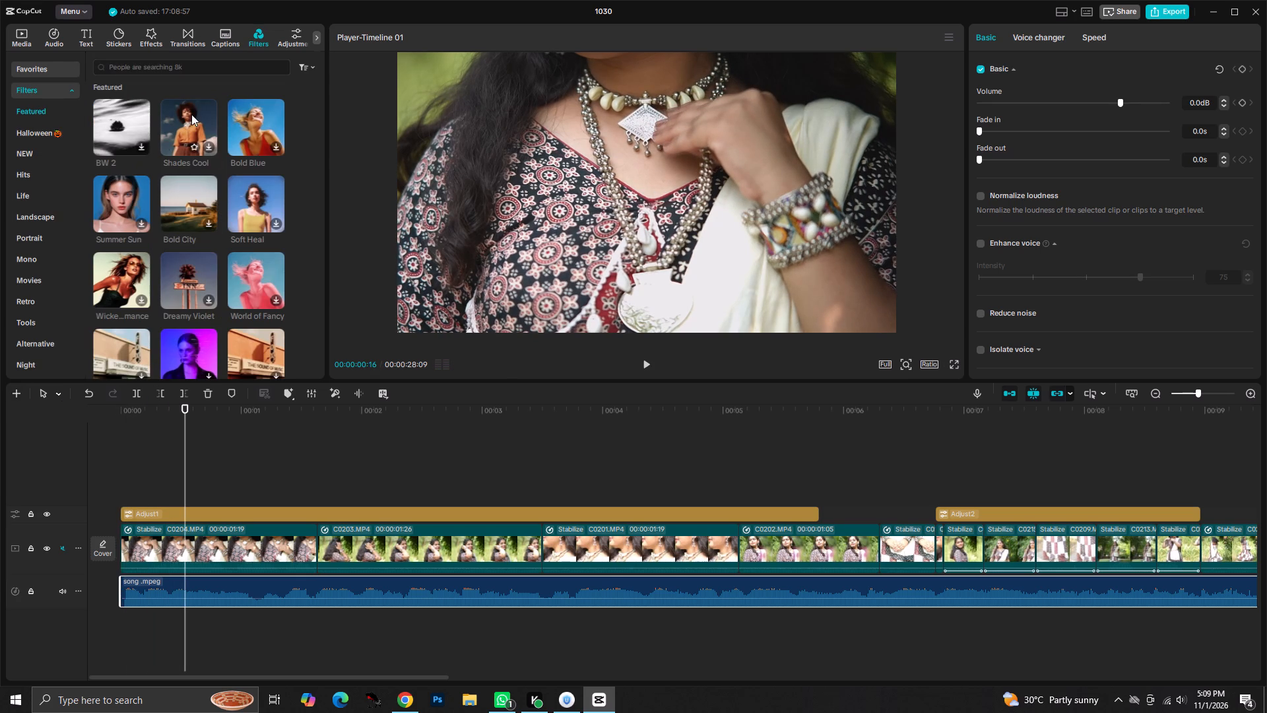
pyautogui.scroll(-2, 172, 253)
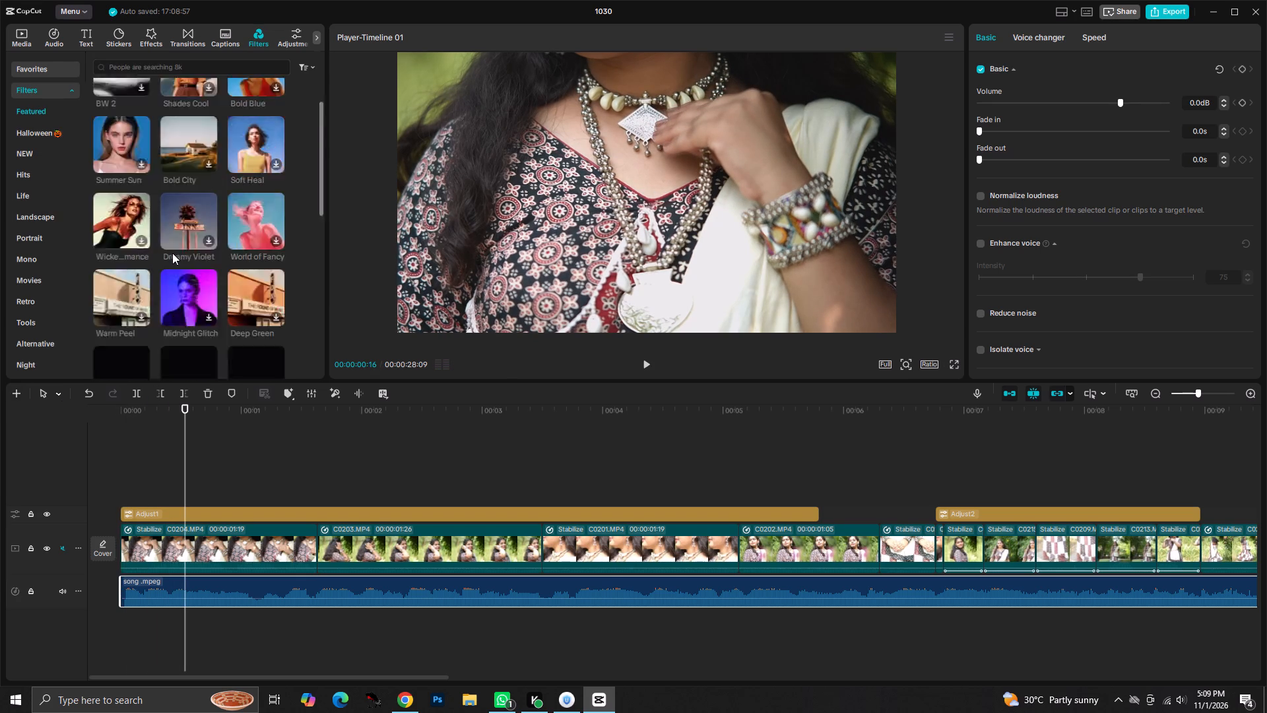
pyautogui.scroll(-1, 172, 253)
pyautogui.scroll(4, 172, 253)
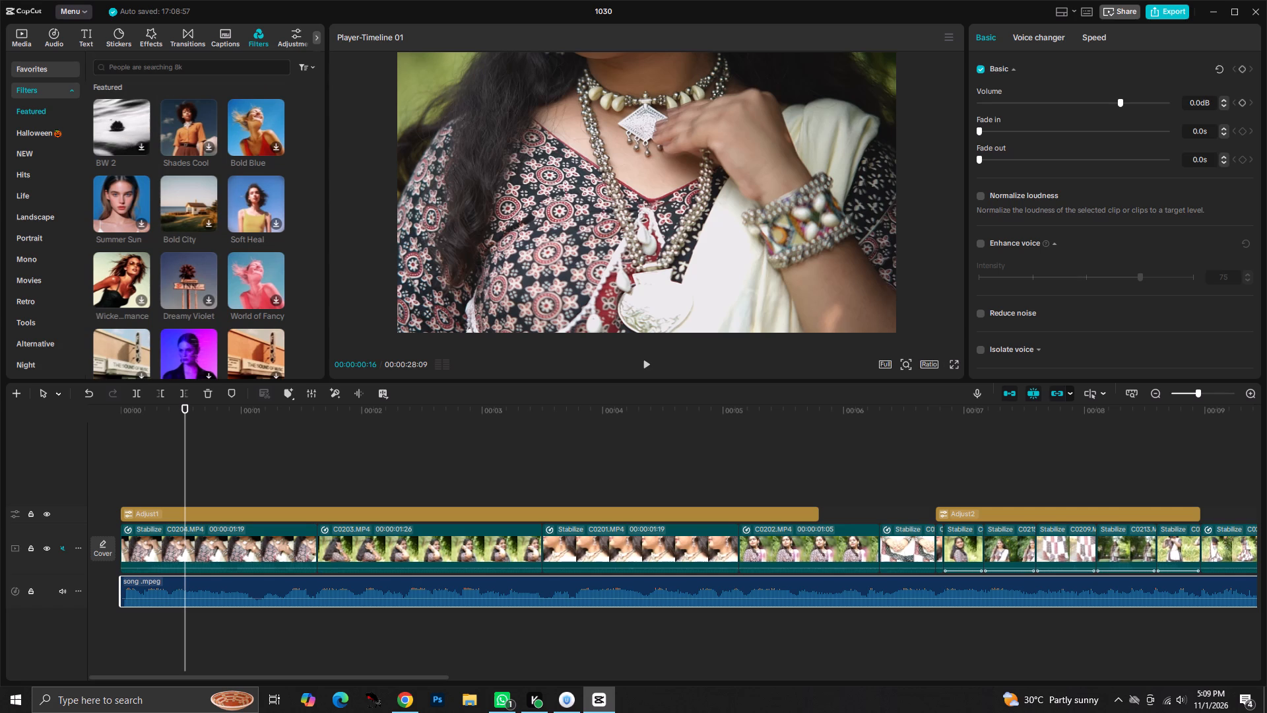
pyautogui.click(138, 70)
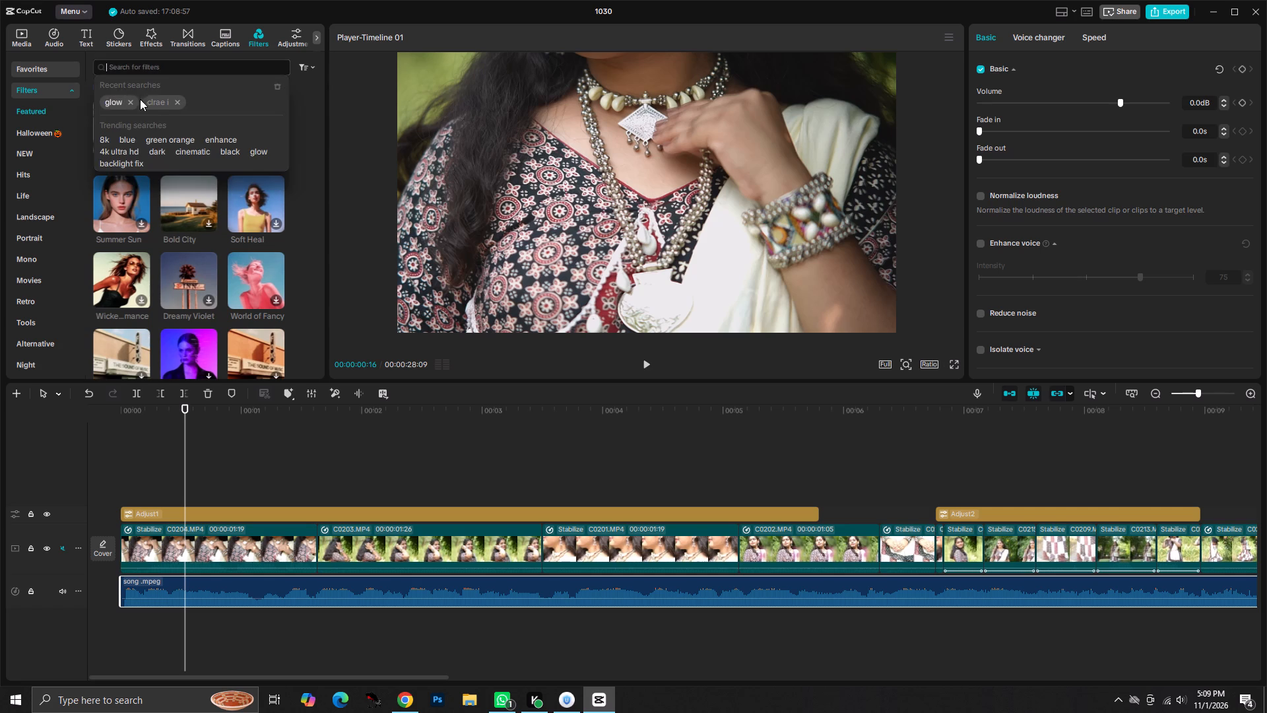
pyautogui.click(152, 99)
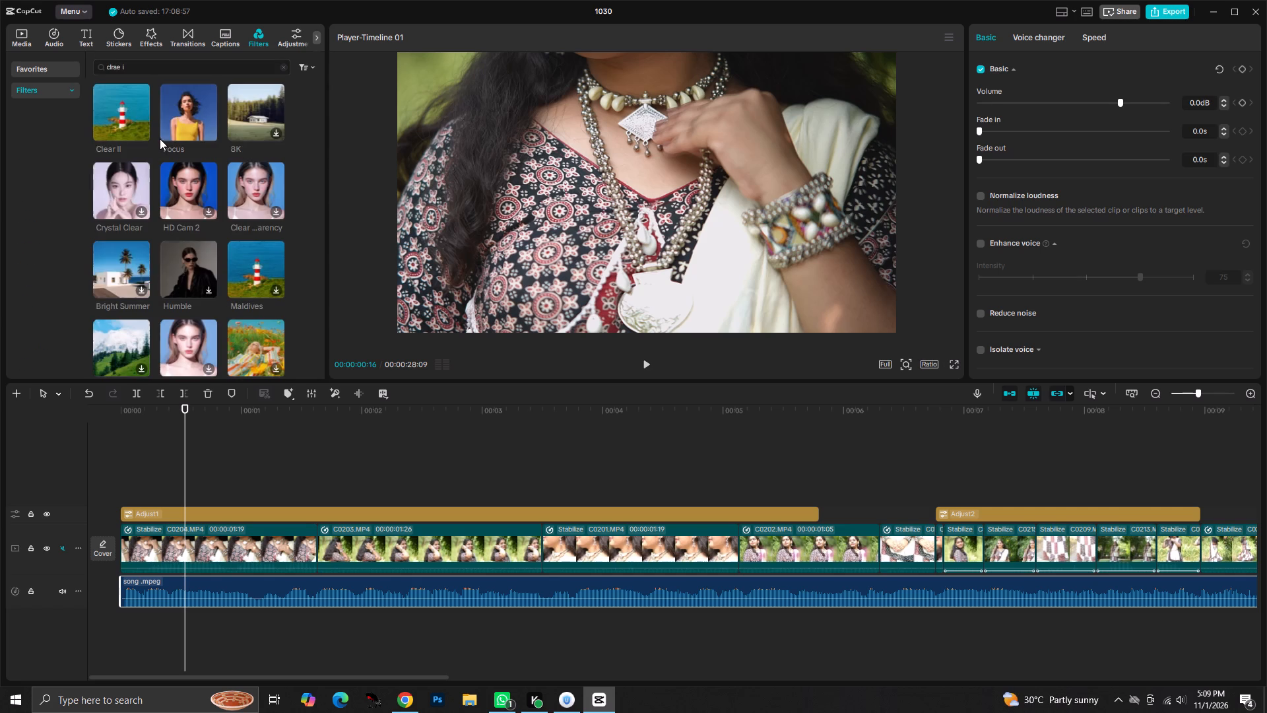
pyautogui.click(115, 108)
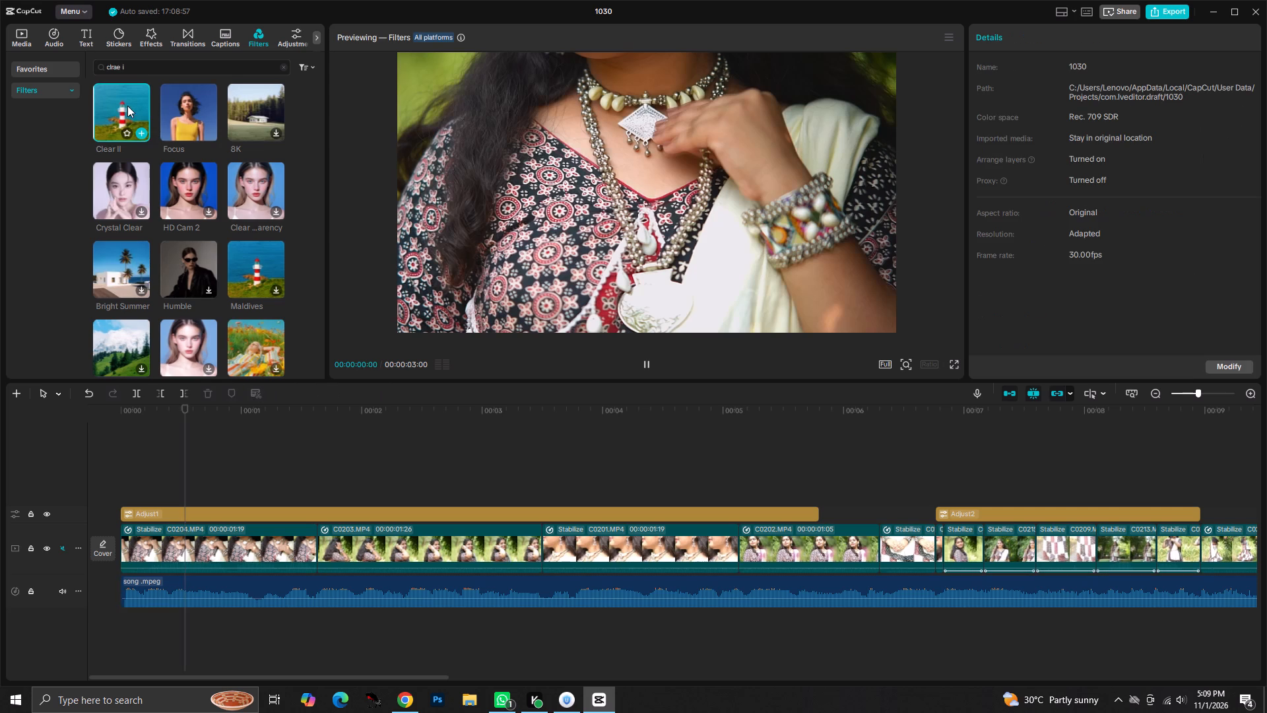
pyautogui.moveTo(116, 97); pyautogui.dragTo(122, 486)
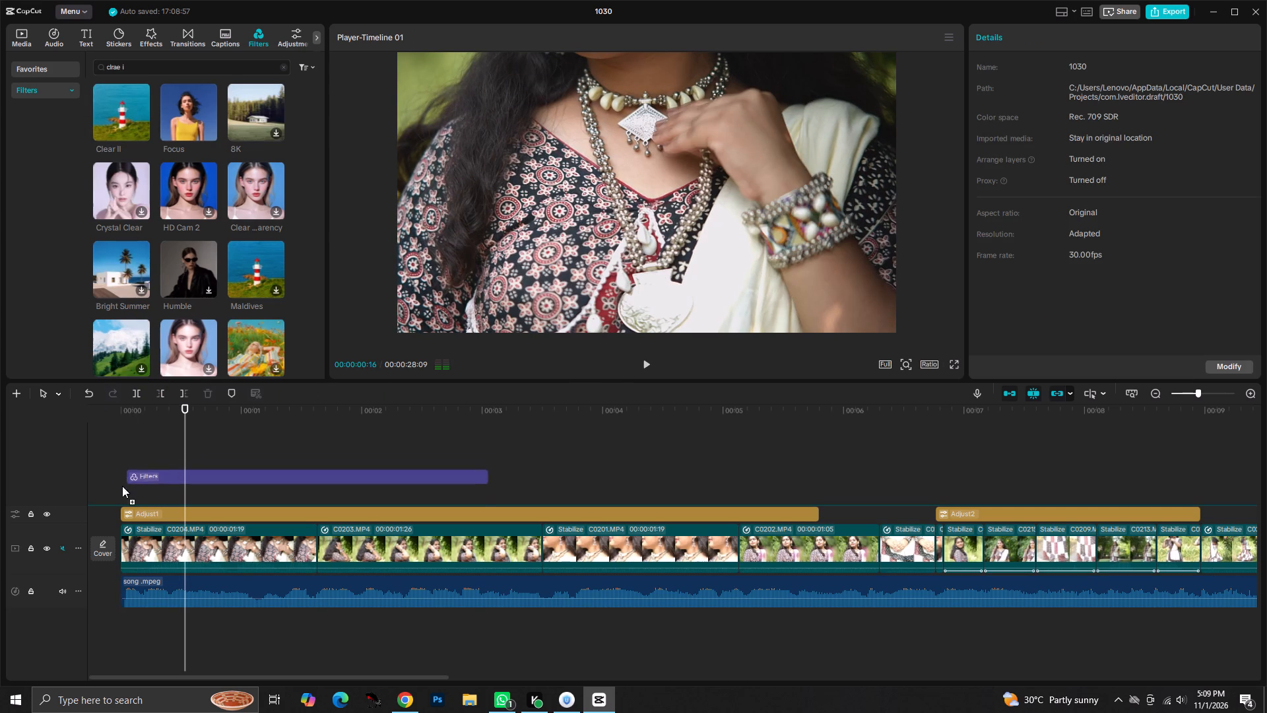
pyautogui.moveTo(122, 486); pyautogui.dragTo(122, 498)
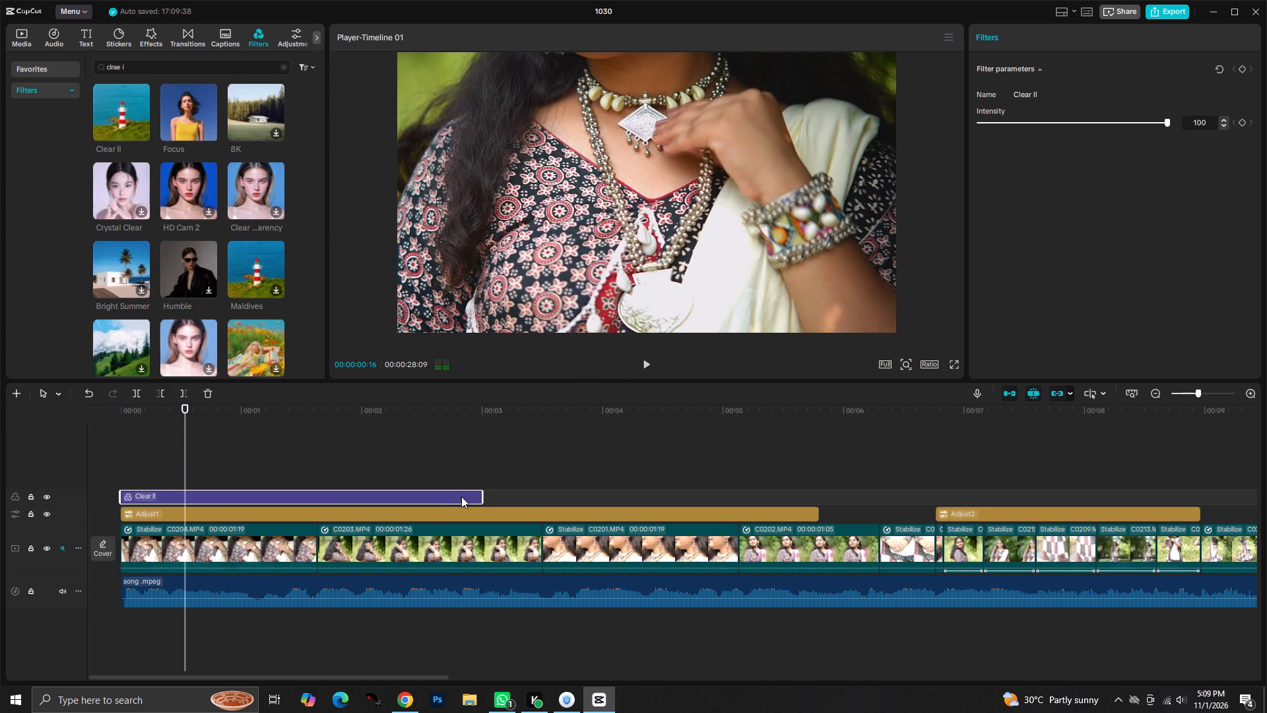
pyautogui.moveTo(480, 498); pyautogui.dragTo(1169, 475)
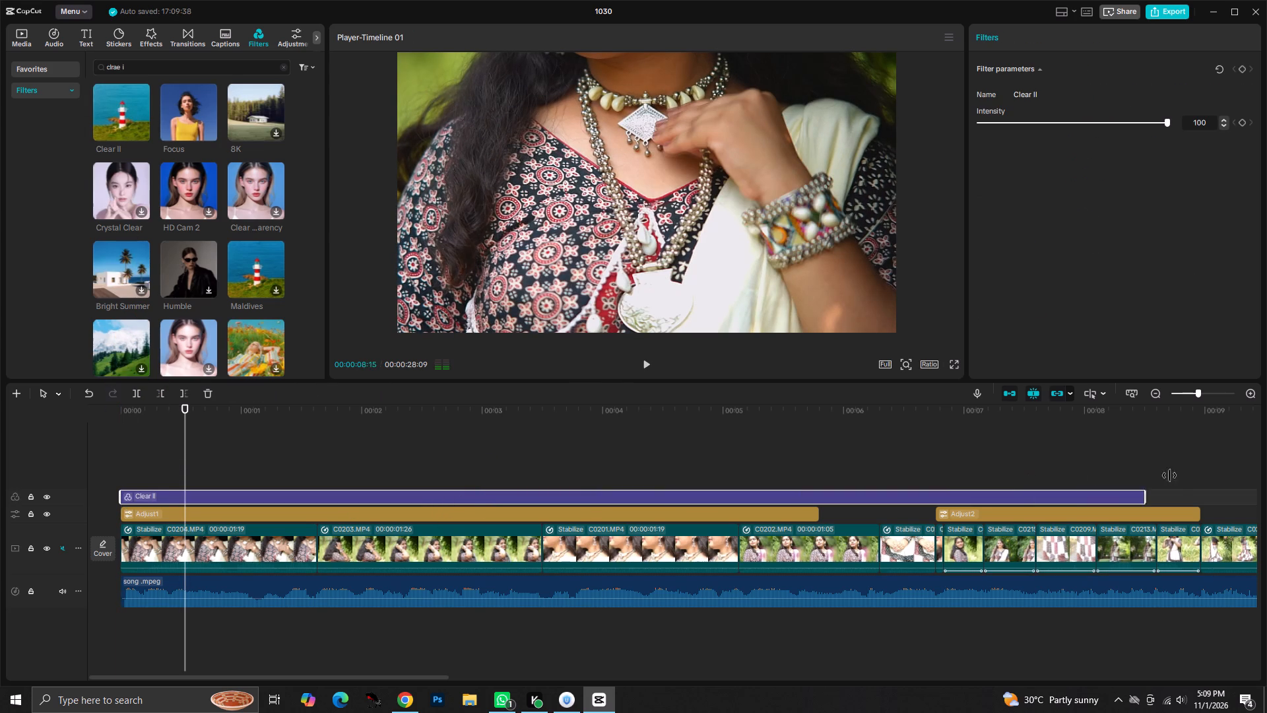
pyautogui.moveTo(1169, 475); pyautogui.dragTo(1266, 463)
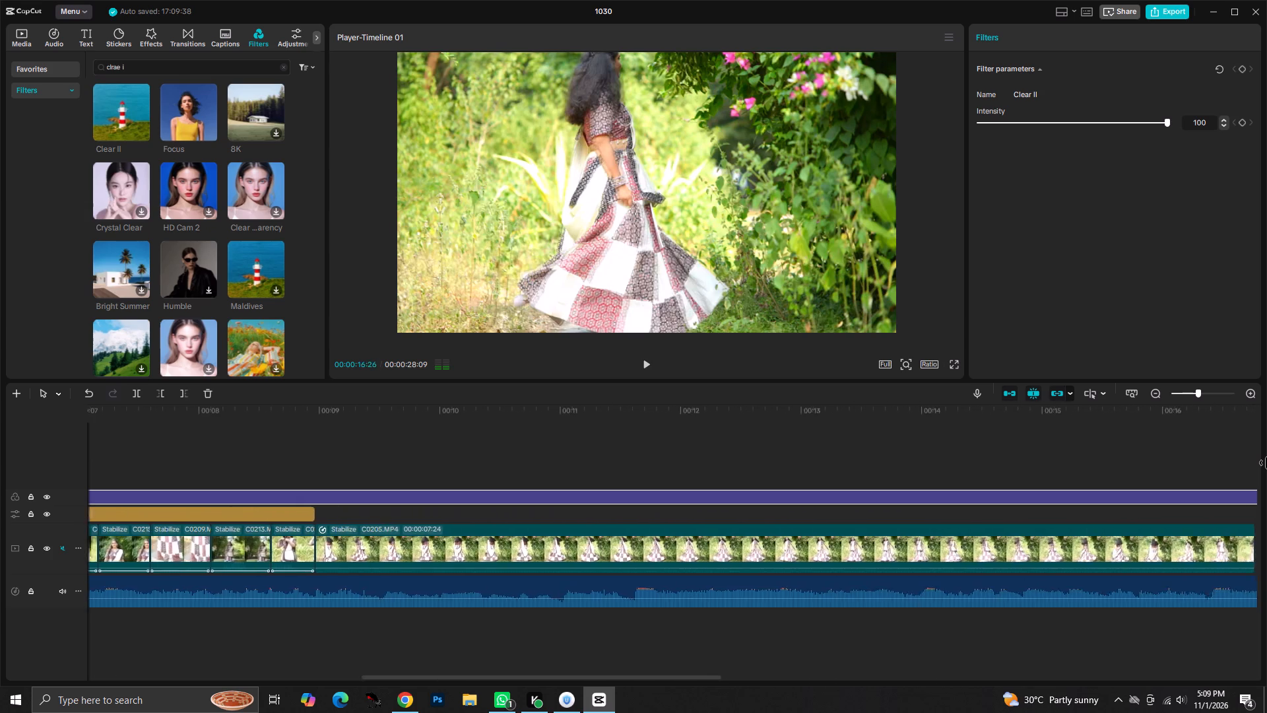
pyautogui.moveTo(1266, 463); pyautogui.dragTo(870, 492)
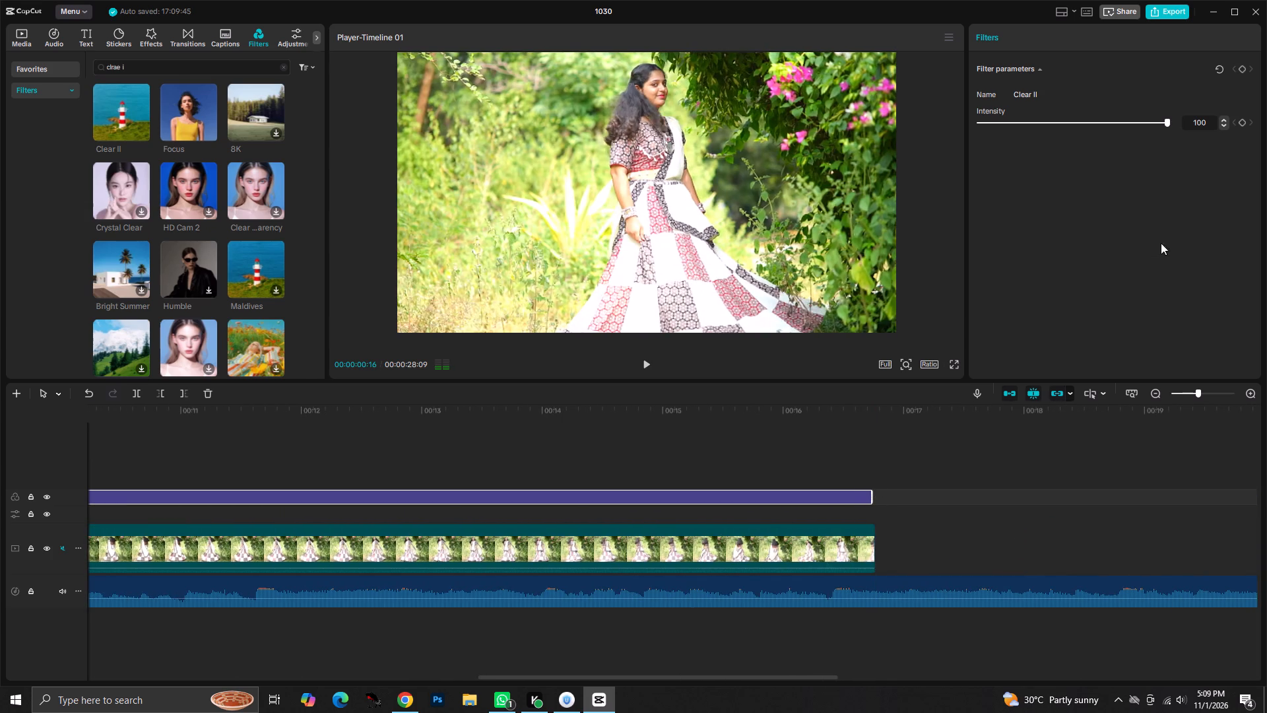
# Set the Clear II filter's intensity to 35.
pyautogui.click(1035, 119)
pyautogui.click(1024, 119)
pyautogui.click(1012, 116)
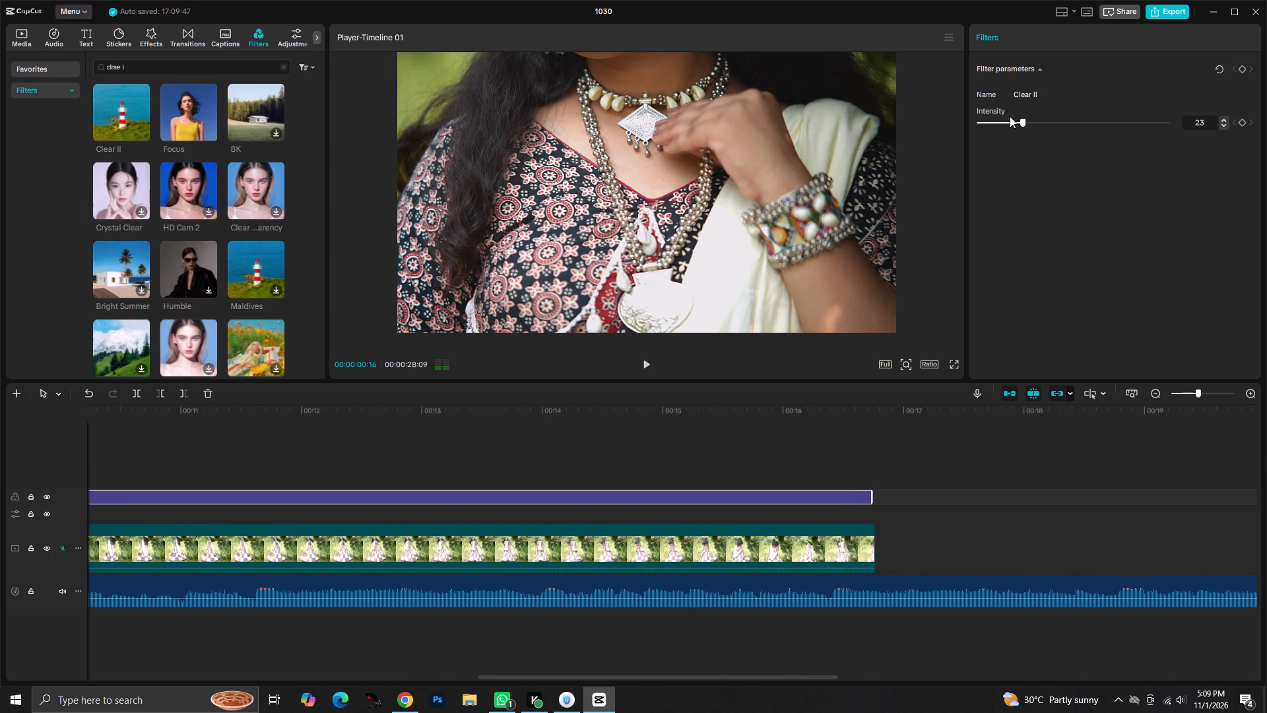
pyautogui.click(1025, 121)
pyautogui.click(1037, 121)
pyautogui.click(1046, 118)
# Play the edit from near the start into the C0205 clip to check the Clear II filter.
pyautogui.press('space')
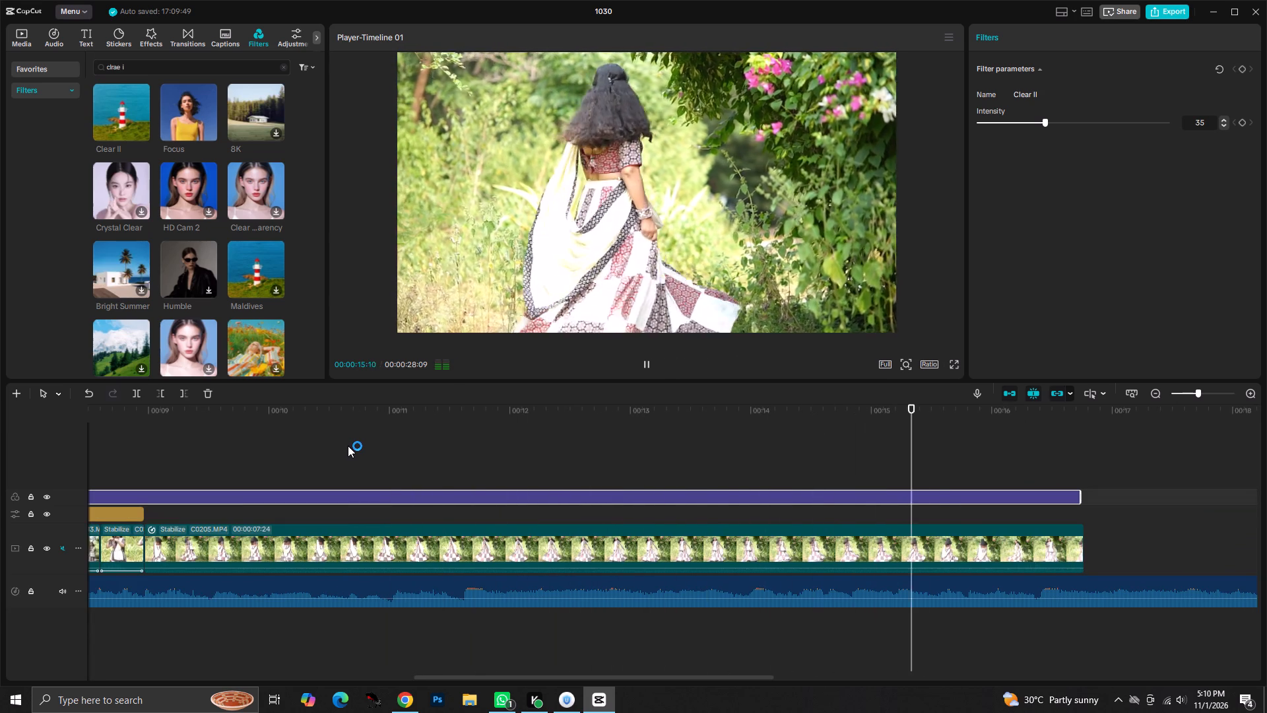
pyautogui.press('space')
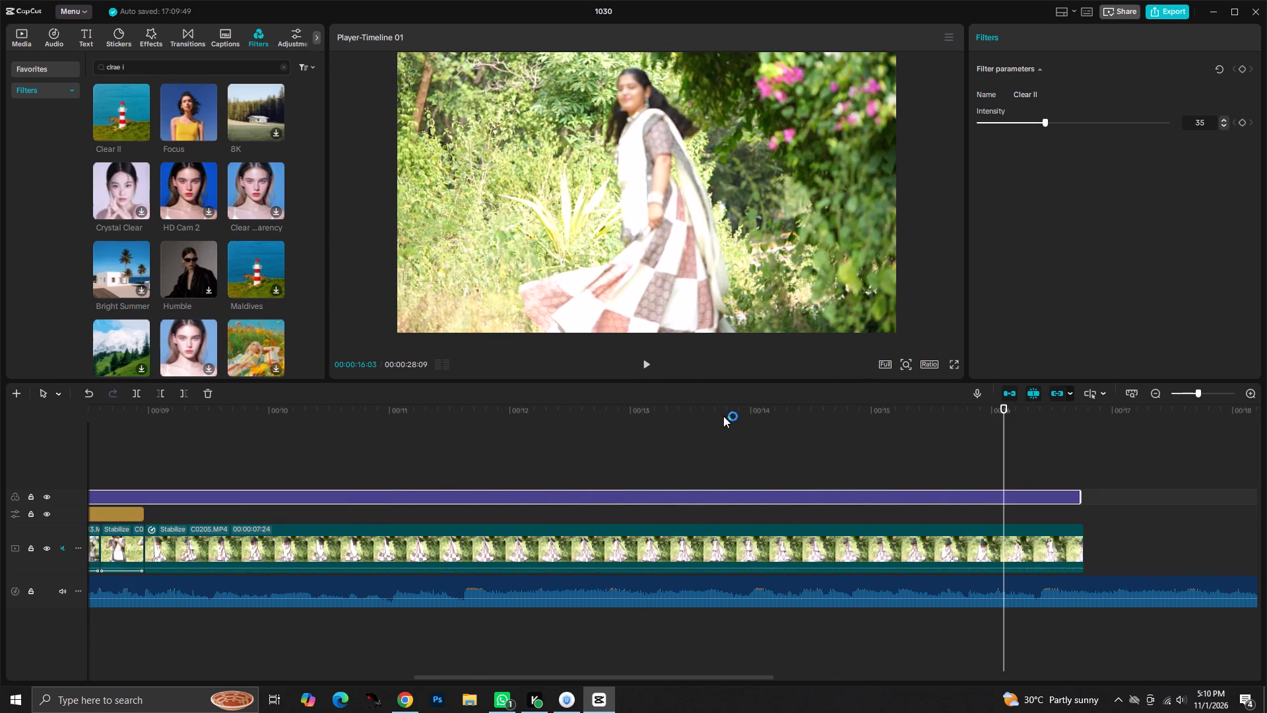
# Add the HD Cam 2 filter above Clear II from 00:00:00:00 and extend it slightly past the end of the C0205 clip.
pyautogui.moveTo(1003, 439); pyautogui.dragTo(0, 434)
pyautogui.click(131, 71)
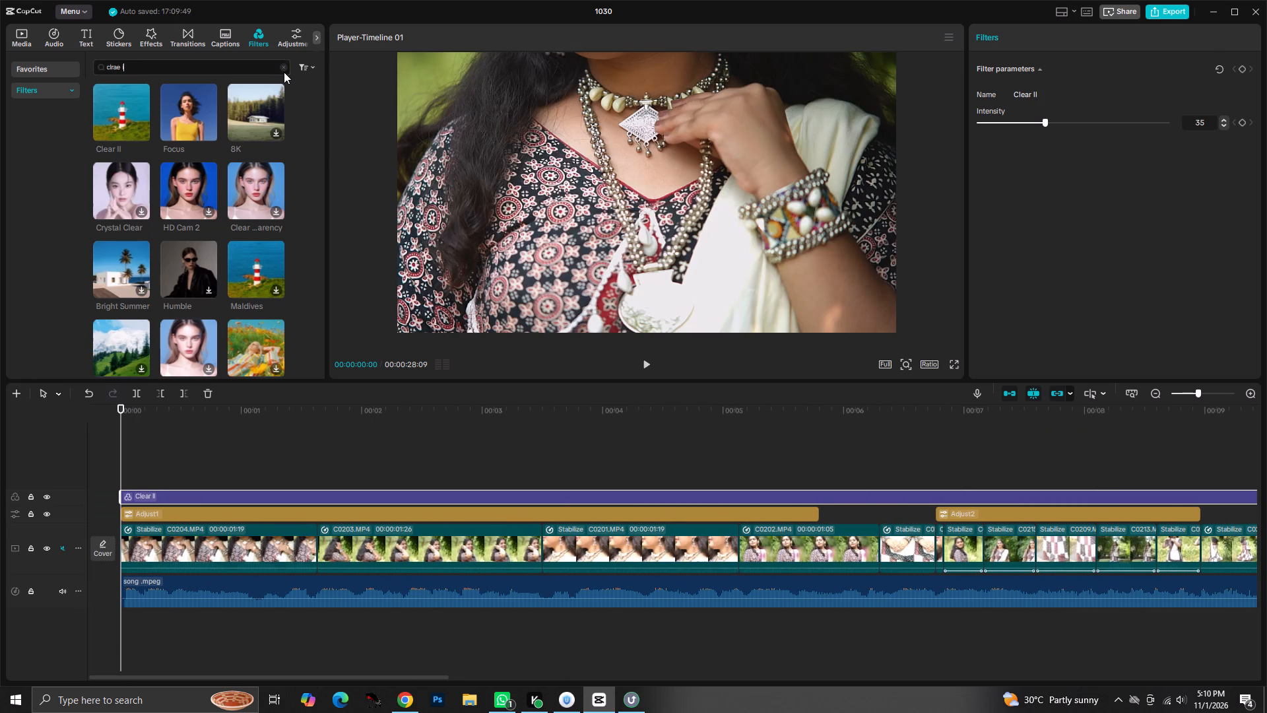
pyautogui.click(284, 72)
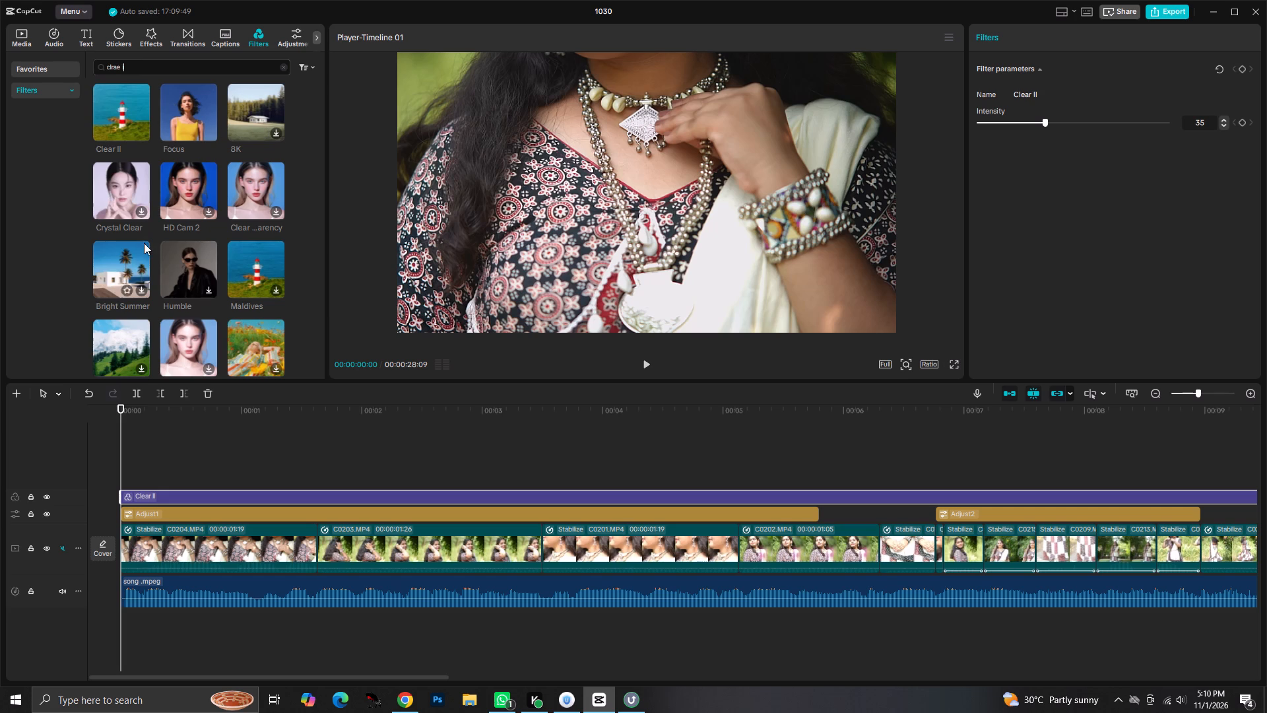
pyautogui.scroll(-2, 150, 222)
pyautogui.scroll(4, 164, 229)
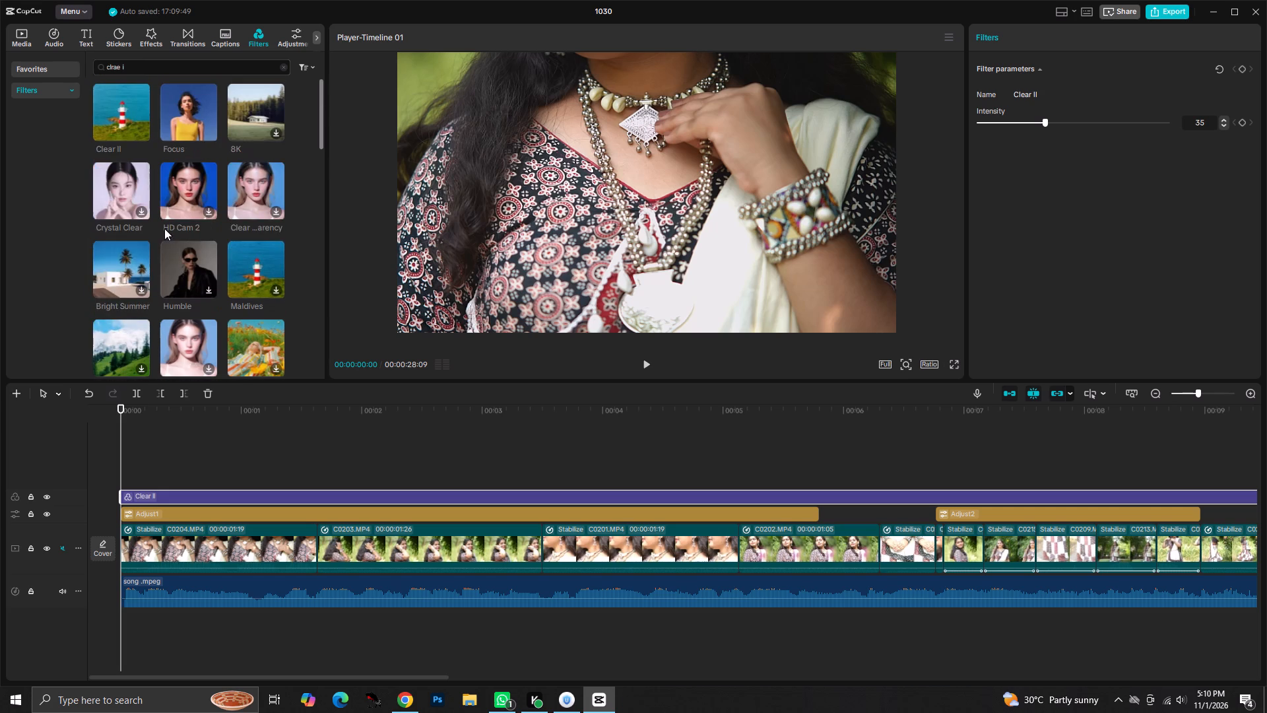
pyautogui.scroll(1, 164, 228)
pyautogui.moveTo(175, 179); pyautogui.dragTo(154, 426)
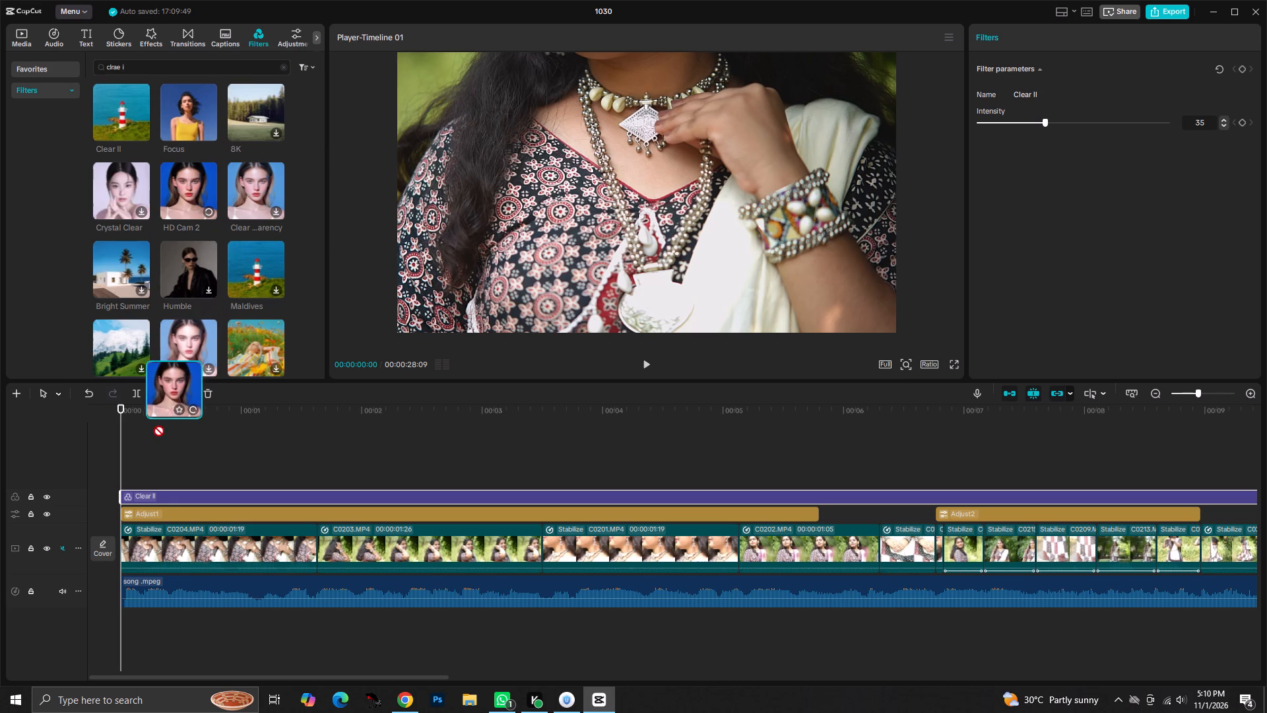
pyautogui.moveTo(154, 426); pyautogui.dragTo(115, 477)
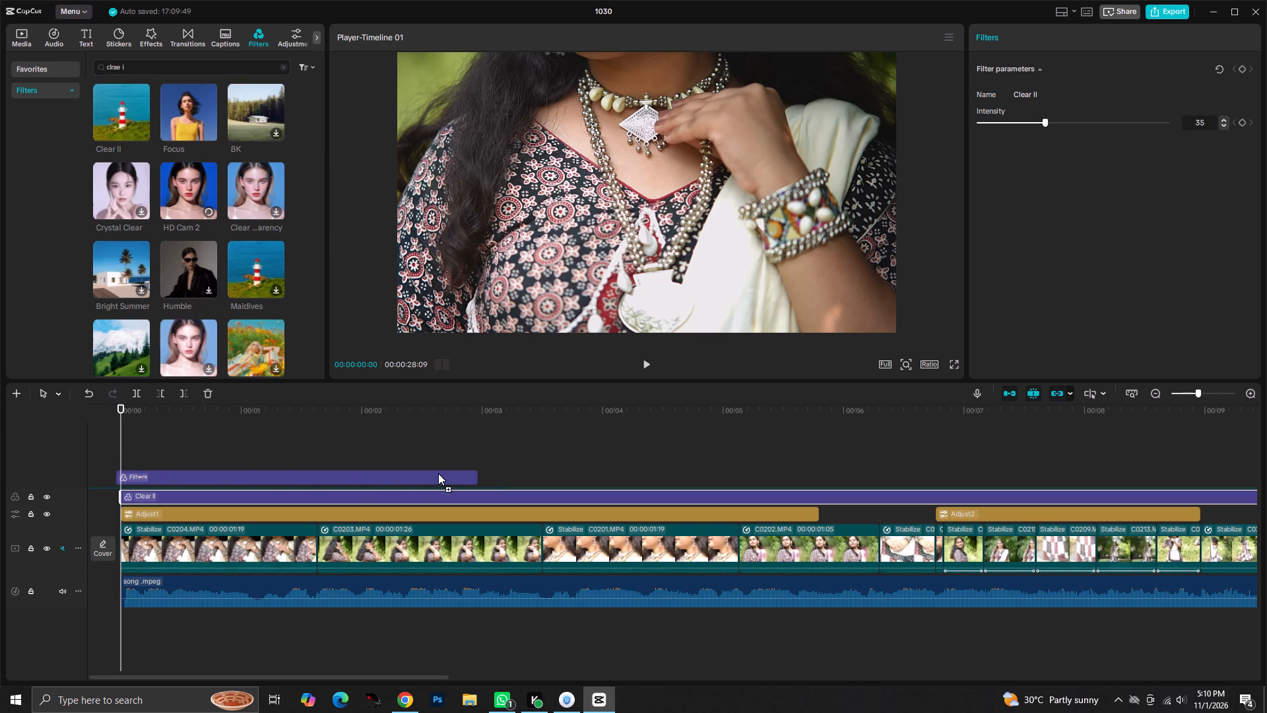
pyautogui.moveTo(482, 481); pyautogui.dragTo(1242, 495)
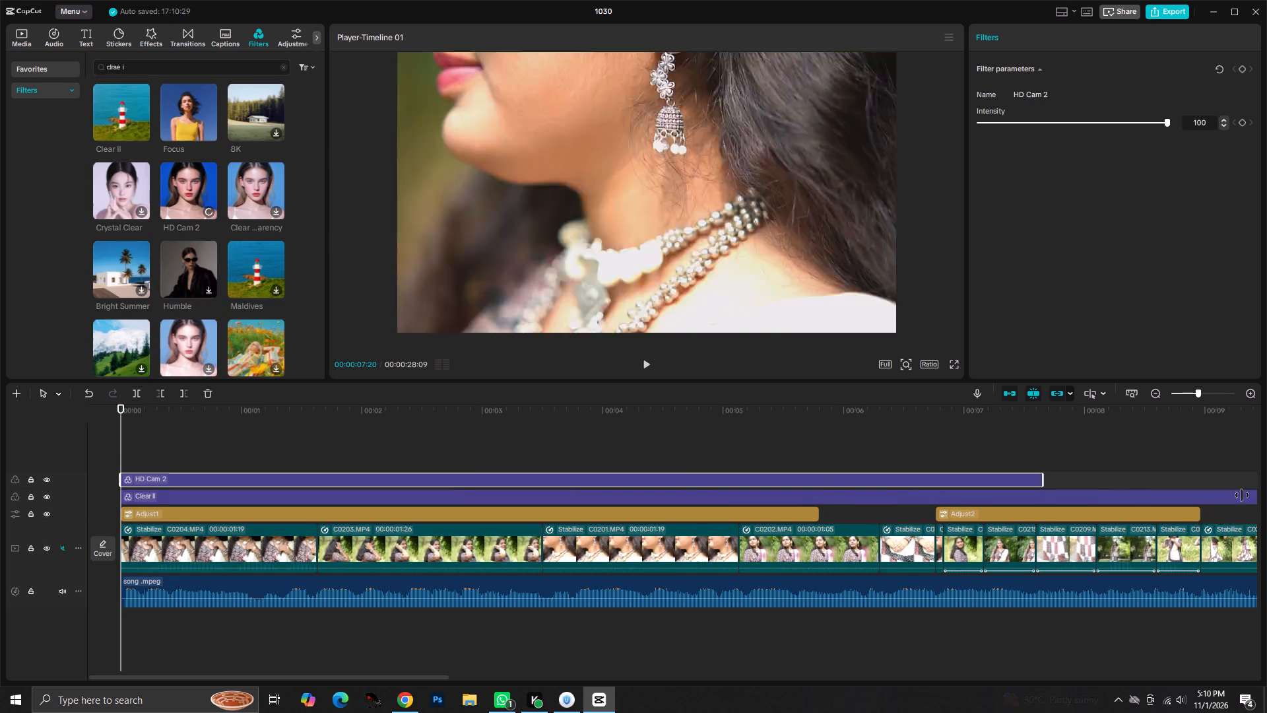
pyautogui.moveTo(1242, 495); pyautogui.dragTo(1258, 486)
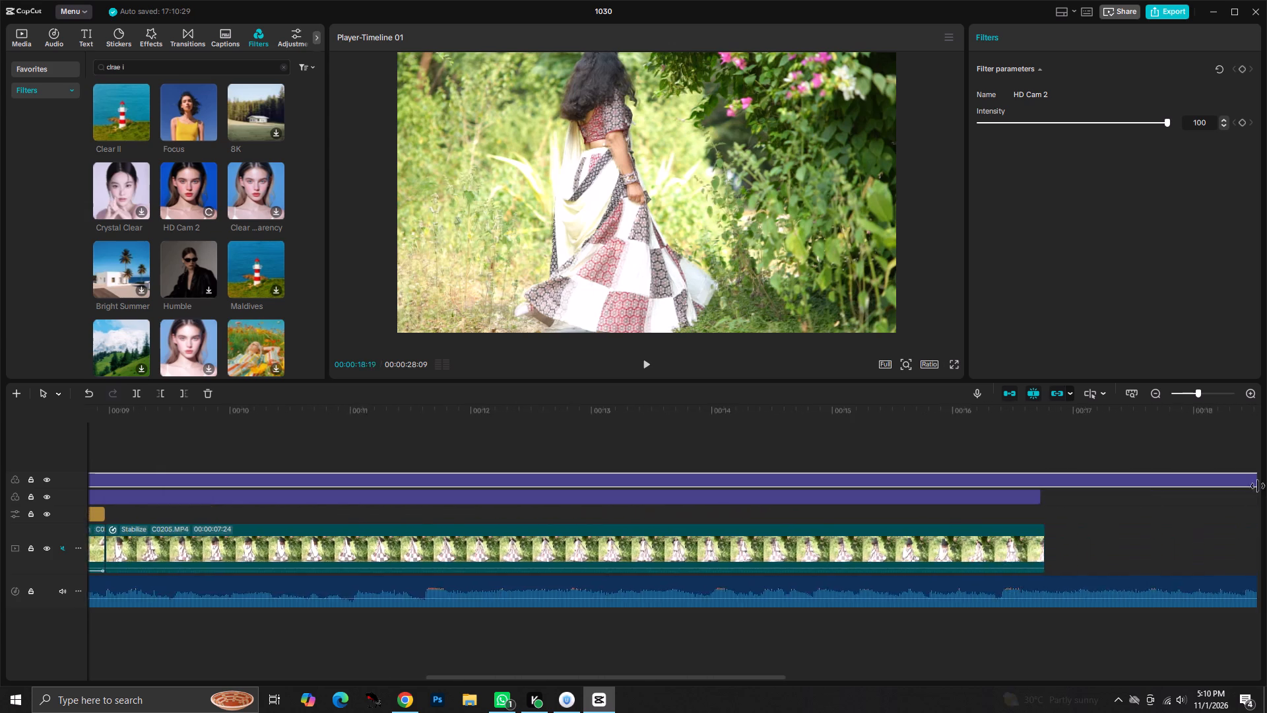
pyautogui.moveTo(1258, 486); pyautogui.dragTo(976, 498)
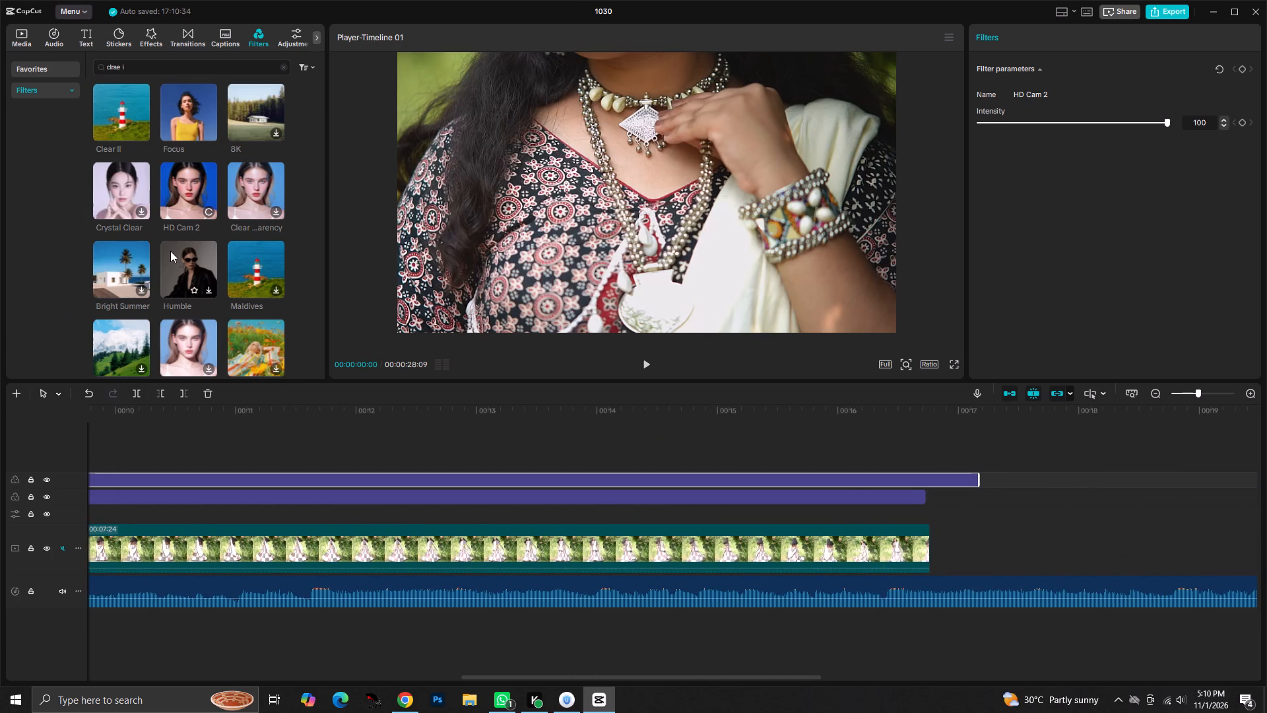
# Add the Humble filter above HD Cam 2 from 00:00:00:00 and extend it beyond the C0205 clip to about 00:30:42:15.
pyautogui.moveTo(182, 270); pyautogui.dragTo(140, 461)
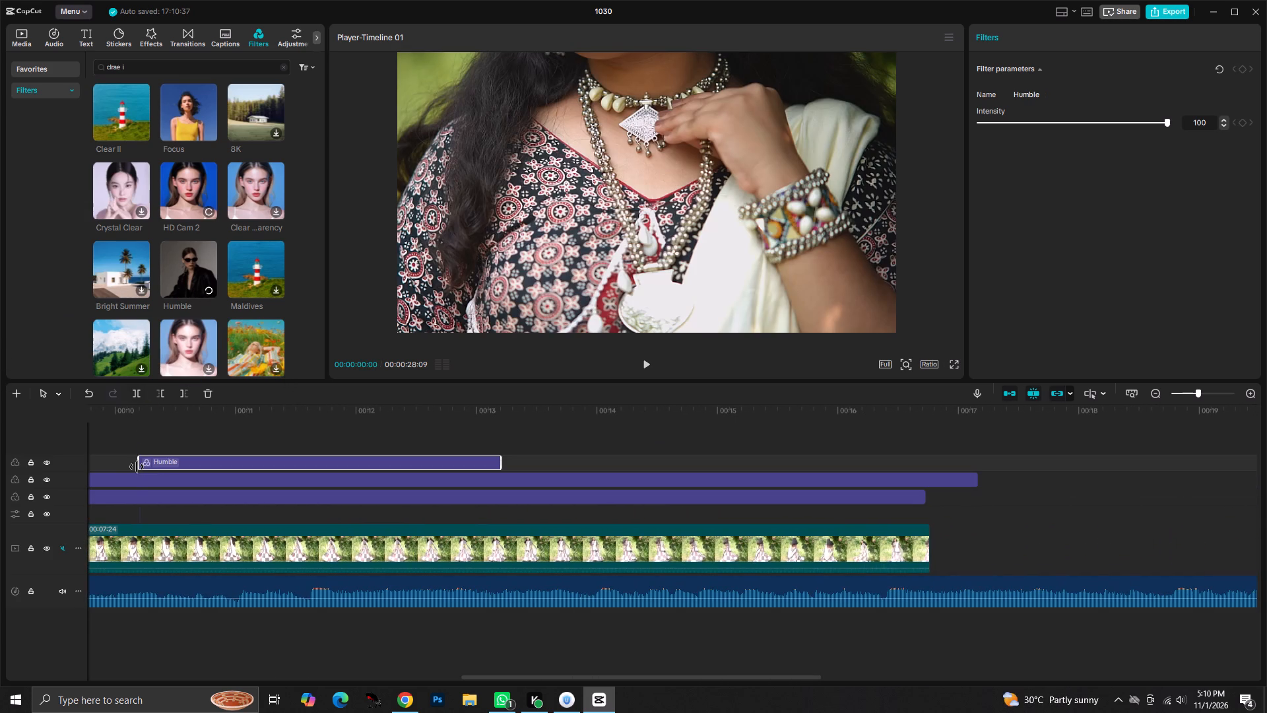
pyautogui.moveTo(163, 462); pyautogui.dragTo(2, 448)
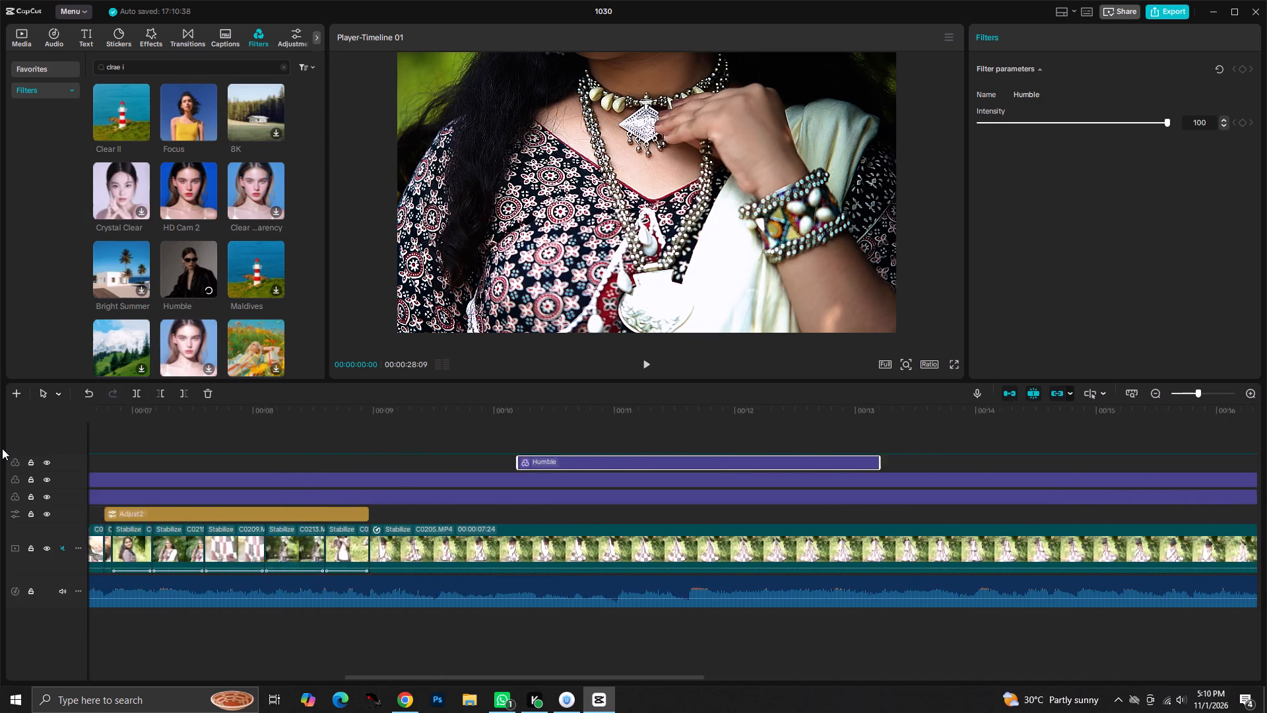
pyautogui.moveTo(2, 448); pyautogui.dragTo(5, 448)
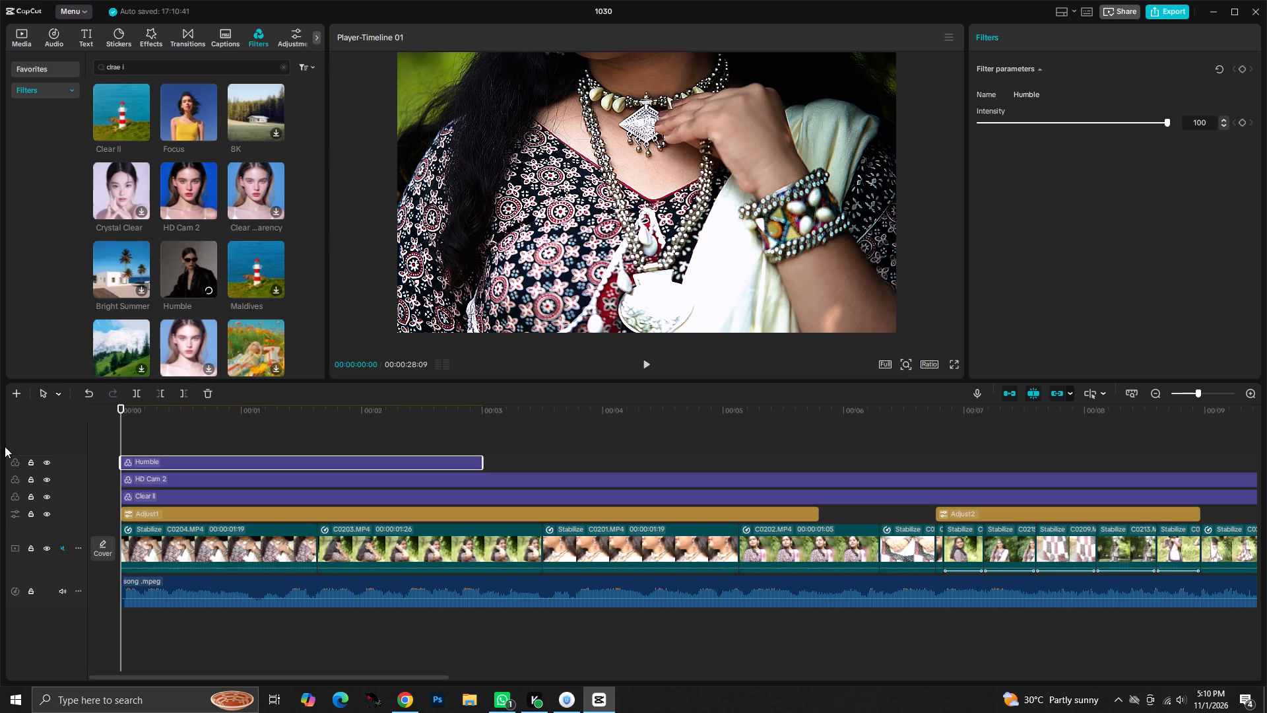
pyautogui.moveTo(479, 464); pyautogui.dragTo(1215, 475)
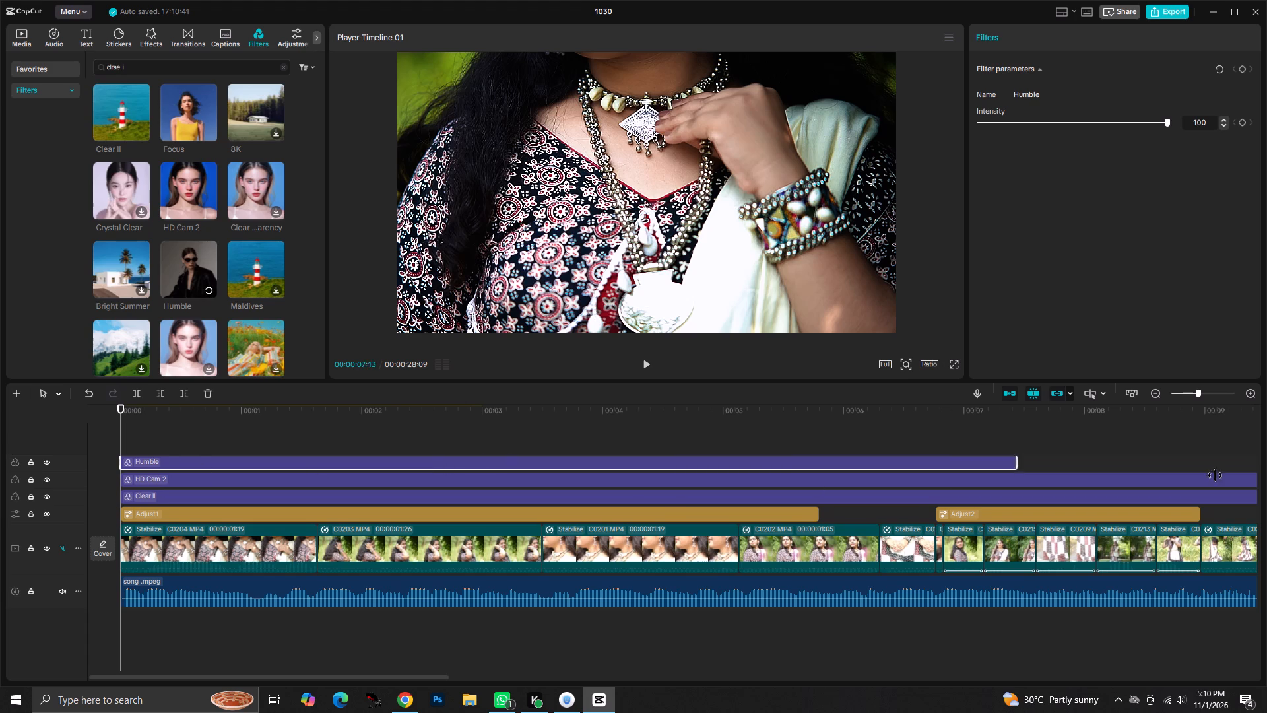
pyautogui.moveTo(1215, 475); pyautogui.dragTo(1235, 461)
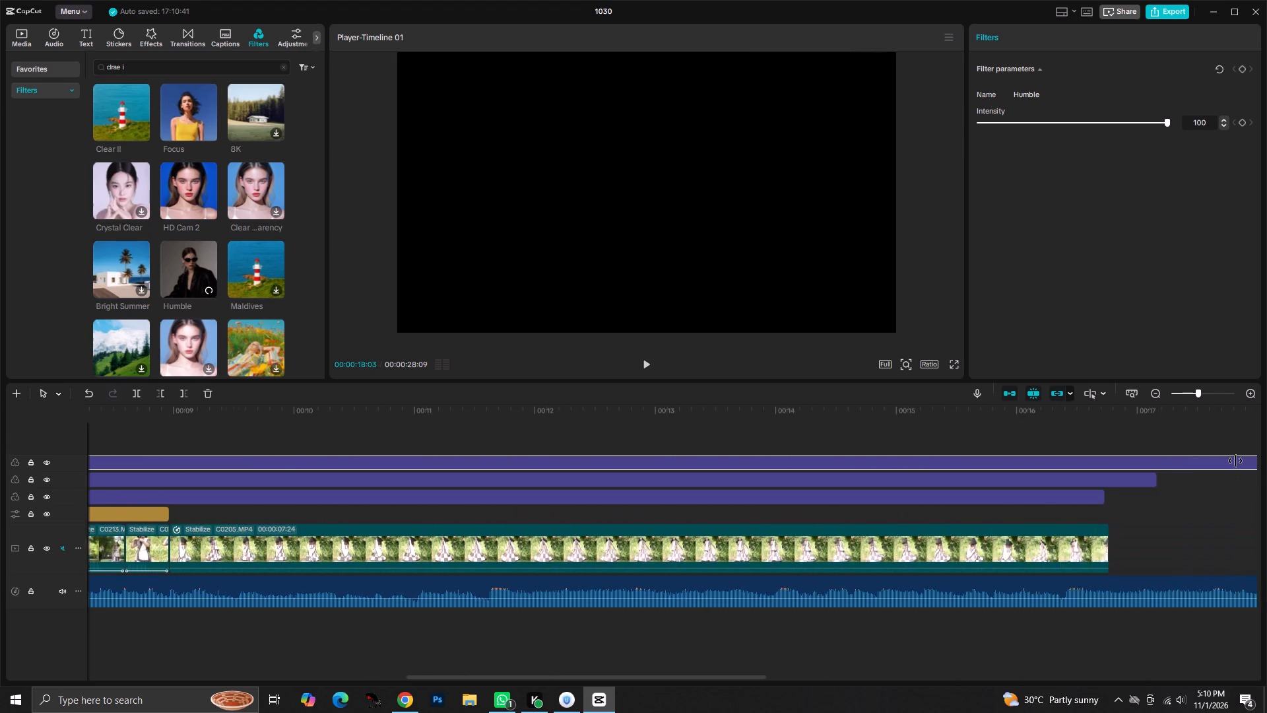
pyautogui.moveTo(1235, 461); pyautogui.dragTo(1092, 489)
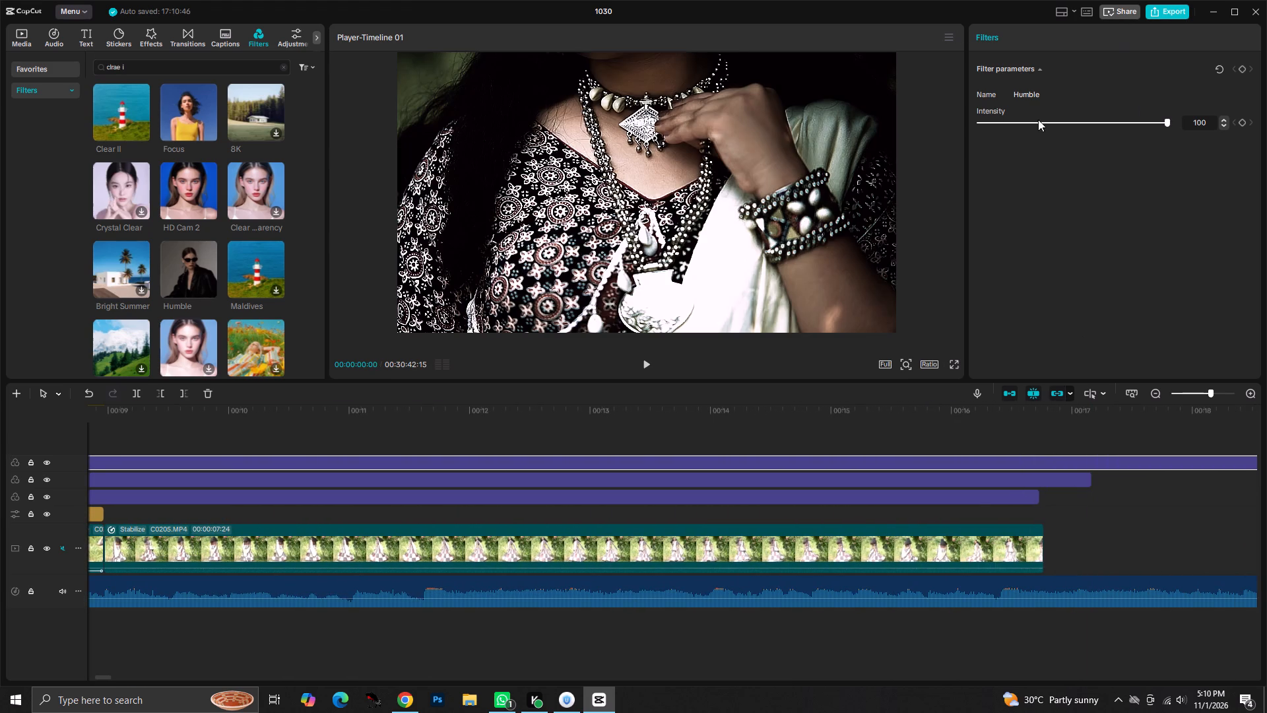
# Set the Humble filter's intensity to 0.
pyautogui.click(1002, 121)
pyautogui.click(1020, 117)
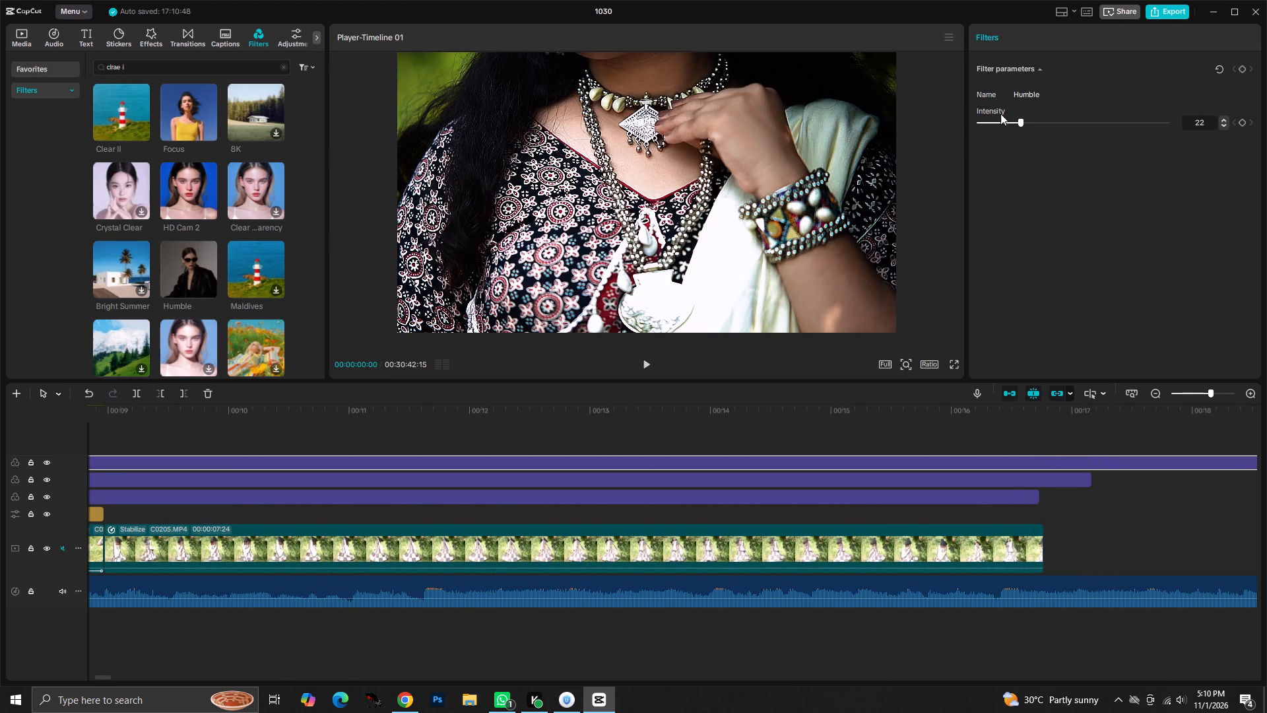
pyautogui.click(992, 112)
pyautogui.click(983, 109)
pyautogui.click(988, 121)
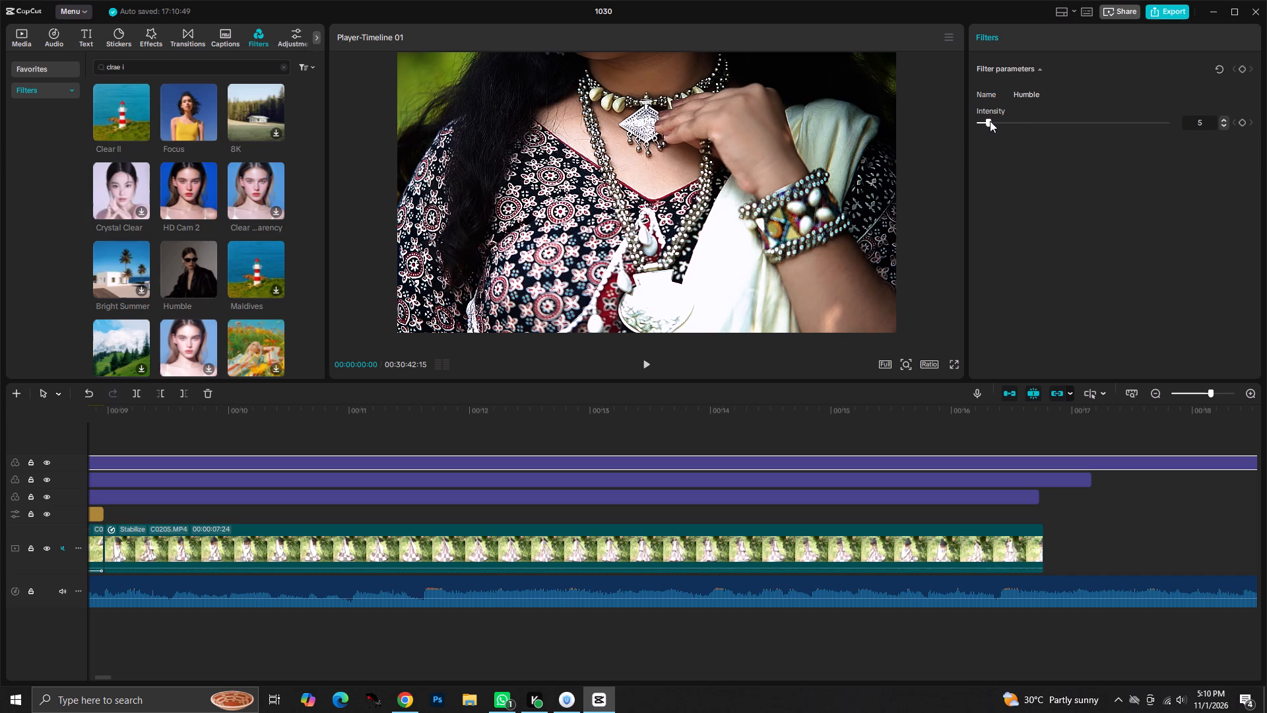
pyautogui.click(980, 122)
# Play the opening C0204 and C0203 clips from the start to check the combined filters.
pyautogui.press('space')
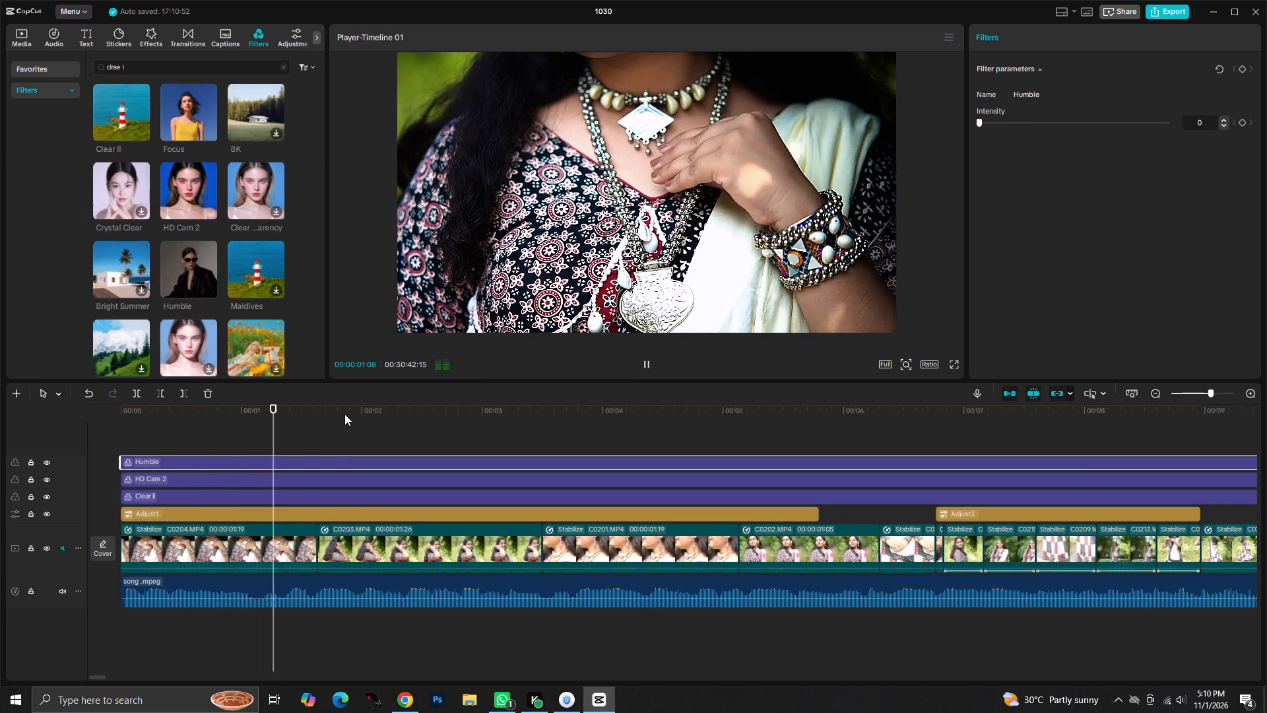
pyautogui.press('space')
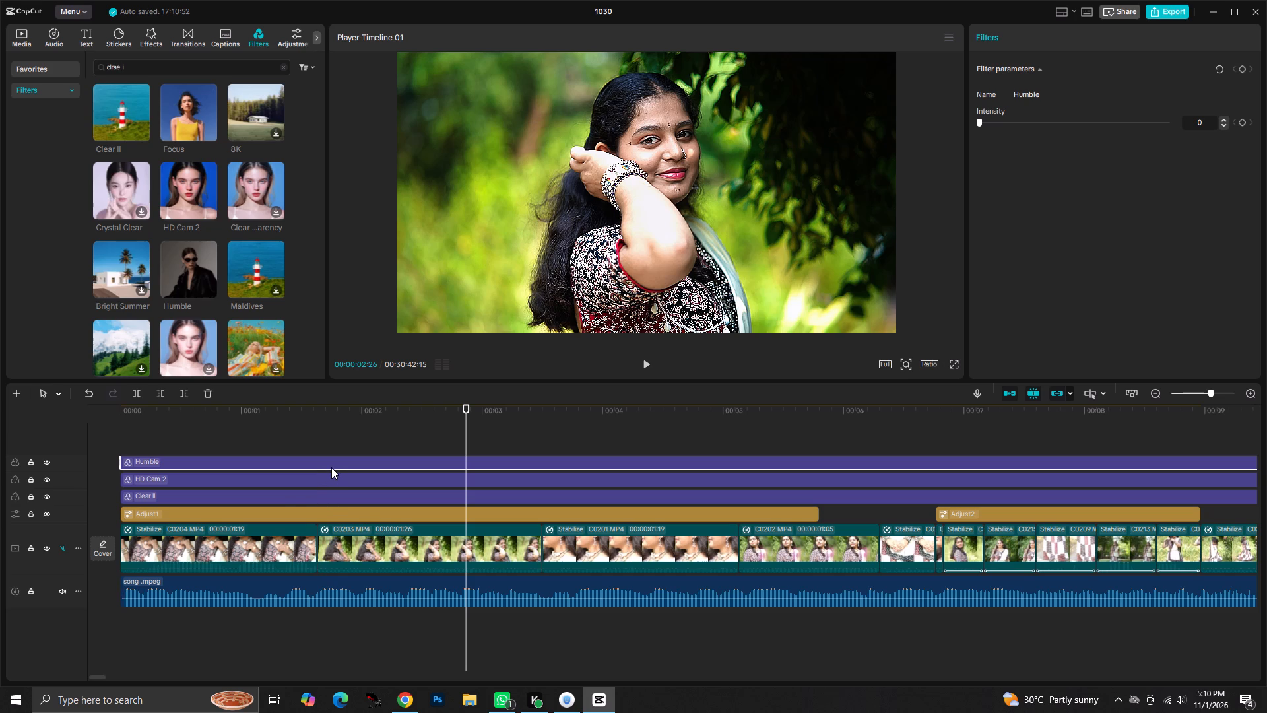
# Delete the Humble and HD Cam 2 filters from the timeline, keeping only Clear II.
pyautogui.press('Delete')
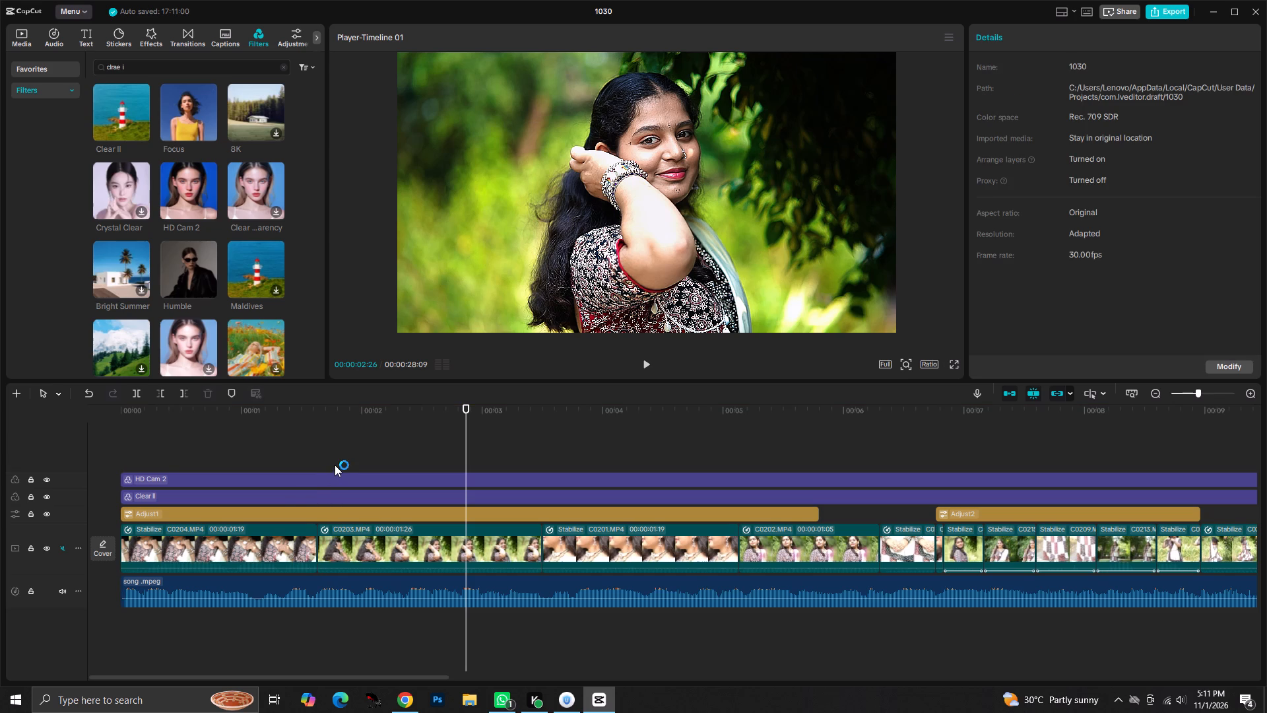
pyautogui.click(328, 471)
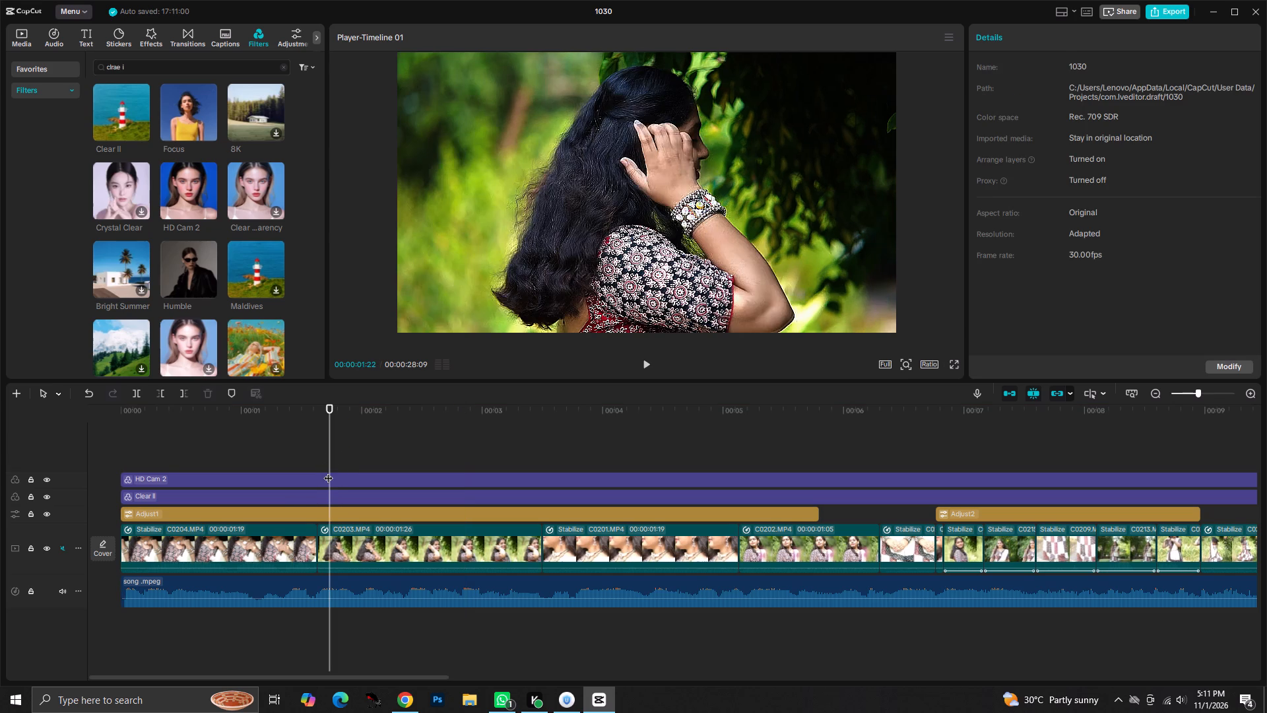
pyautogui.click(366, 471)
pyautogui.click(373, 479)
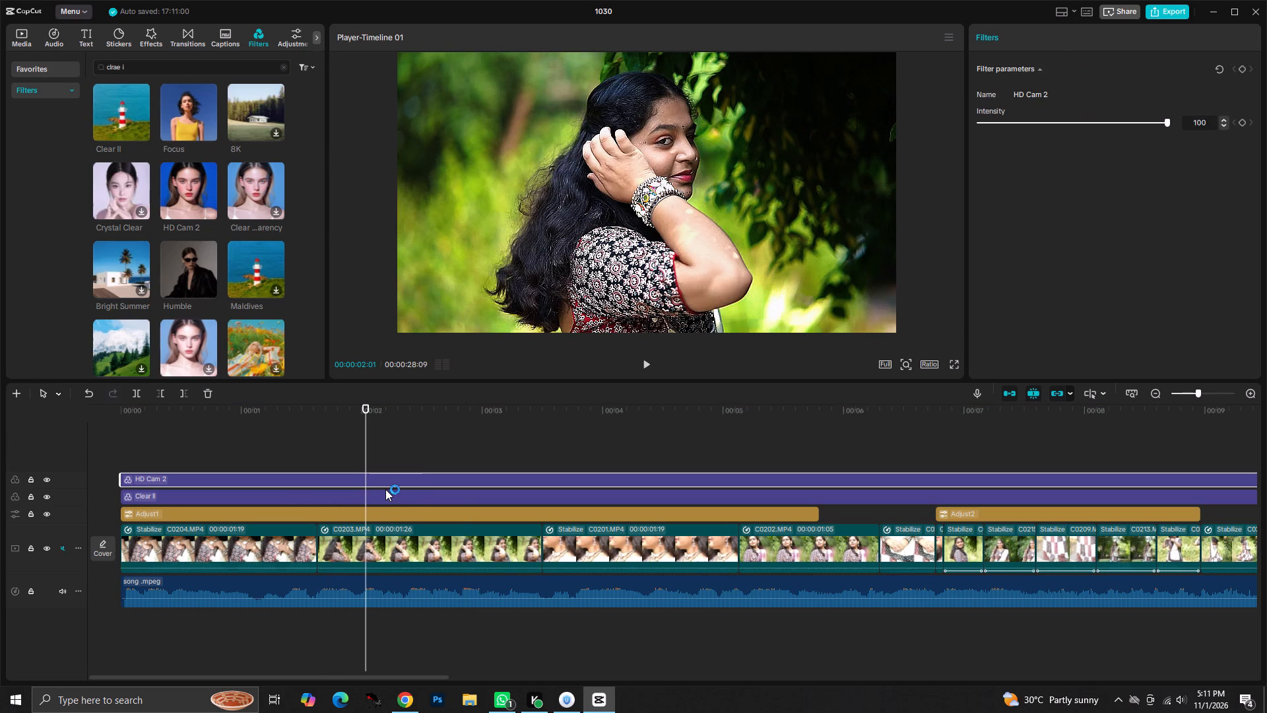
pyautogui.press('Delete')
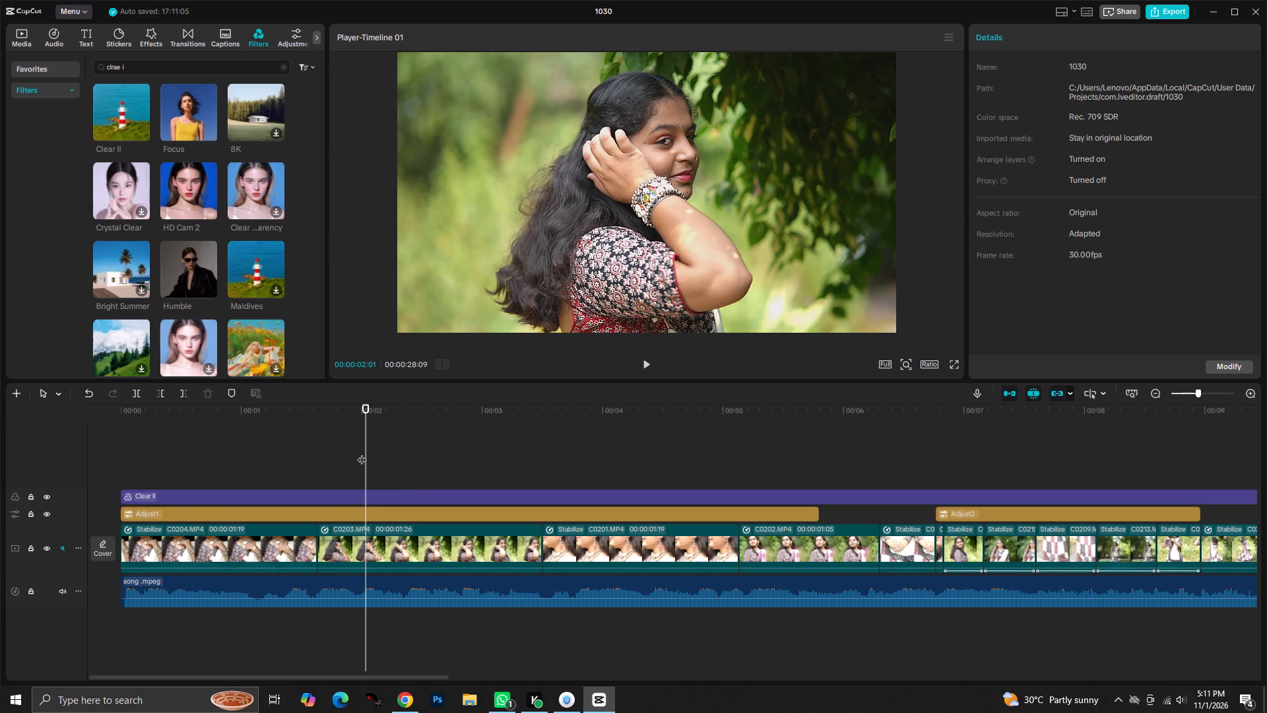
# Play the opening C0204 clip from the start to check the picture with only the Clear II filter.
pyautogui.moveTo(362, 453); pyautogui.dragTo(92, 472)
pyautogui.press('space')
pyautogui.press('space')
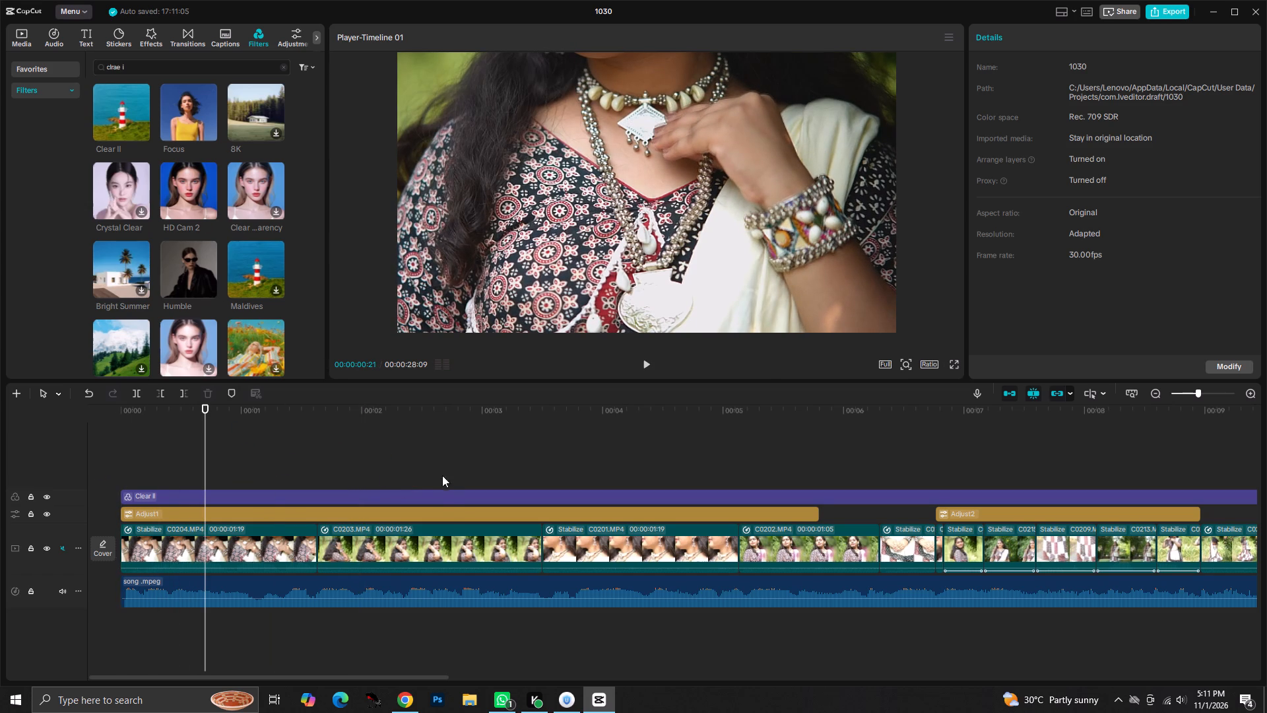
# Add the Vivid filter above Clear II from 00:00:00:00 and extend it beyond the C0205 clip to about 00:30:35:13.
pyautogui.click(457, 503)
pyautogui.scroll(-6, 156, 268)
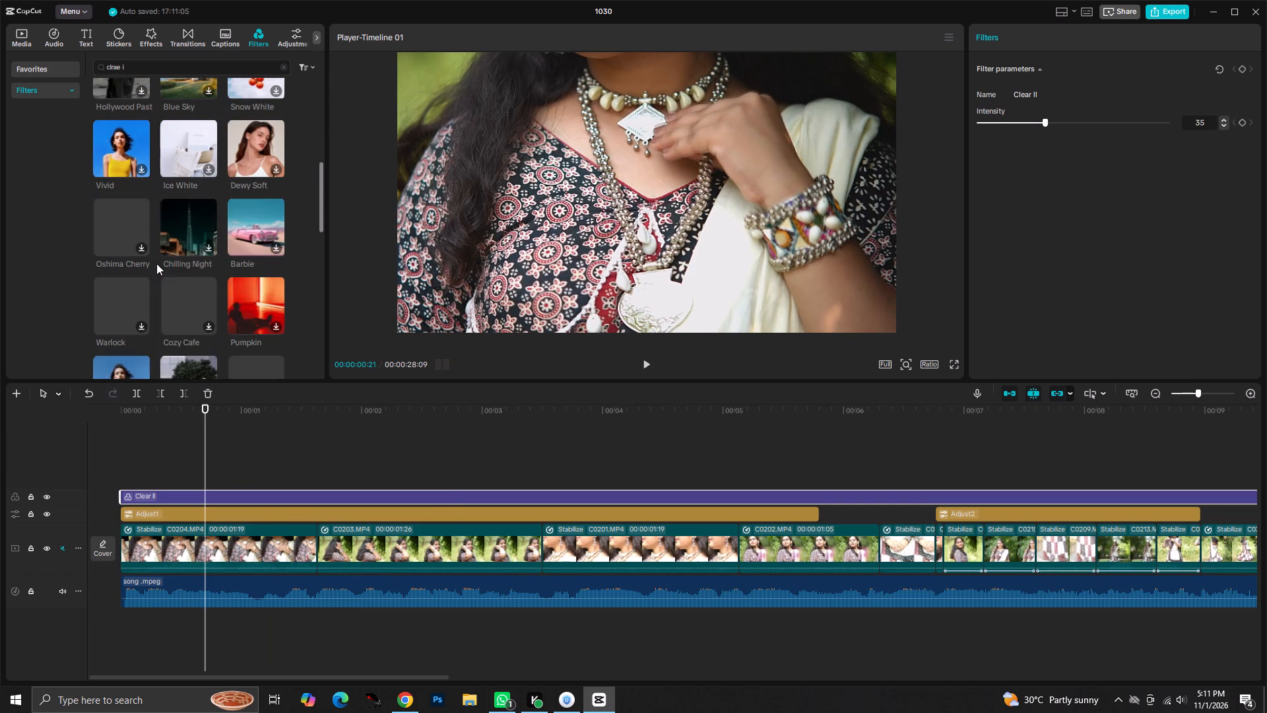
pyautogui.moveTo(108, 141); pyautogui.dragTo(119, 438)
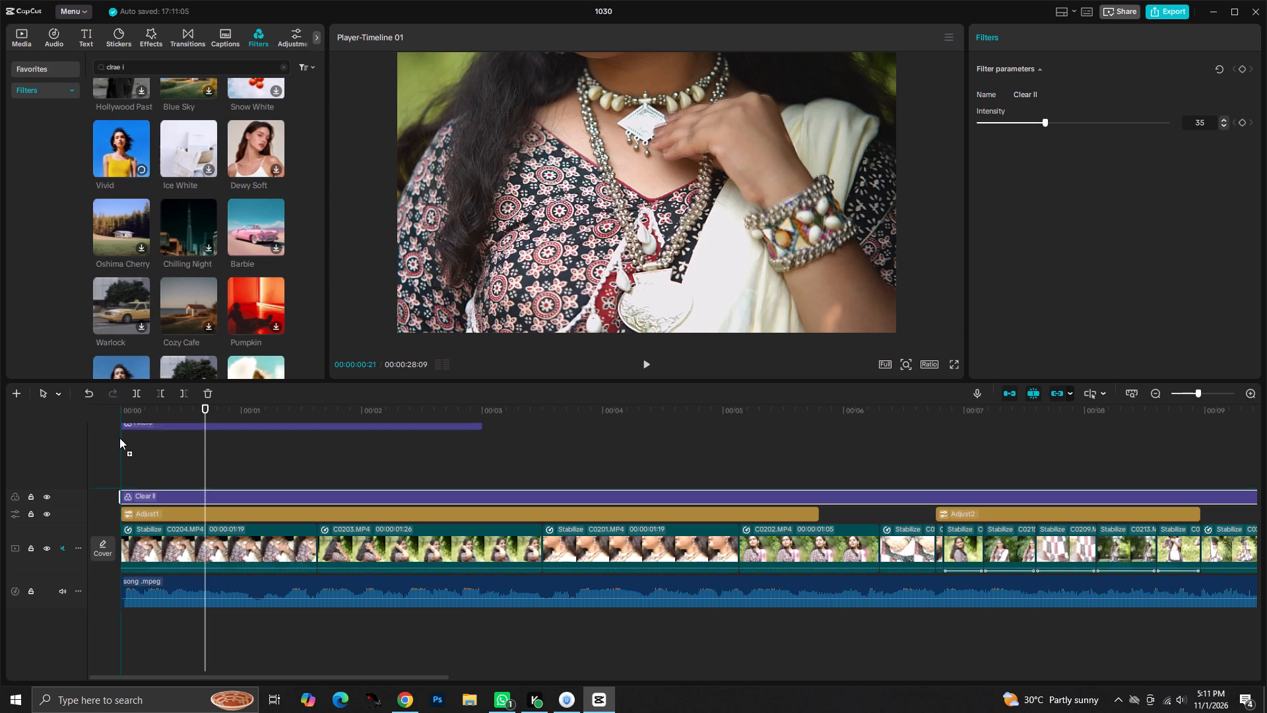
pyautogui.moveTo(119, 438); pyautogui.dragTo(119, 482)
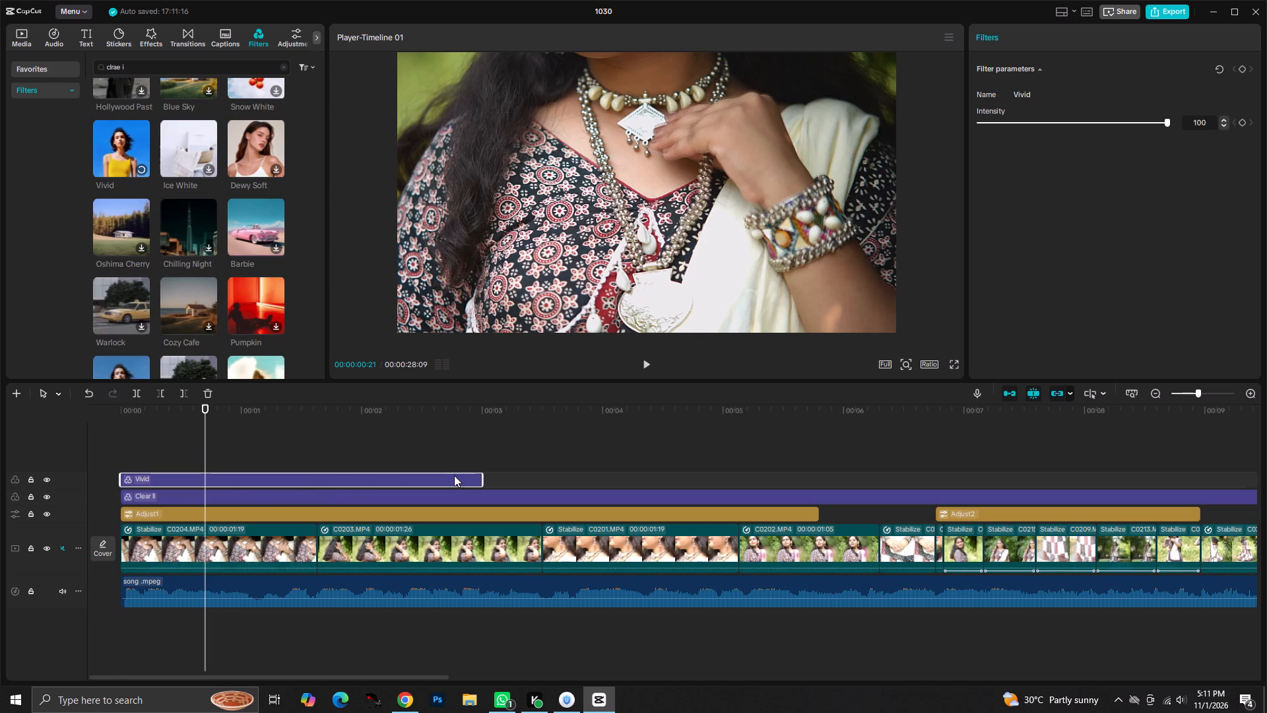
pyautogui.moveTo(482, 478); pyautogui.dragTo(1193, 401)
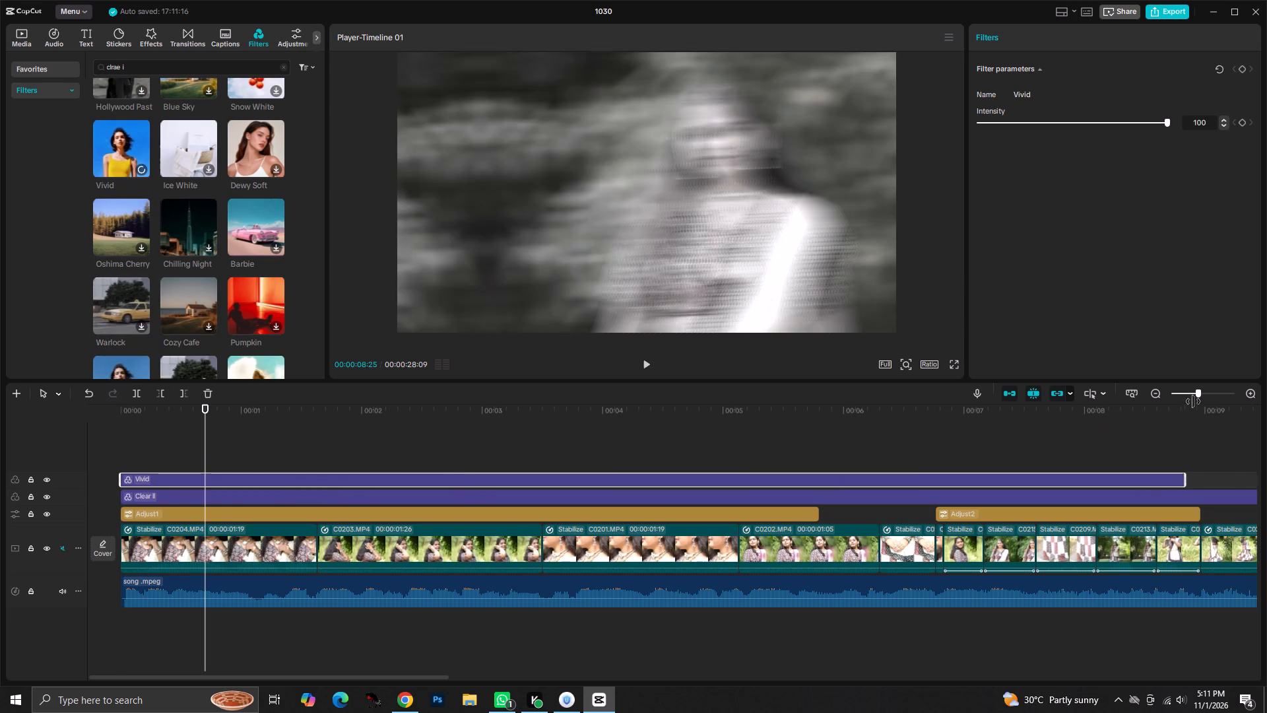
pyautogui.moveTo(1193, 401); pyautogui.dragTo(1263, 380)
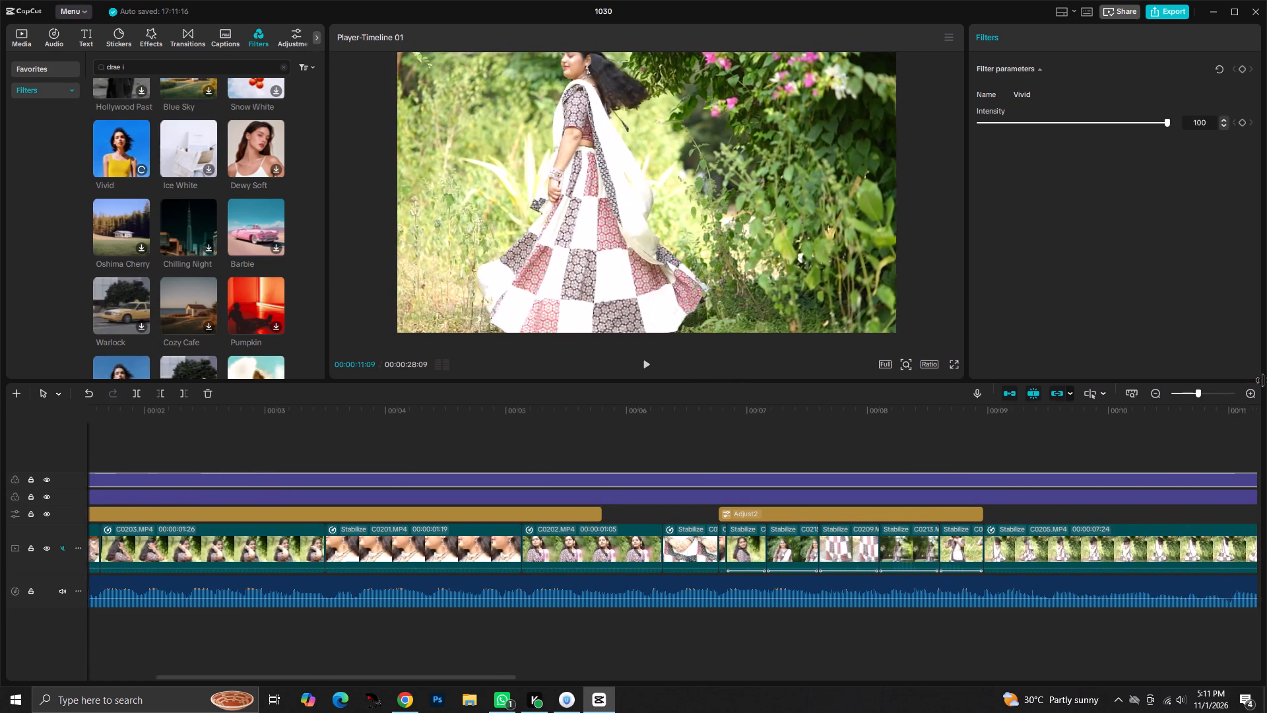
pyautogui.moveTo(1263, 380); pyautogui.dragTo(1266, 386)
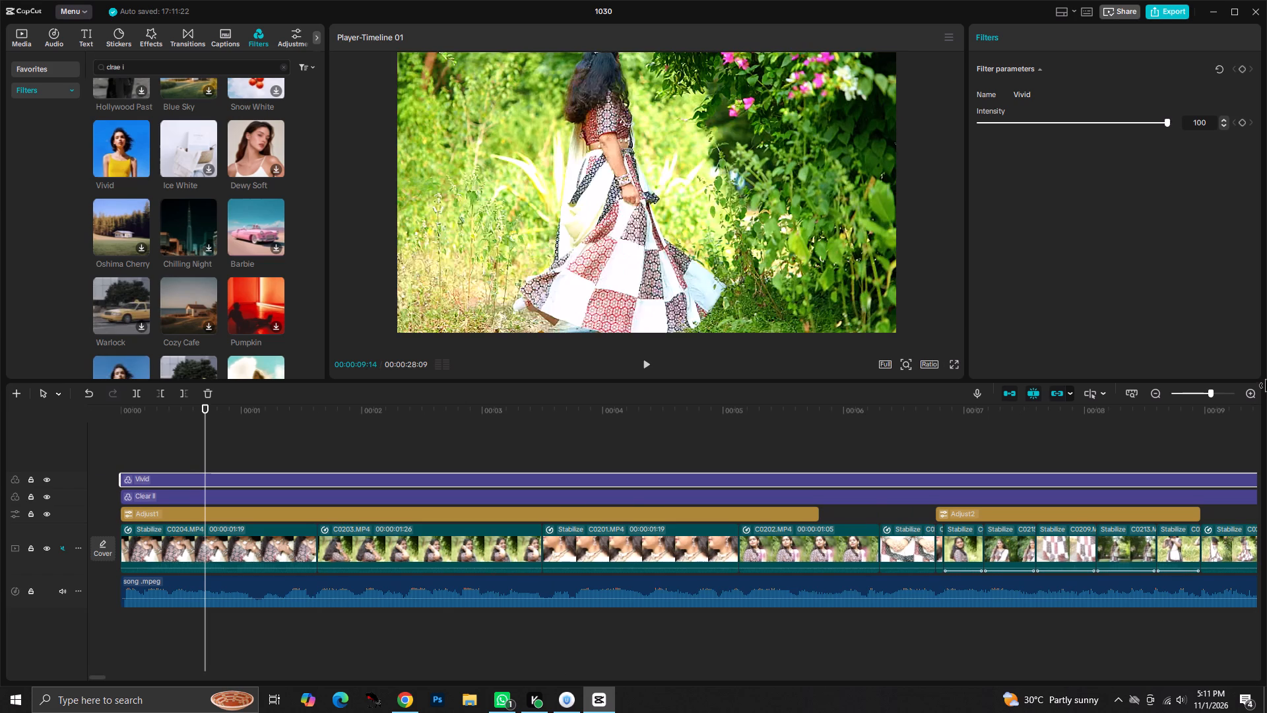
pyautogui.moveTo(1266, 386); pyautogui.dragTo(1146, 437)
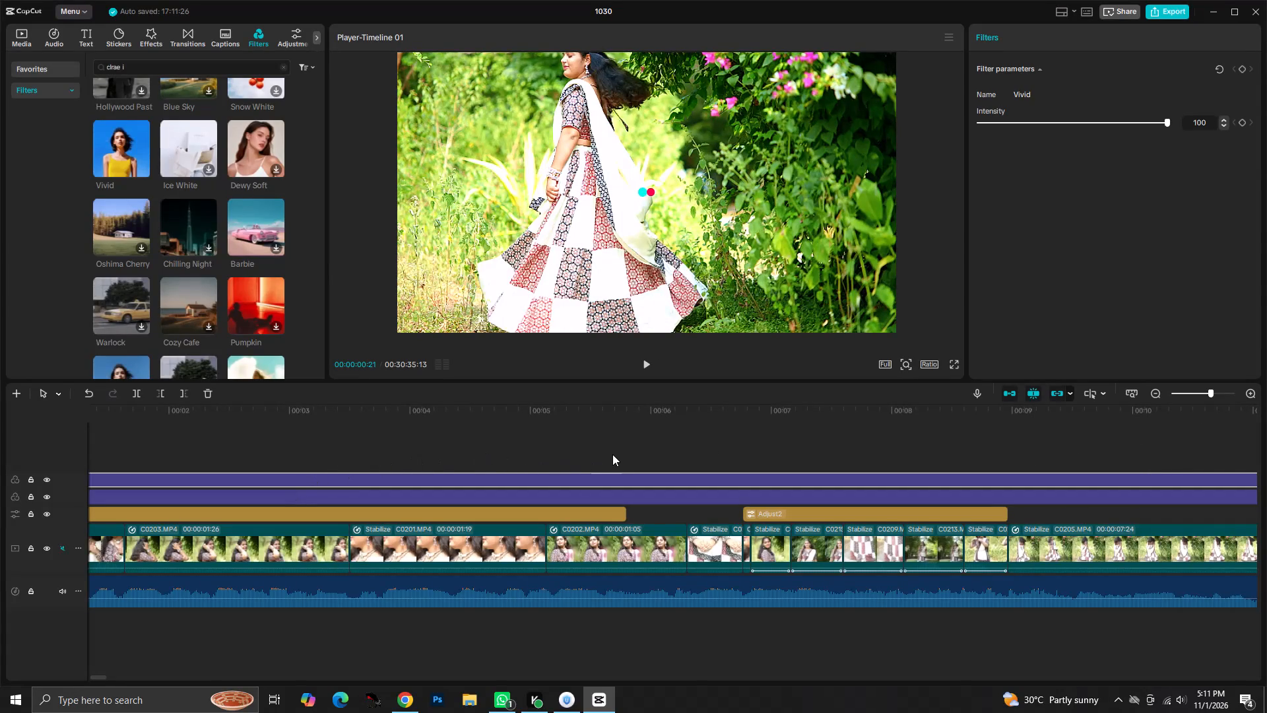
# Set the Vivid filter's intensity to 6.
pyautogui.click(1004, 114)
pyautogui.click(994, 119)
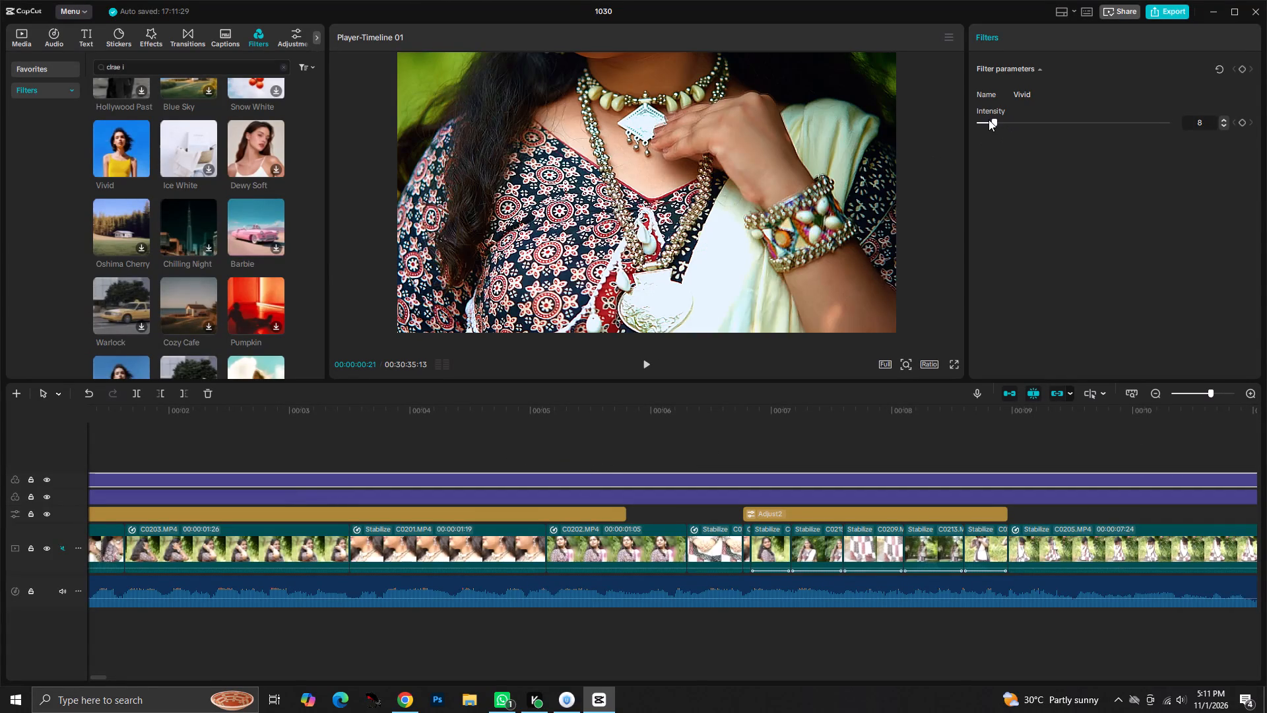
pyautogui.click(988, 119)
pyautogui.click(991, 124)
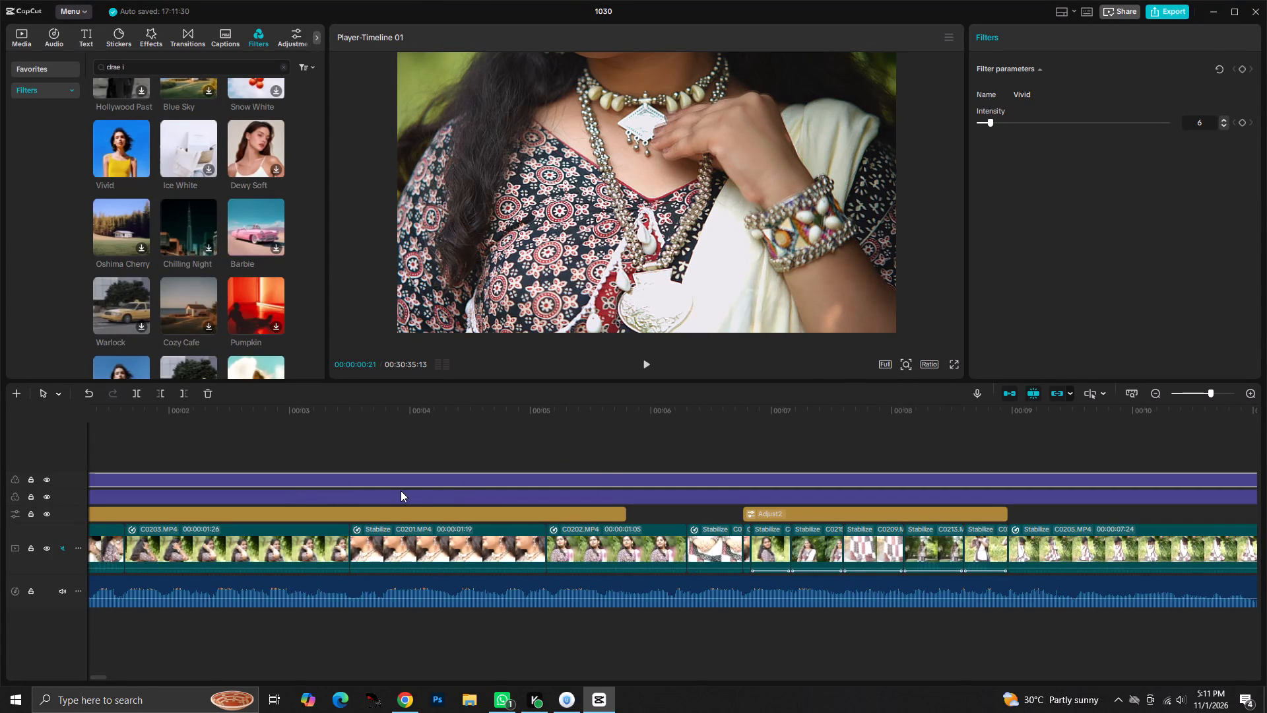
# Play the edit from 00:00:00:21 into the C0205 clip to check the Vivid filter.
pyautogui.press('space')
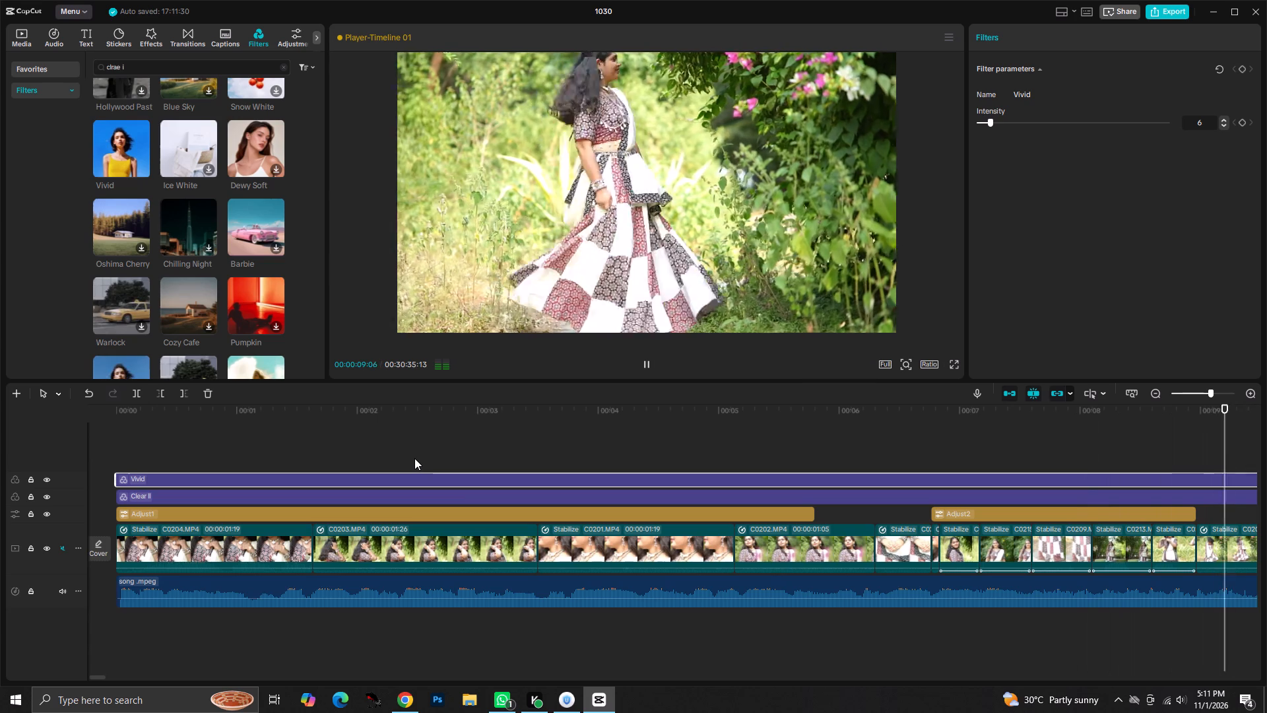
pyautogui.press('space')
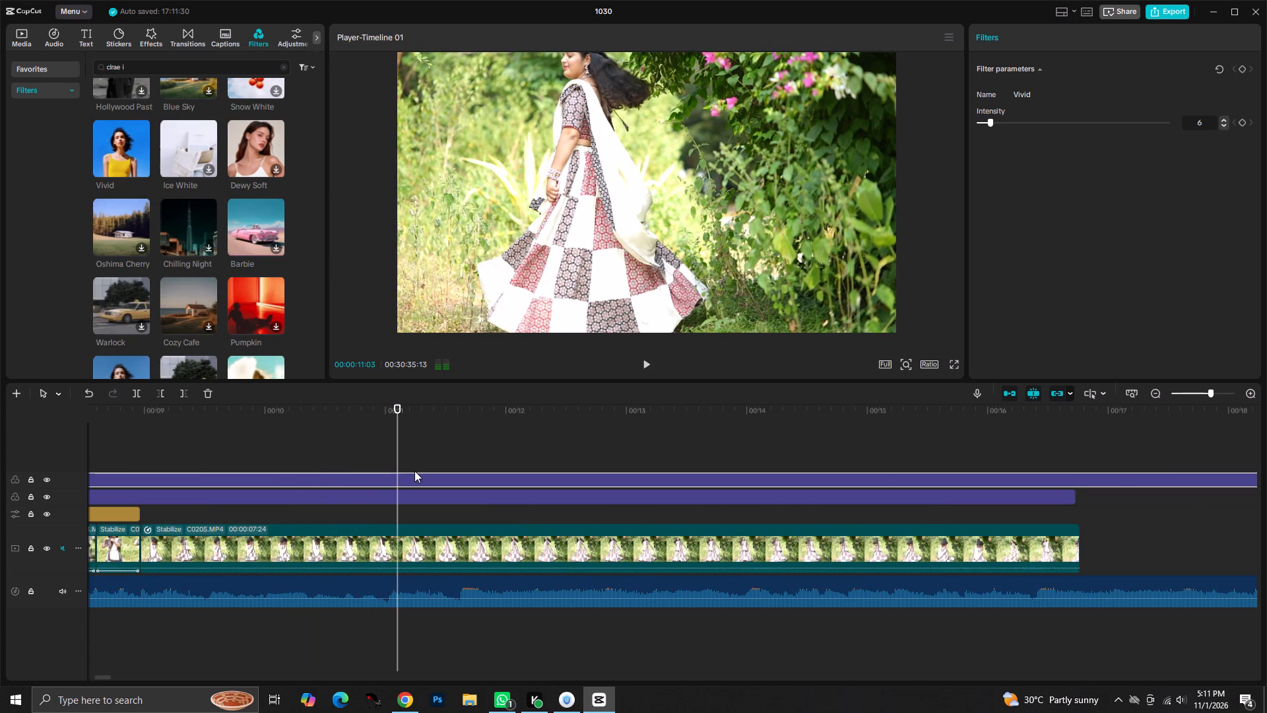
# Place the playhead at 00:00:08:29, at the end of Adjust2, and search the sound effects for "glich sound".
pyautogui.moveTo(397, 442); pyautogui.dragTo(139, 450)
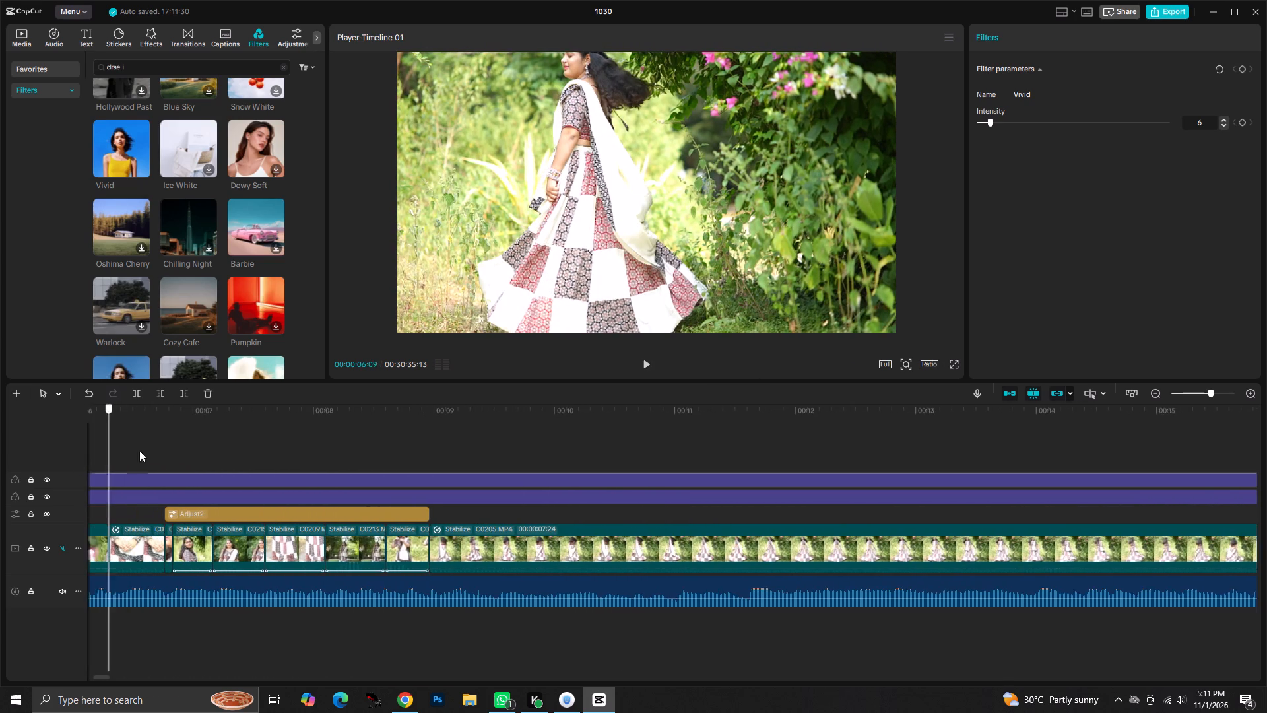
pyautogui.moveTo(139, 450); pyautogui.dragTo(499, 435)
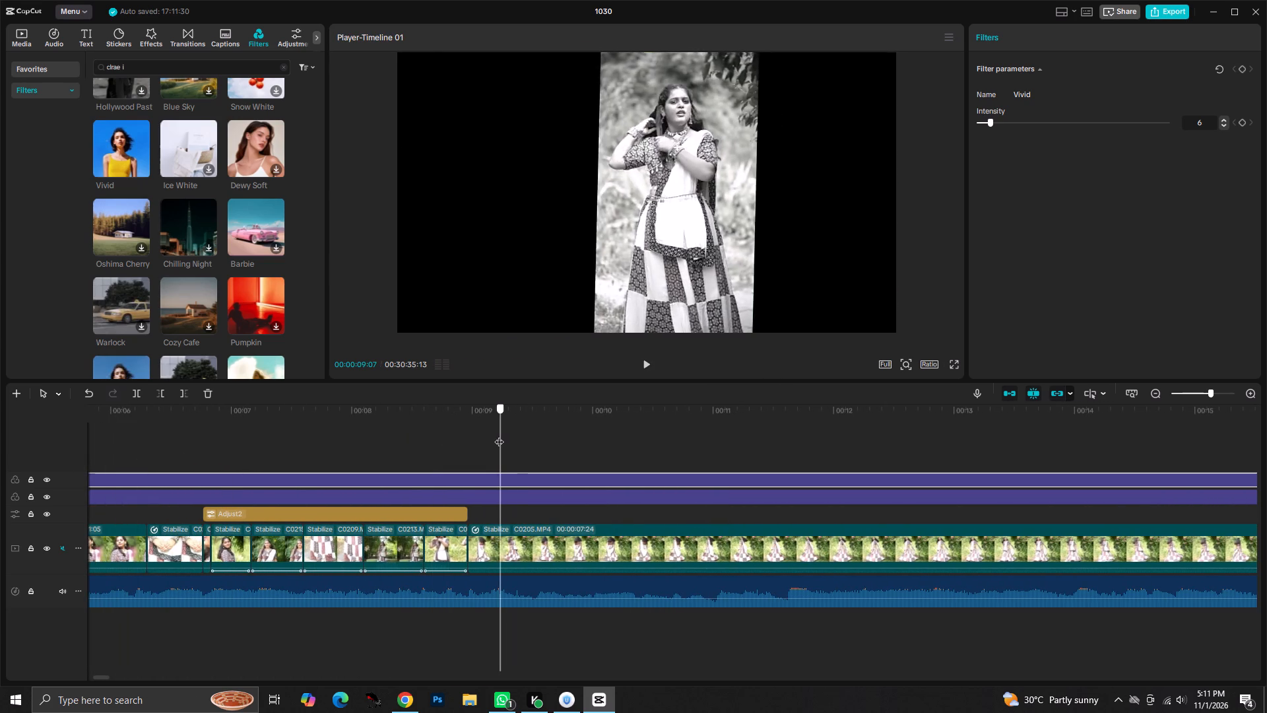
pyautogui.moveTo(499, 435); pyautogui.dragTo(467, 432)
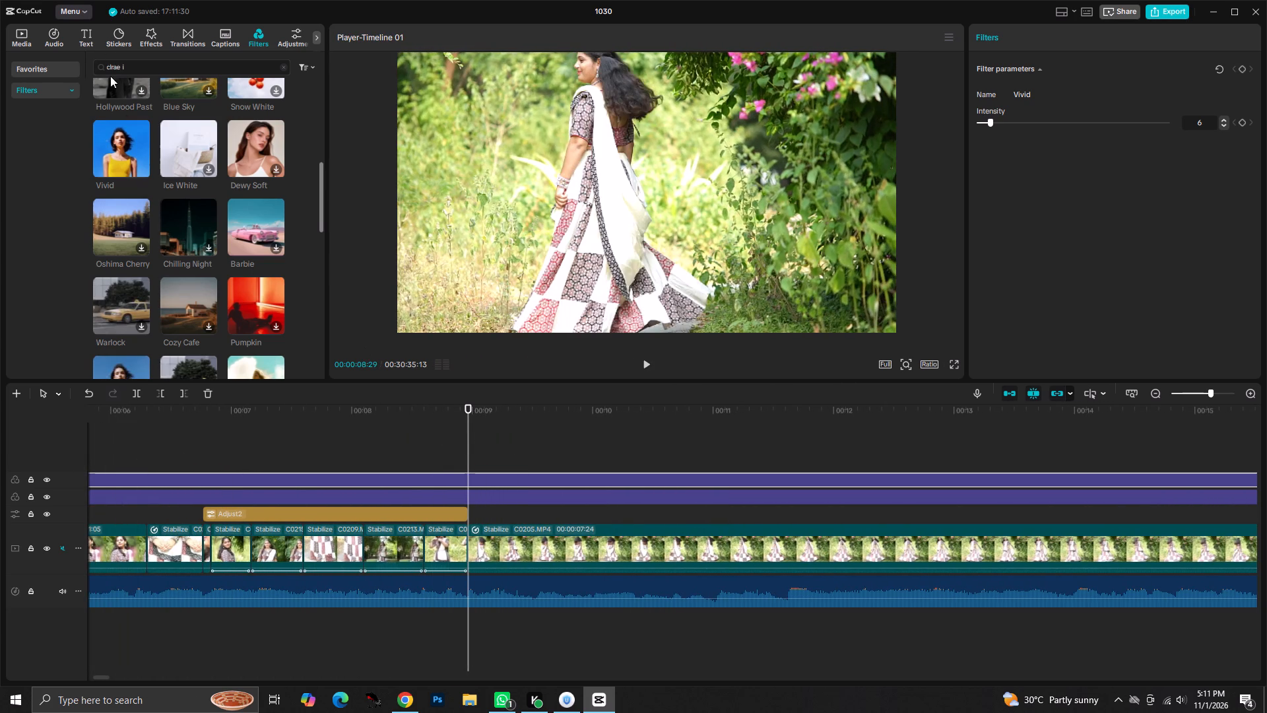
pyautogui.click(51, 38)
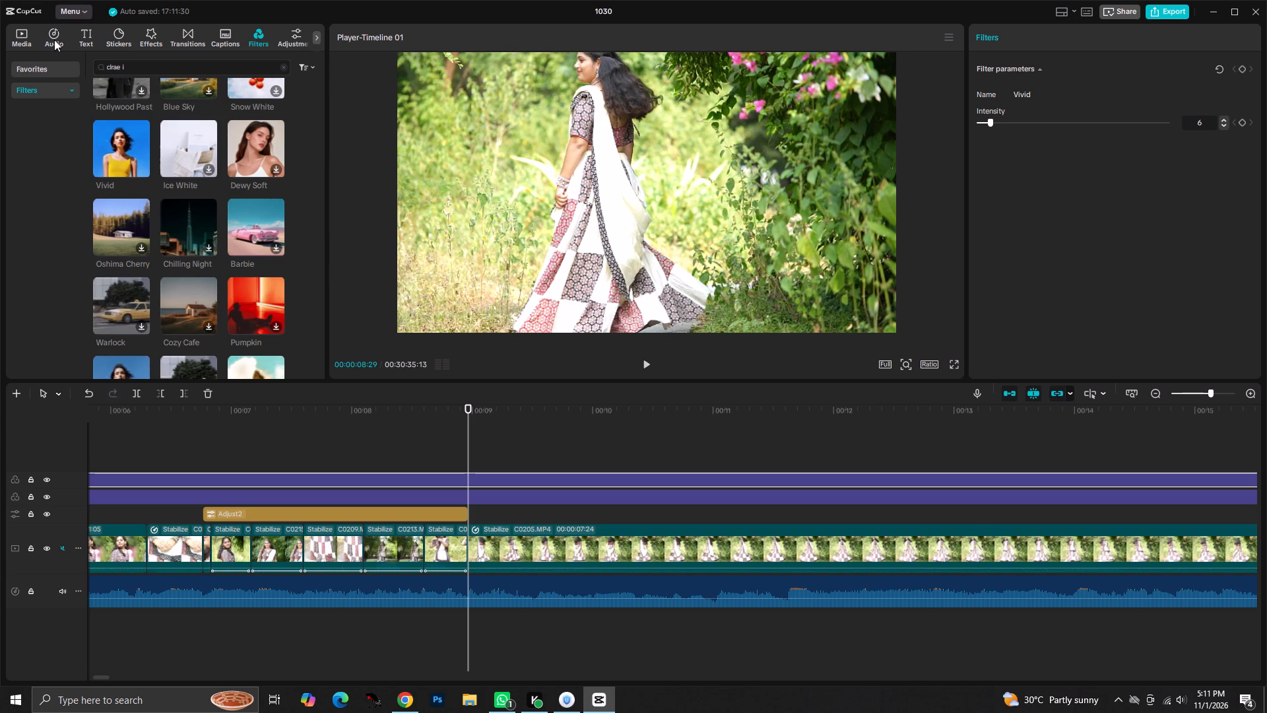
pyautogui.click(54, 40)
pyautogui.click(48, 155)
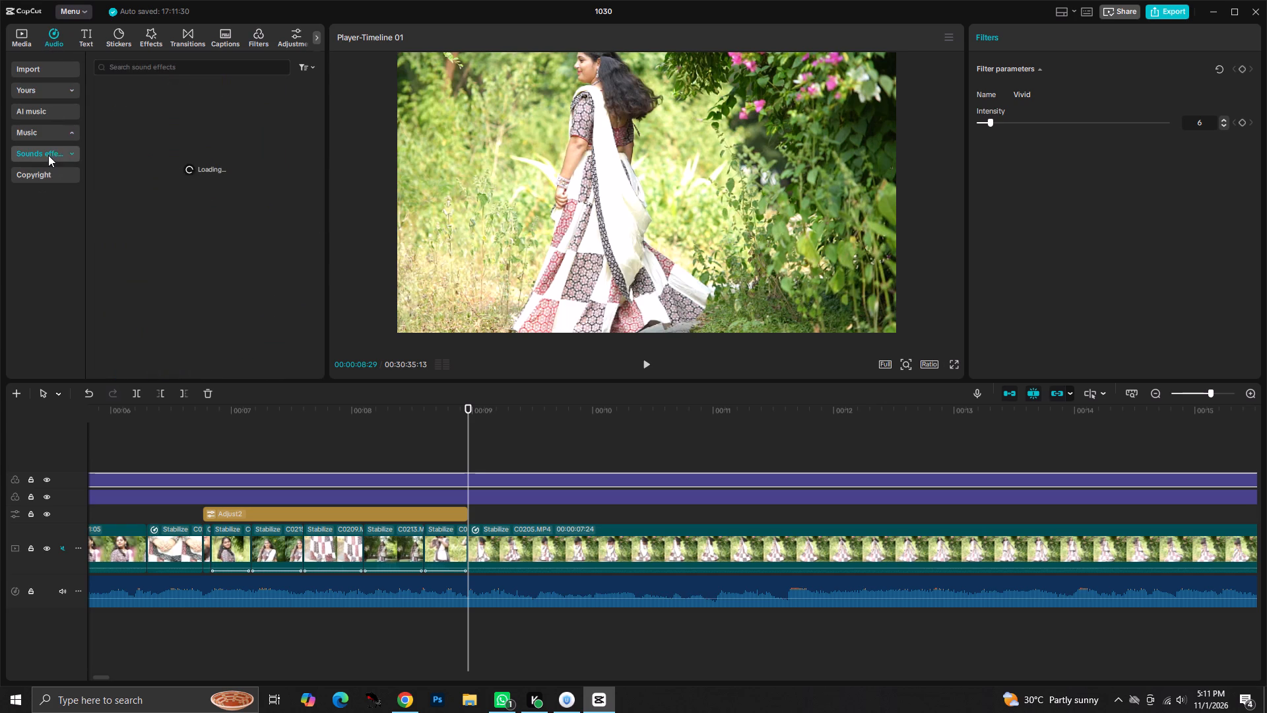
pyautogui.click(168, 67)
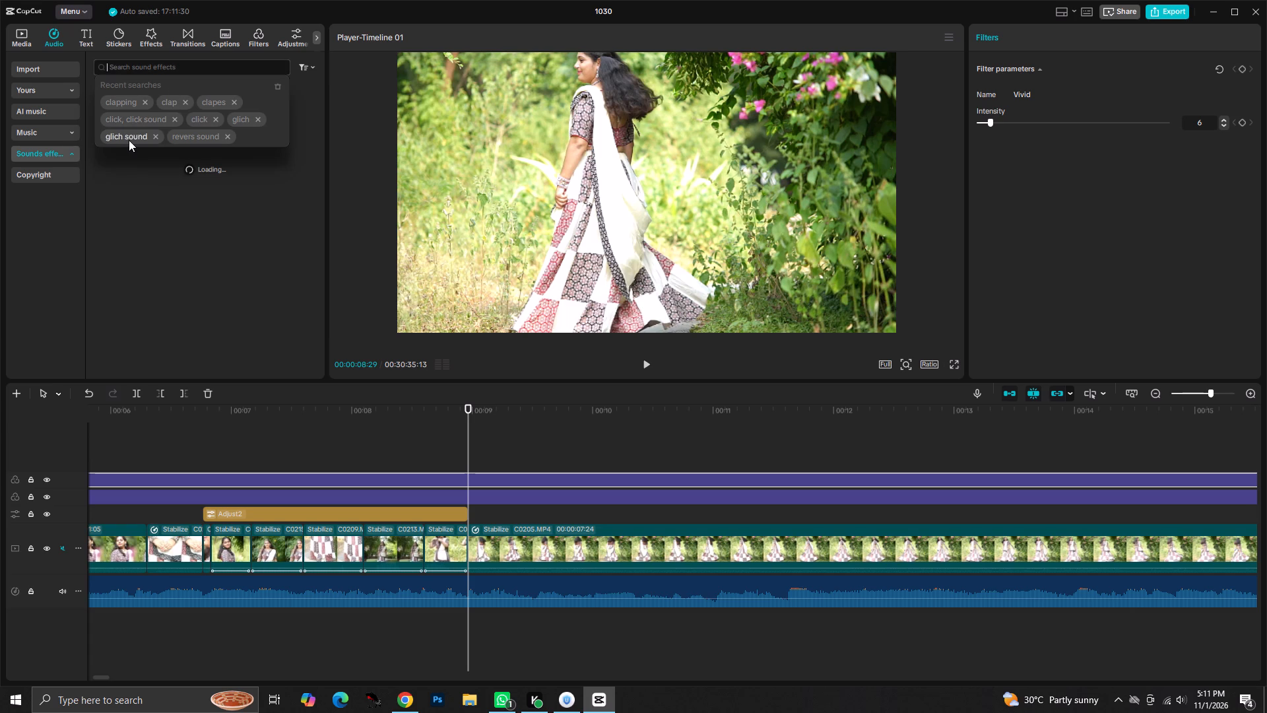
pyautogui.click(129, 140)
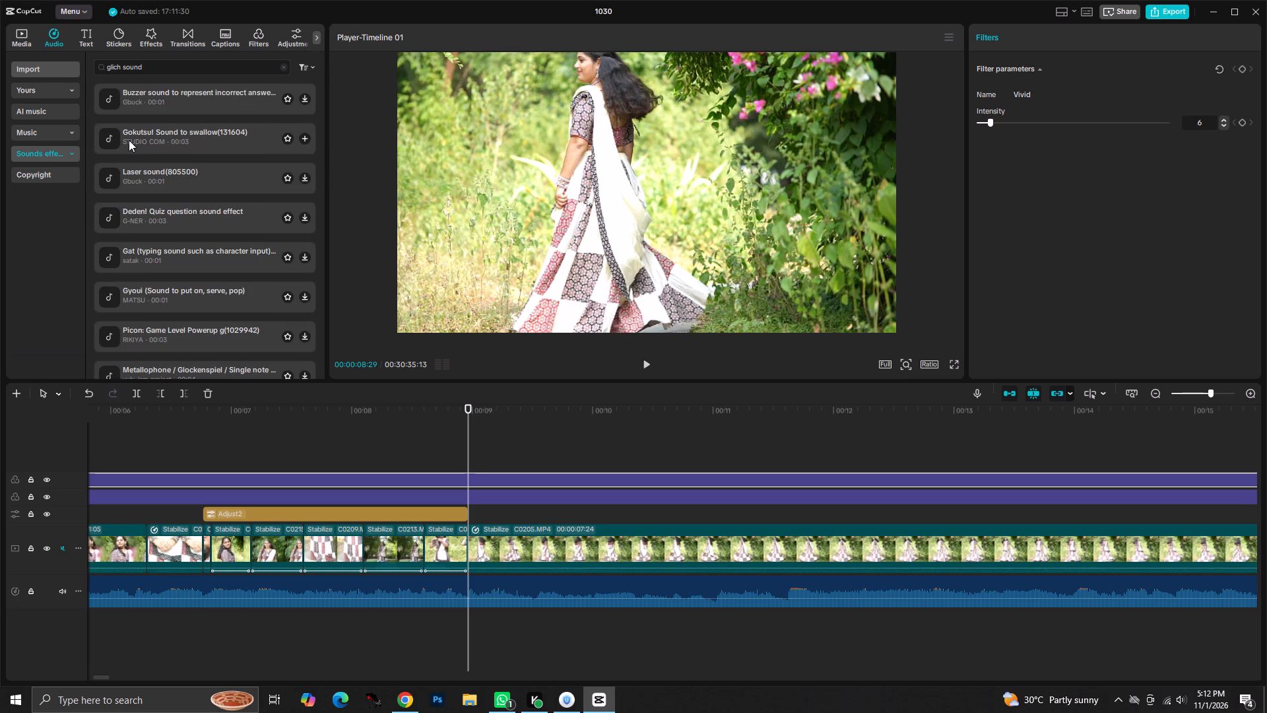
# Preview the found sound effects one by one, from the buzzer, Gokutsu and laser sounds through to Picon: Game Level Powerup.
pyautogui.click(165, 107)
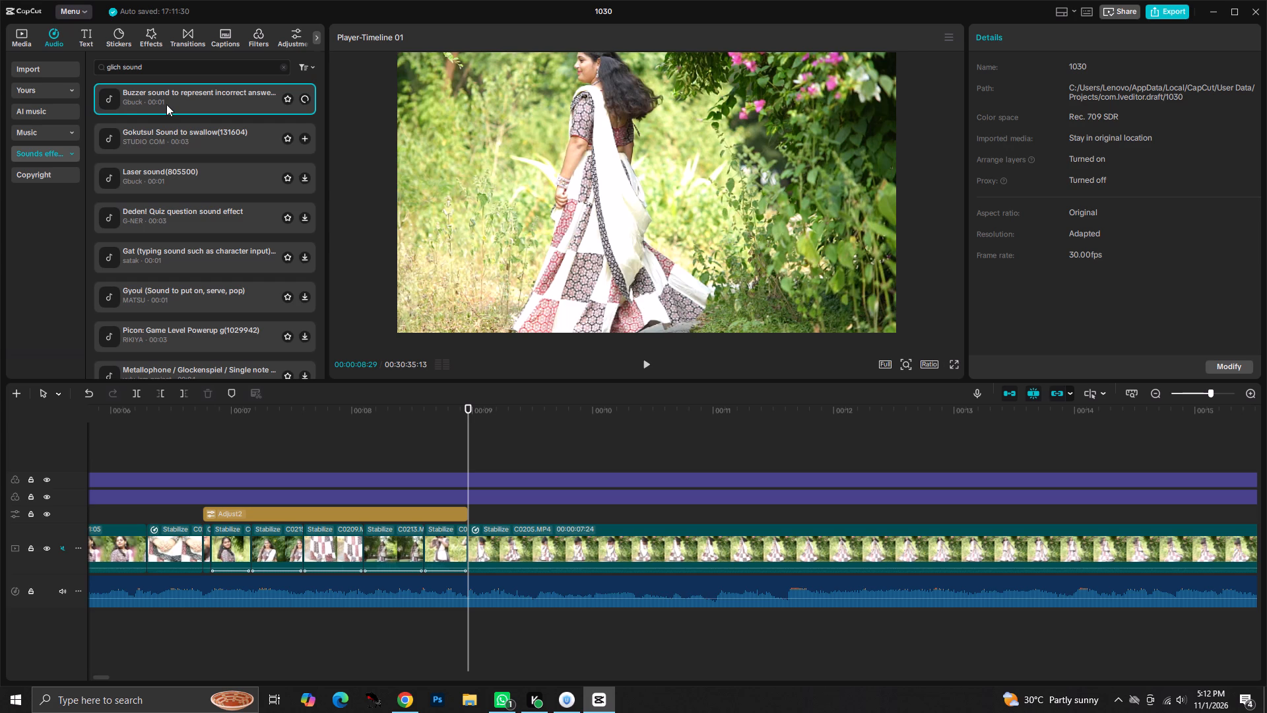
pyautogui.click(130, 129)
pyautogui.click(131, 91)
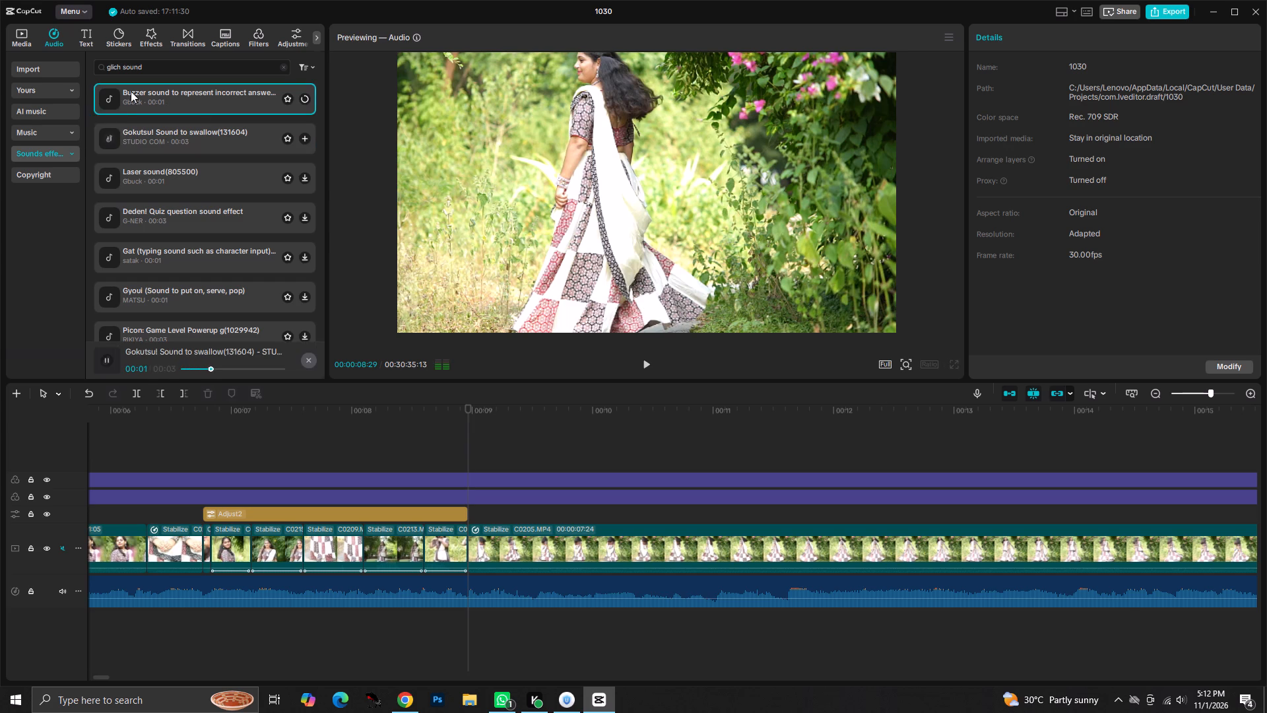
pyautogui.click(140, 129)
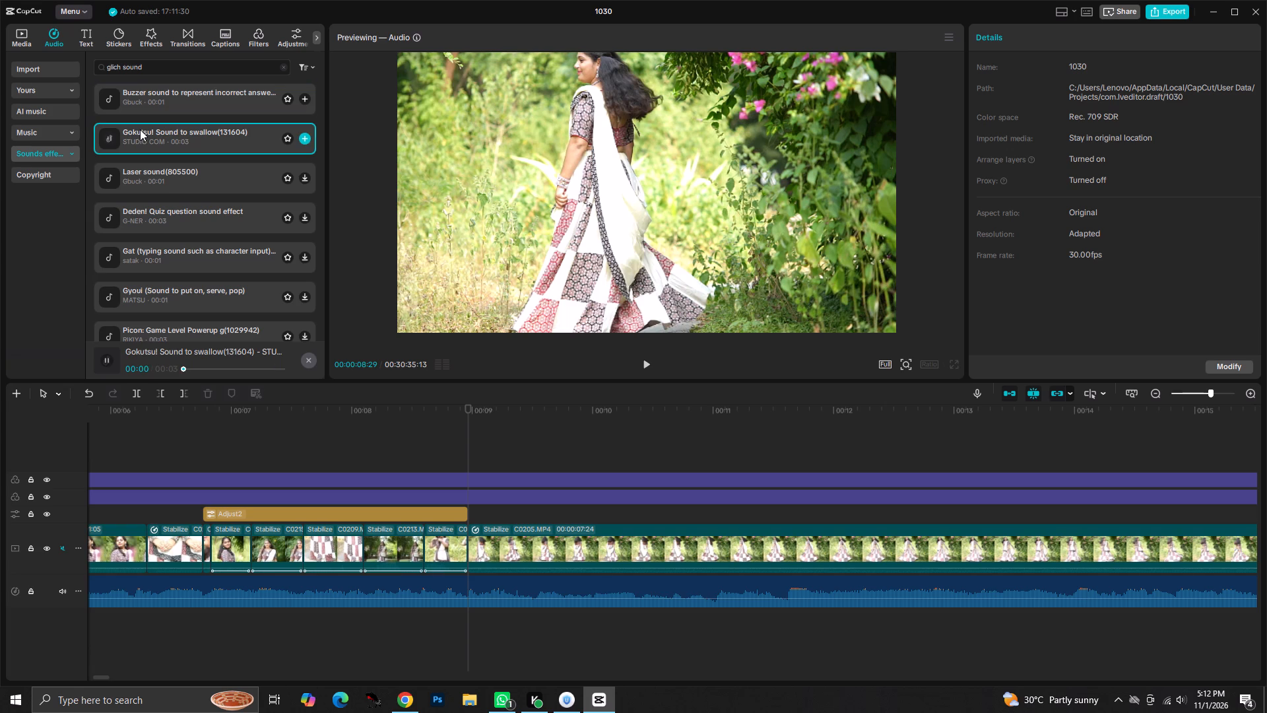
pyautogui.click(158, 186)
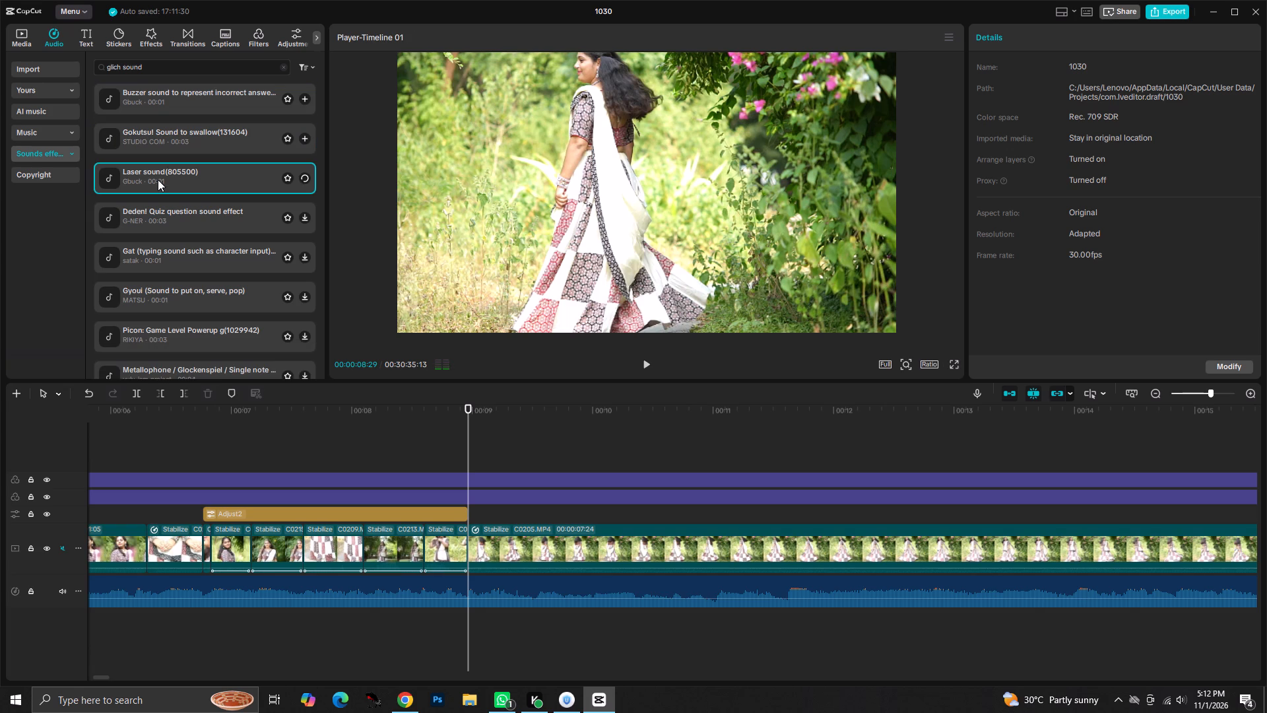
pyautogui.click(146, 223)
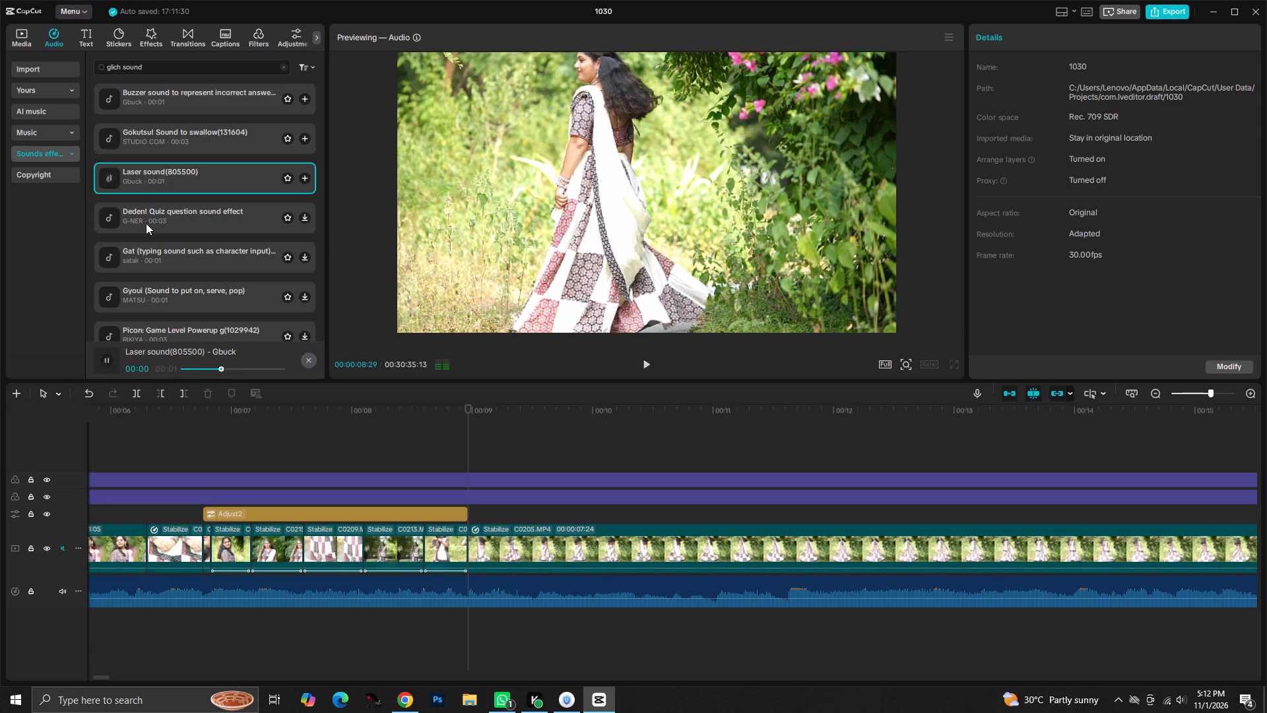
pyautogui.scroll(-2, 146, 224)
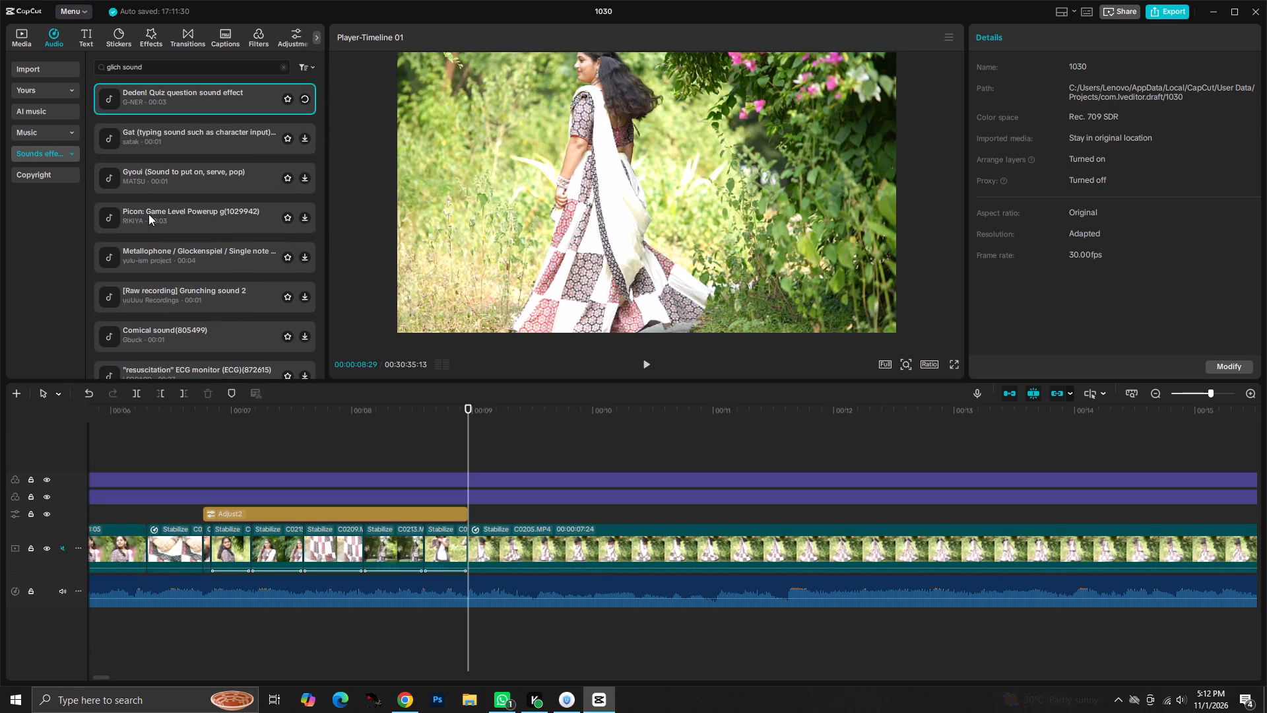
pyautogui.click(150, 141)
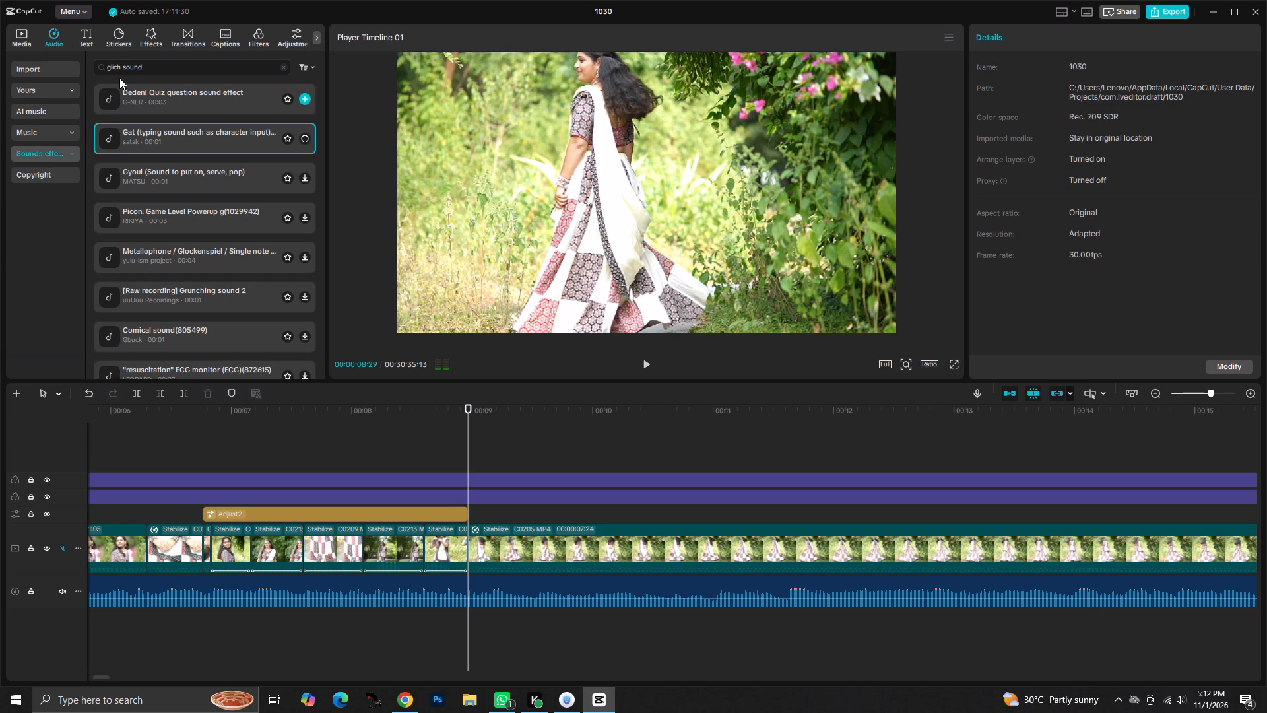
pyautogui.click(148, 176)
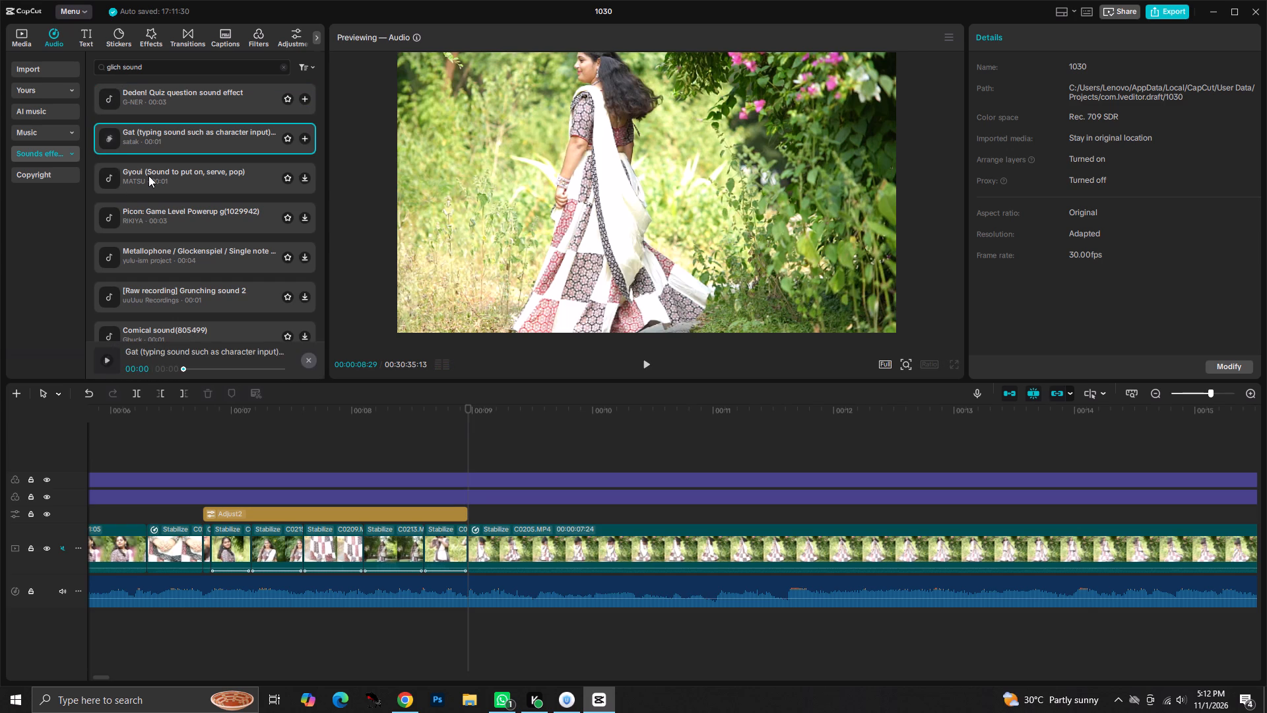
pyautogui.click(148, 215)
pyautogui.scroll(-2, 152, 213)
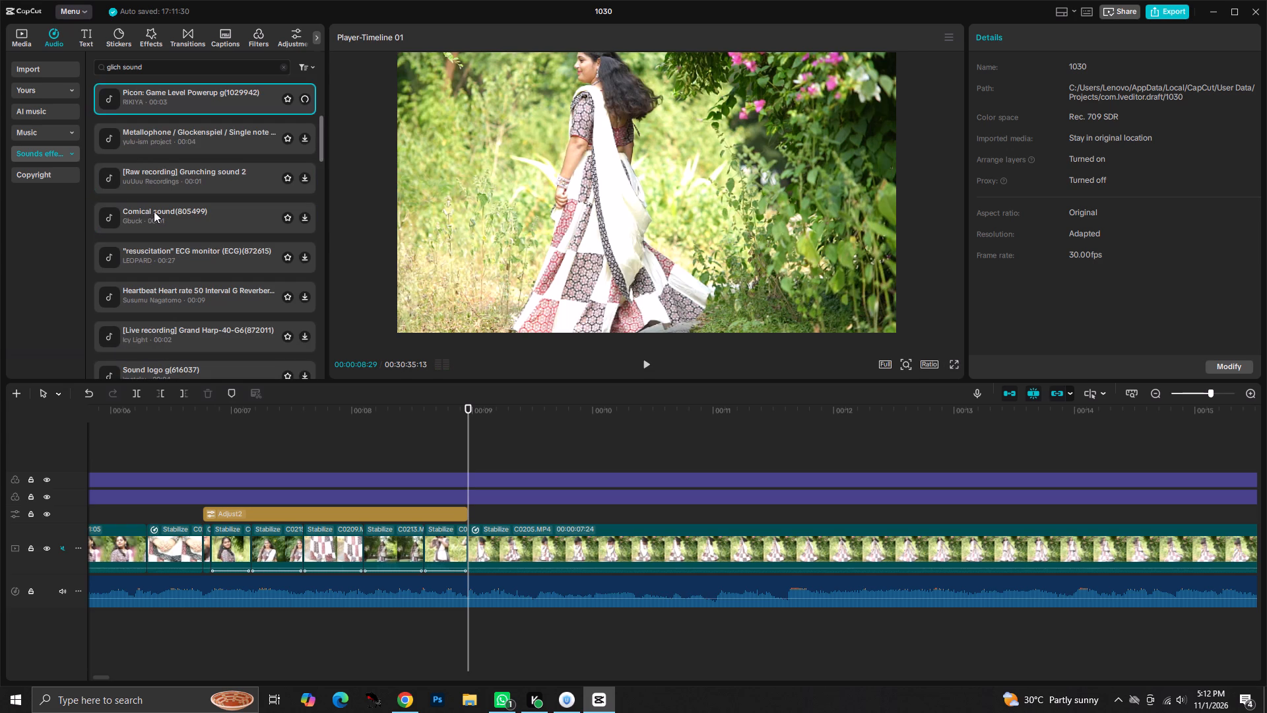
# Shorten the sound effects search to "glich" and run it.
pyautogui.click(154, 70)
pyautogui.press('BackSpace')
pyautogui.press('BackSpace')
pyautogui.press('BackSpace')
pyautogui.press('BackSpace')
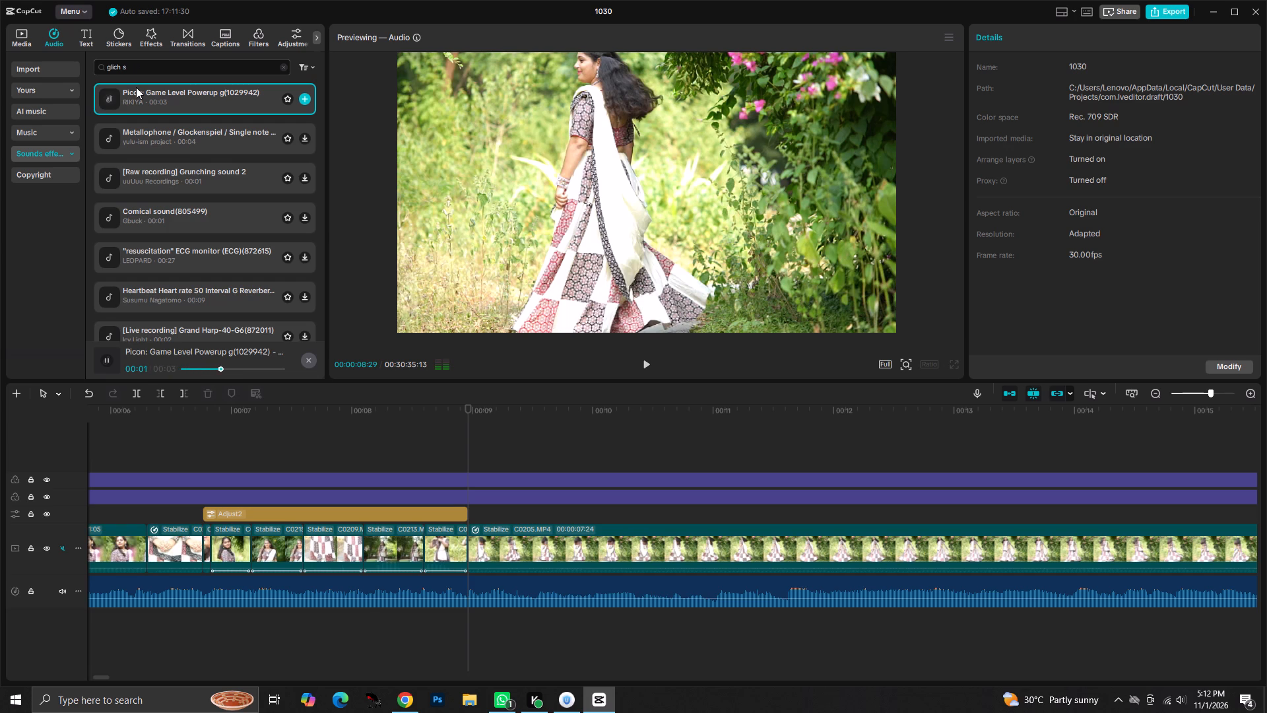
pyautogui.press('BackSpace')
pyautogui.press('Return')
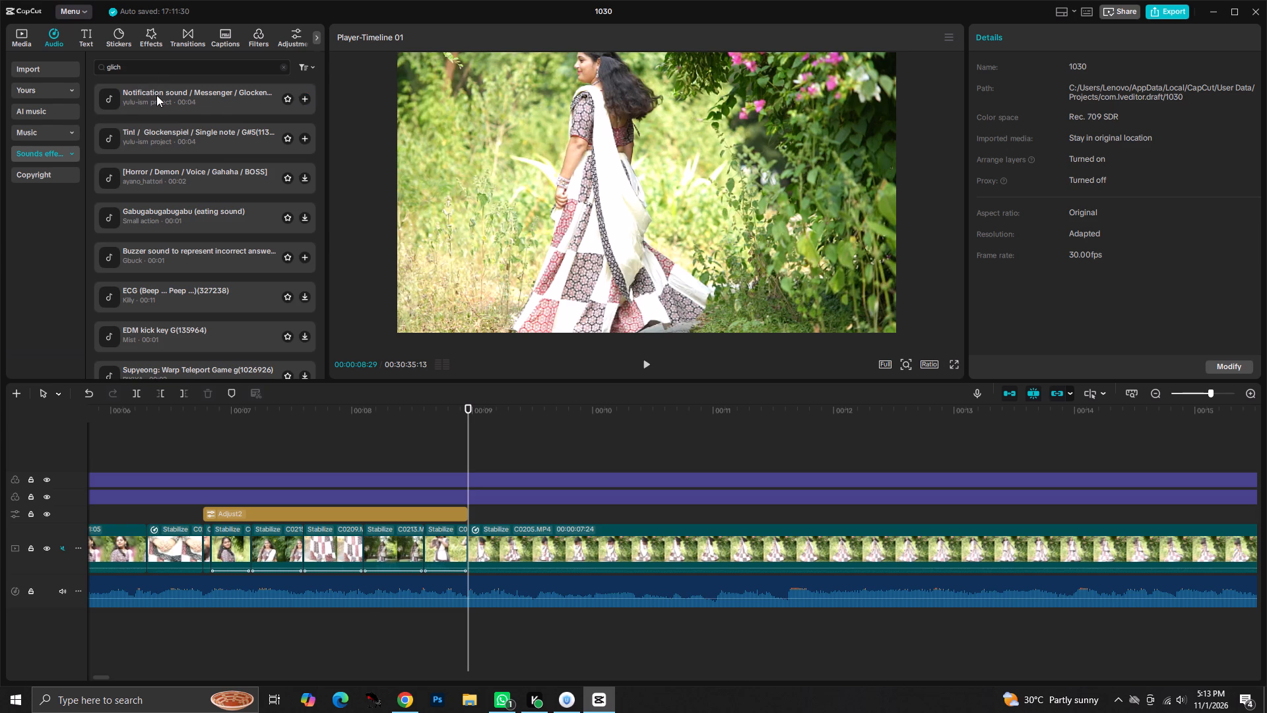
# Preview the "glich" sound effects, from the Notification and Glockenspiel sounds through Warp Teleport and Scene switching to Game / Robot / Power / Mechanical.
pyautogui.click(156, 95)
pyautogui.click(185, 137)
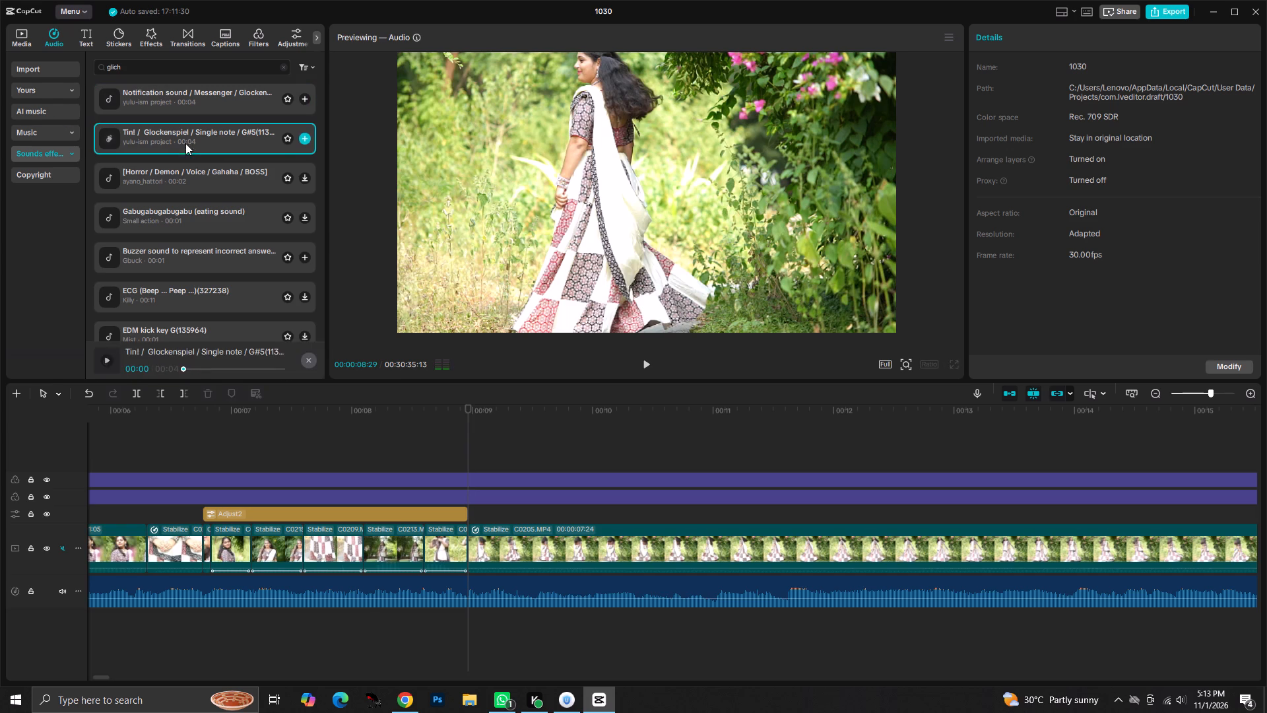
pyautogui.click(189, 187)
pyautogui.scroll(-2, 187, 175)
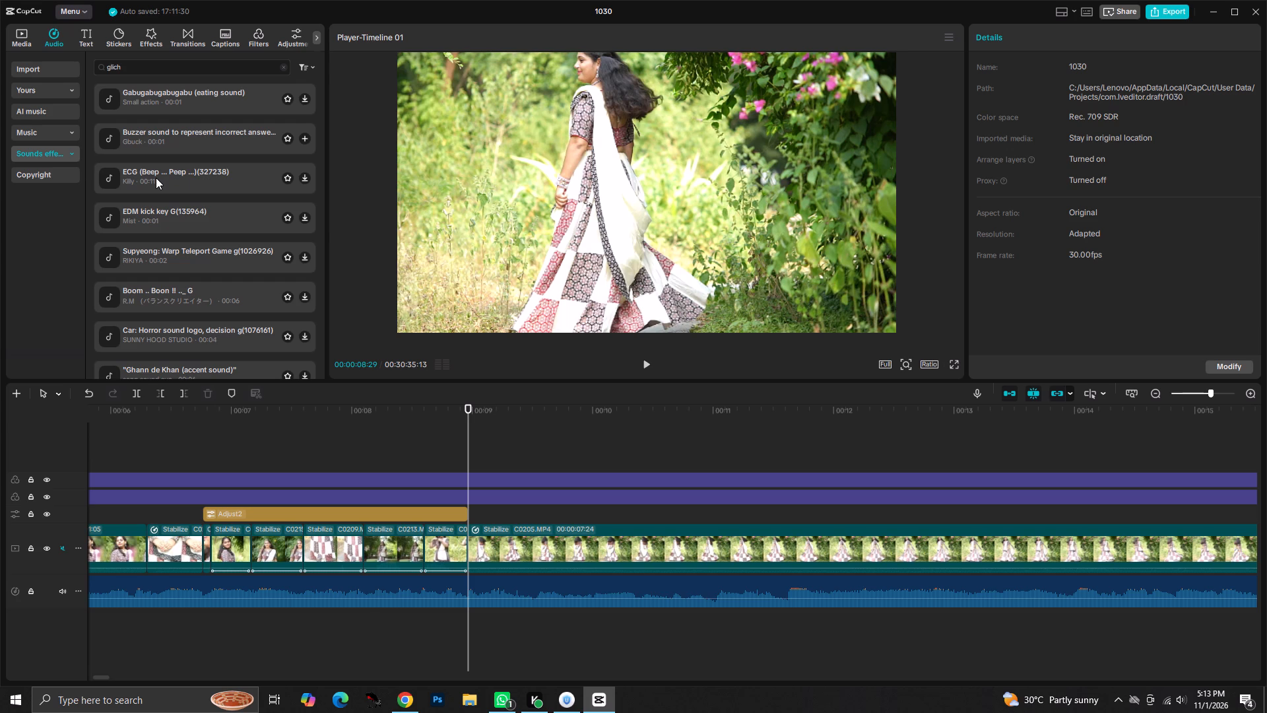
pyautogui.click(181, 256)
pyautogui.scroll(-2, 176, 248)
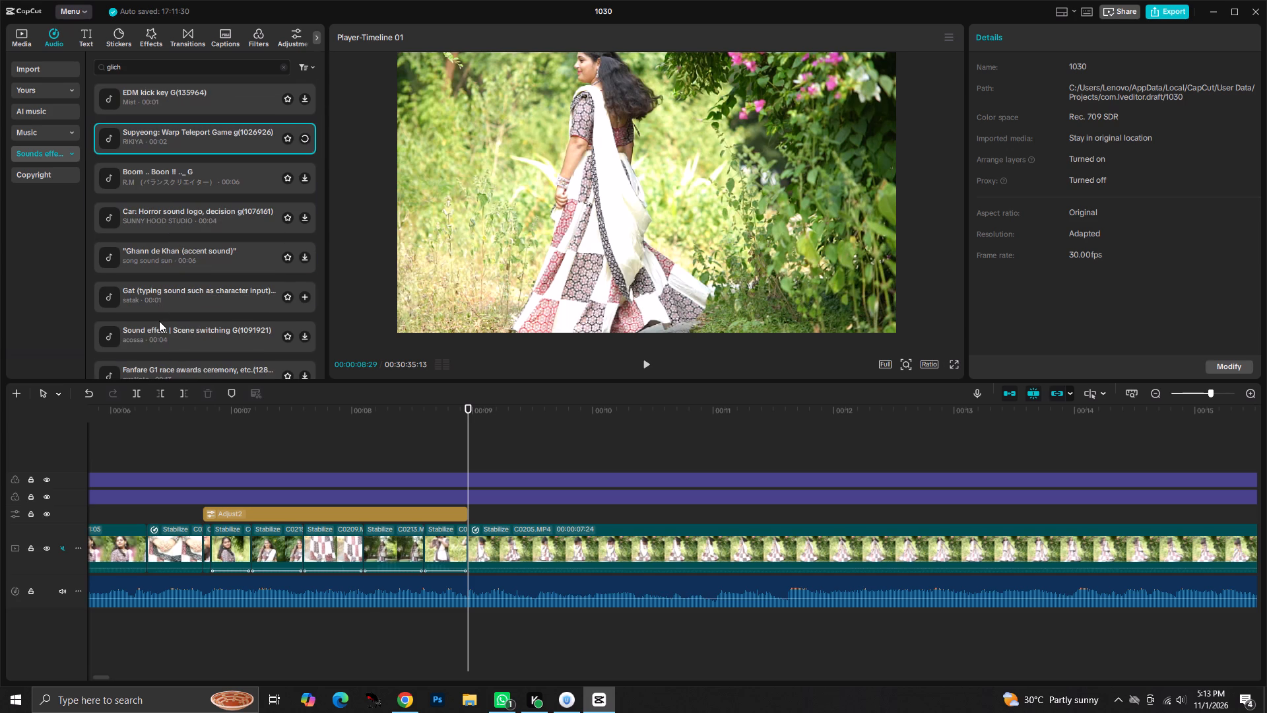
pyautogui.click(159, 321)
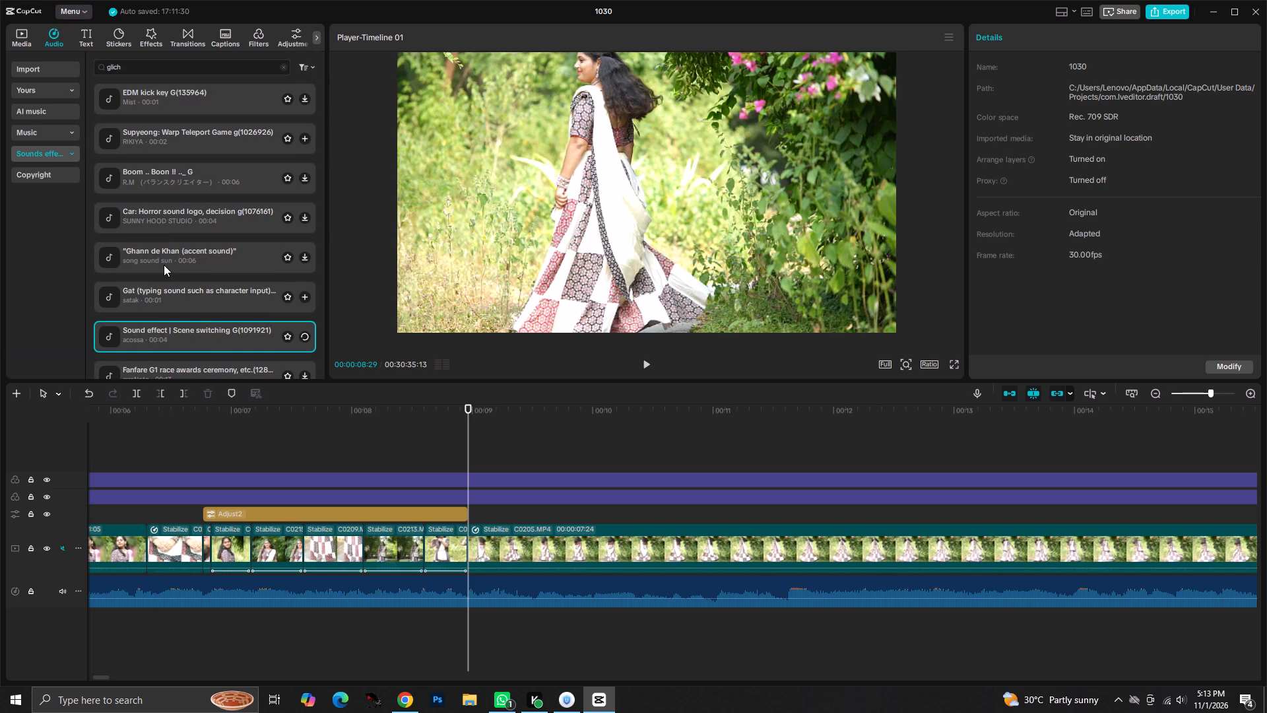
pyautogui.scroll(-1, 164, 263)
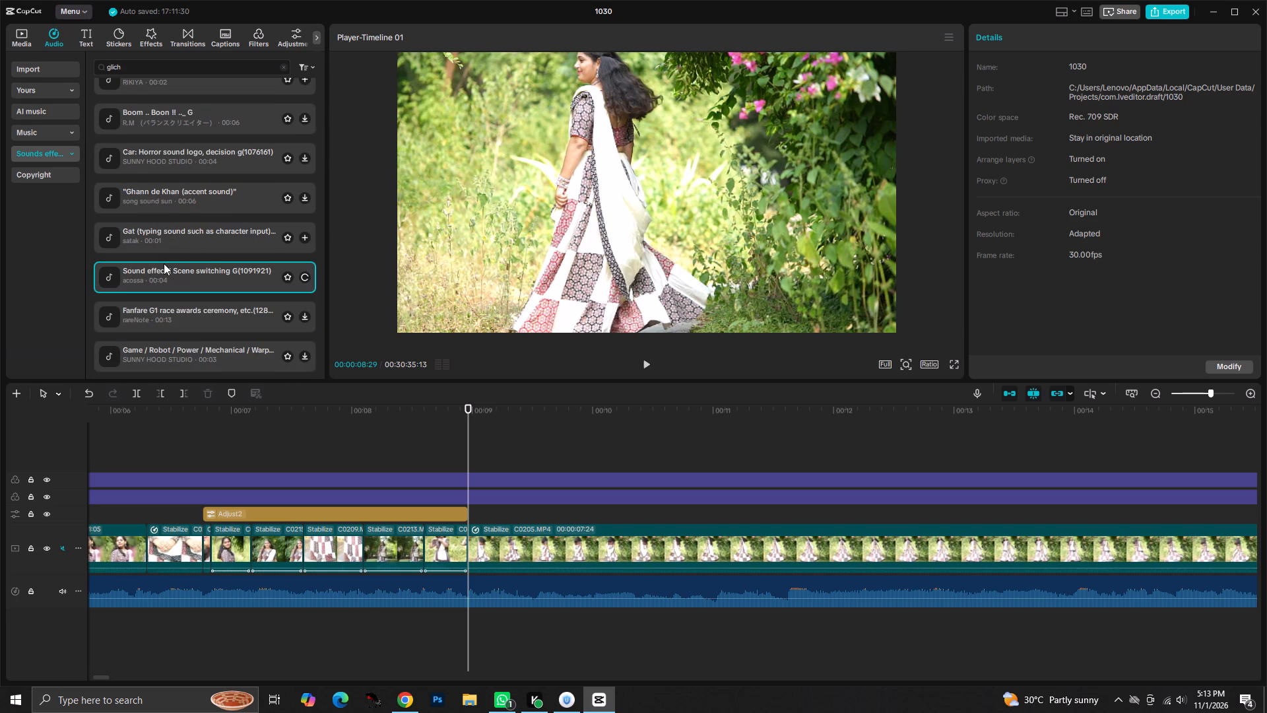
pyautogui.scroll(-3, 164, 263)
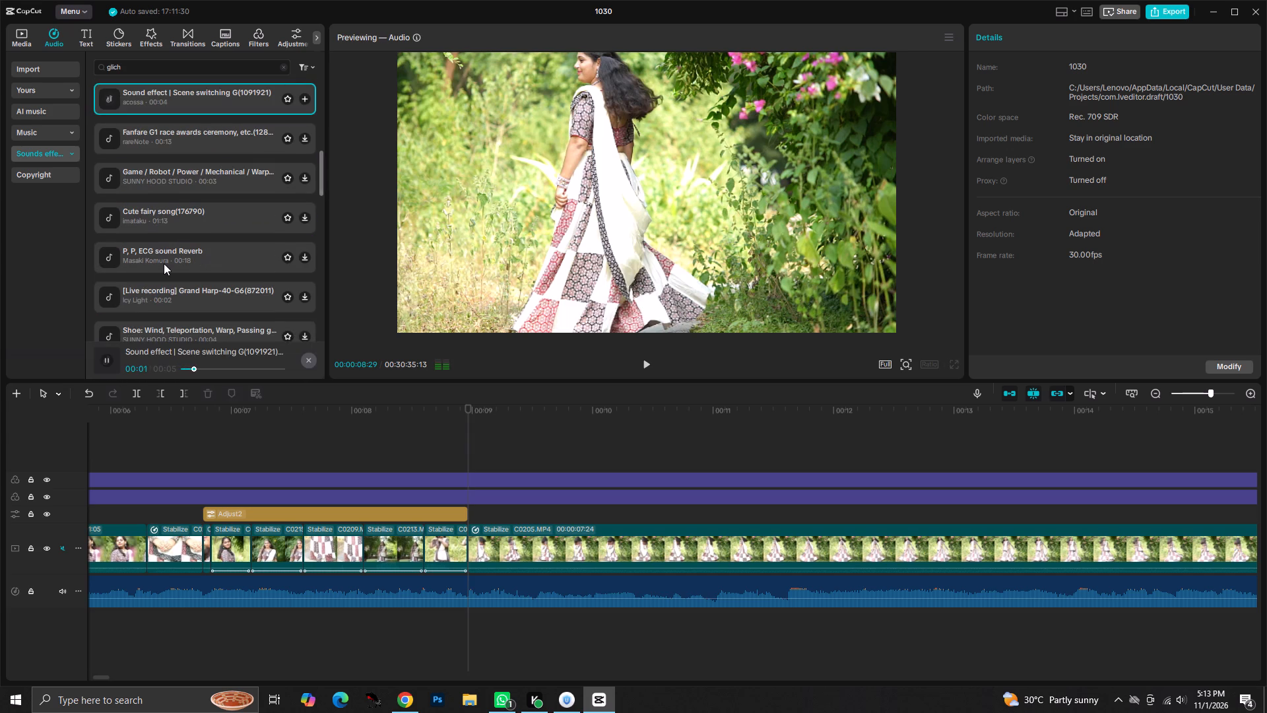
pyautogui.scroll(2, 164, 263)
pyautogui.scroll(-1, 164, 263)
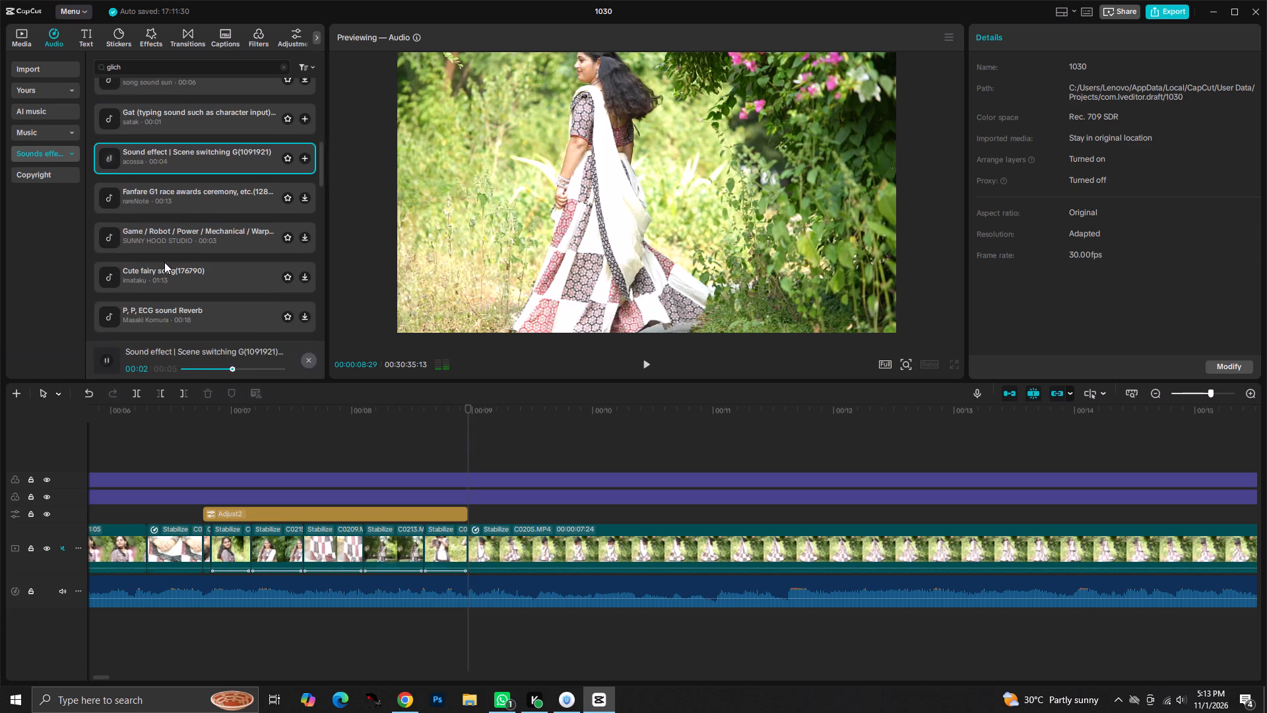
pyautogui.click(164, 262)
pyautogui.click(167, 239)
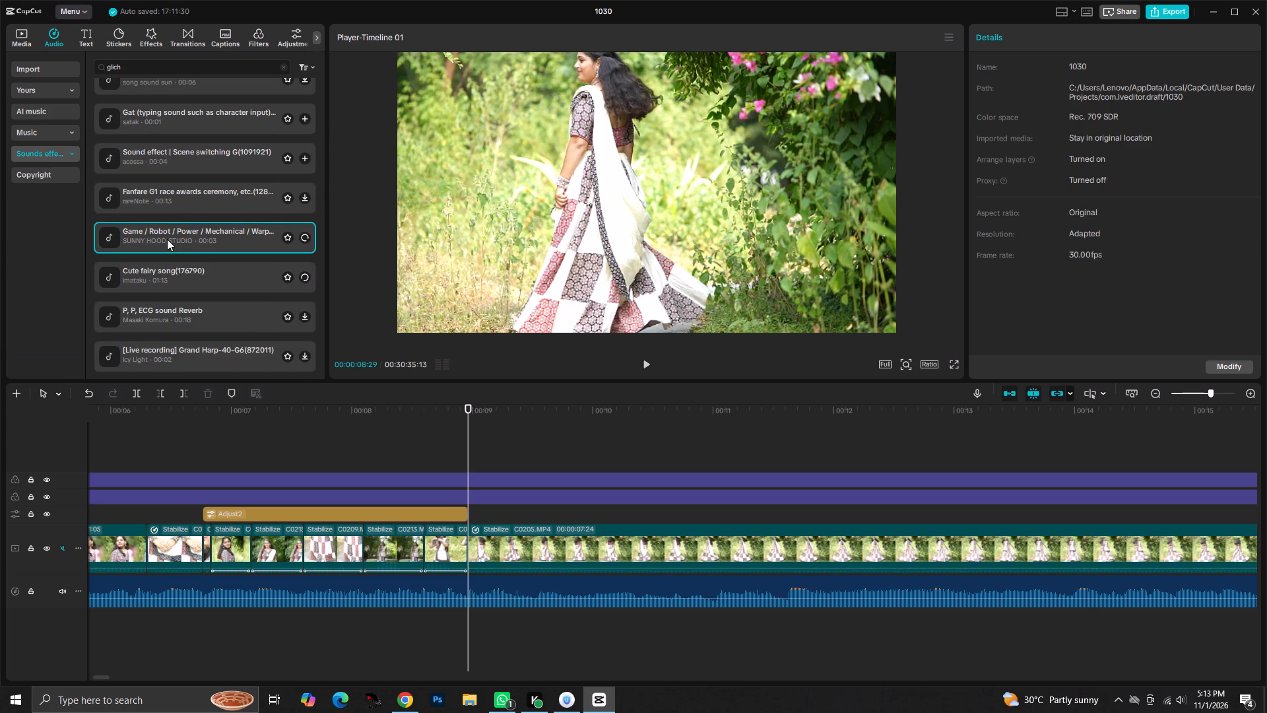
# Search the sound effects for "glich sound effect" and preview the Notification and Tin! Glockenspiel sounds.
pyautogui.click(146, 73)
pyautogui.press('space')
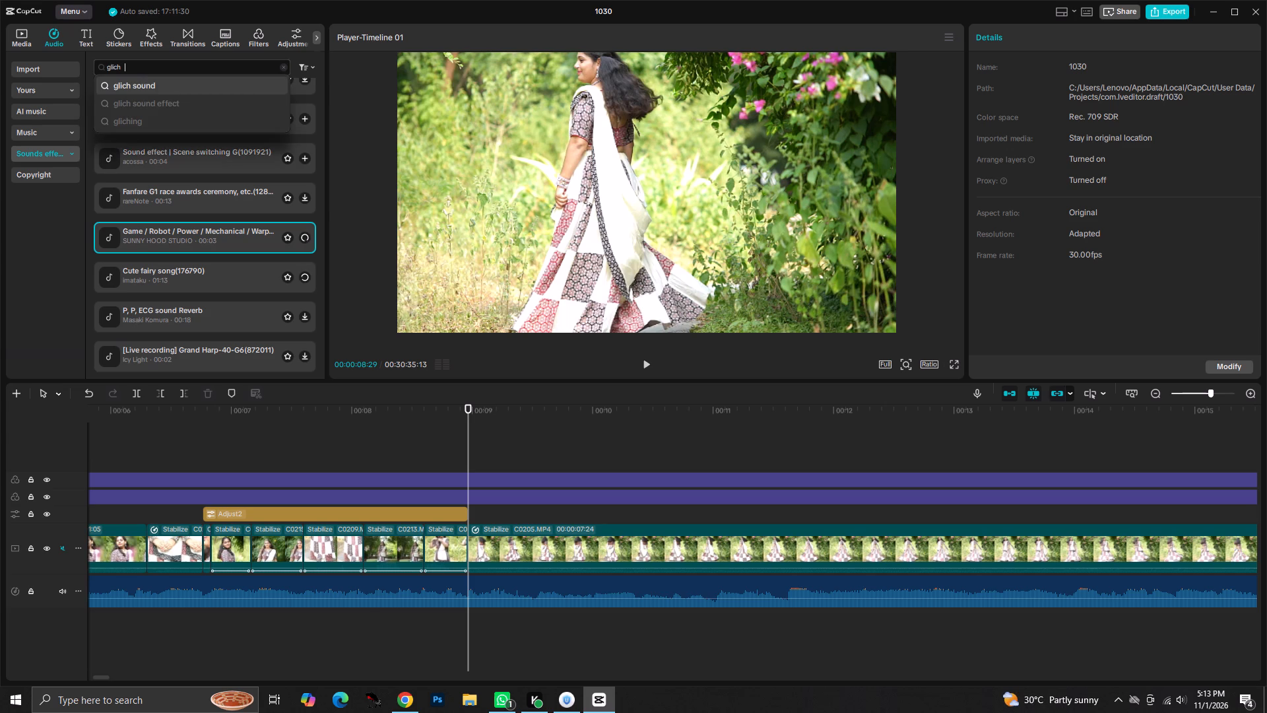
pyautogui.click(156, 100)
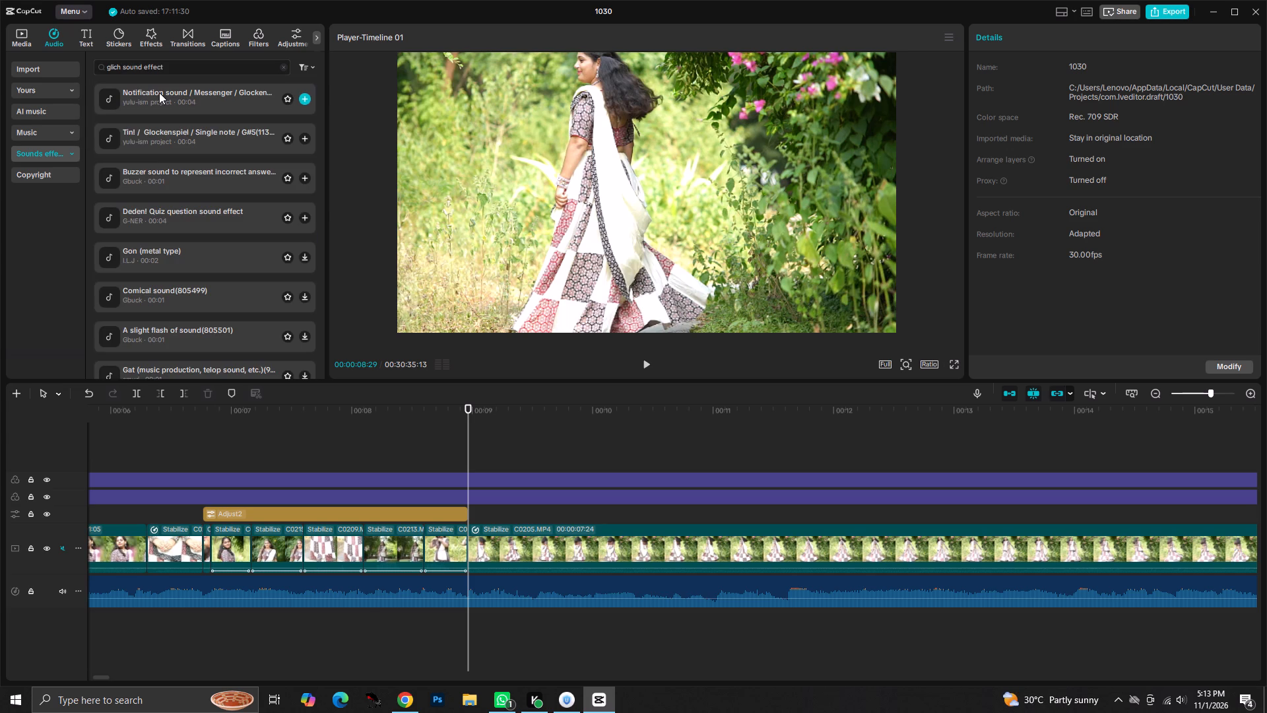
pyautogui.click(159, 92)
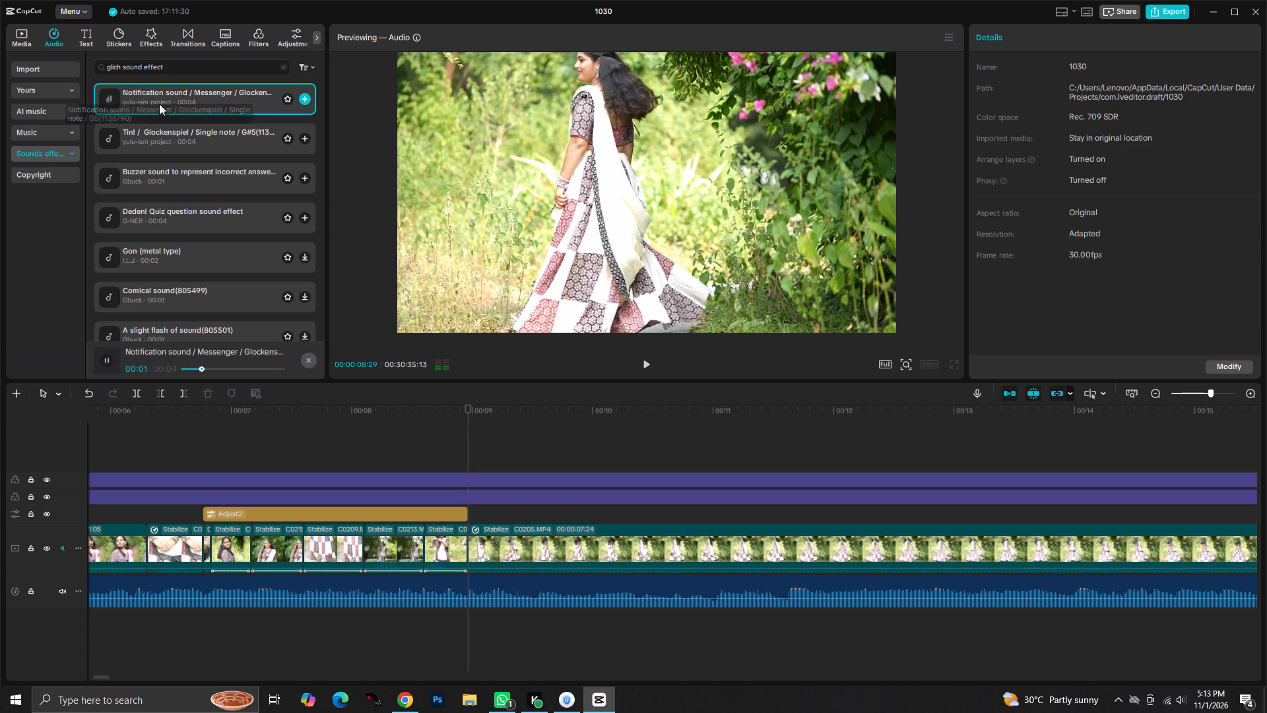
pyautogui.click(160, 131)
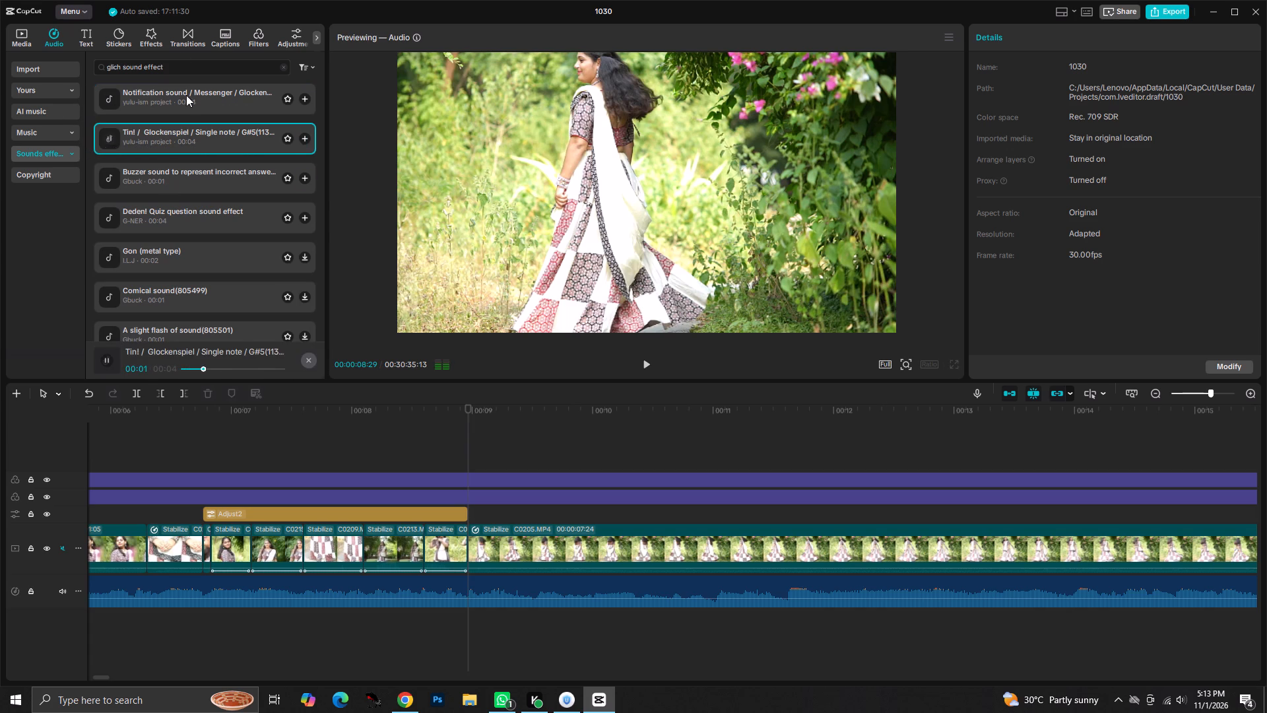
# Clear the search and look up the recent search "click" in the sound effects.
pyautogui.click(283, 67)
pyautogui.click(187, 62)
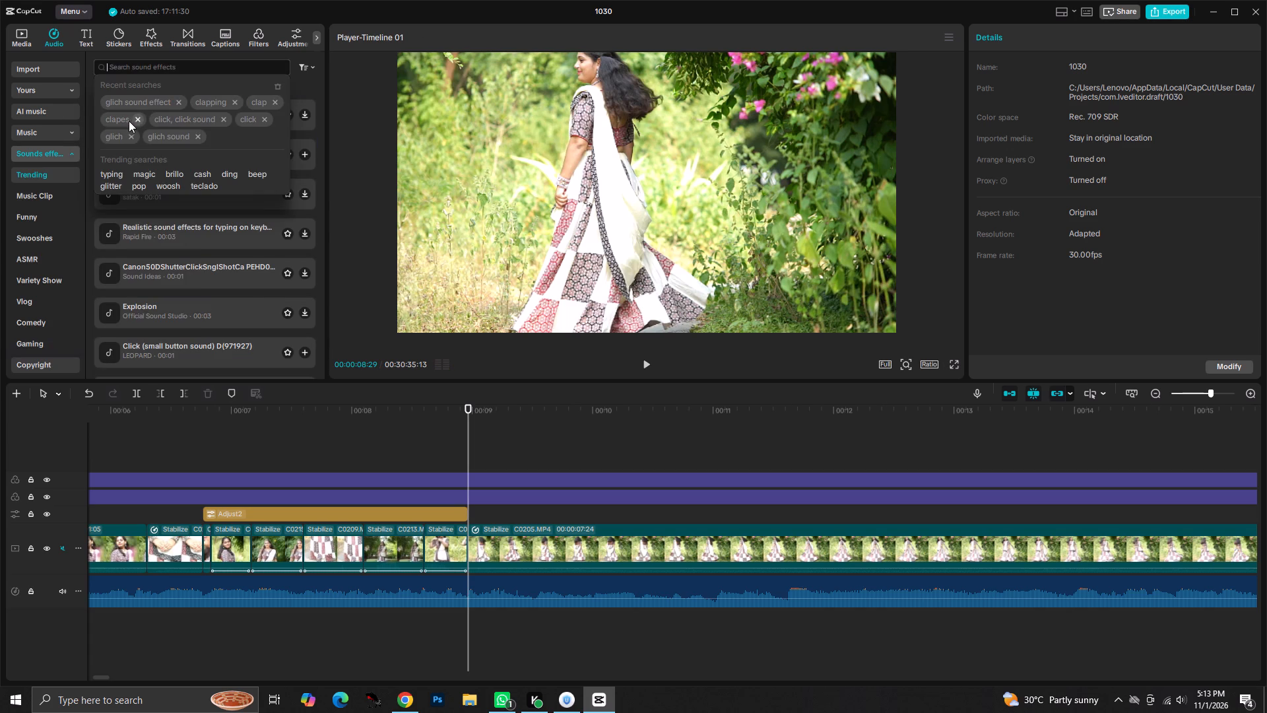
pyautogui.click(241, 114)
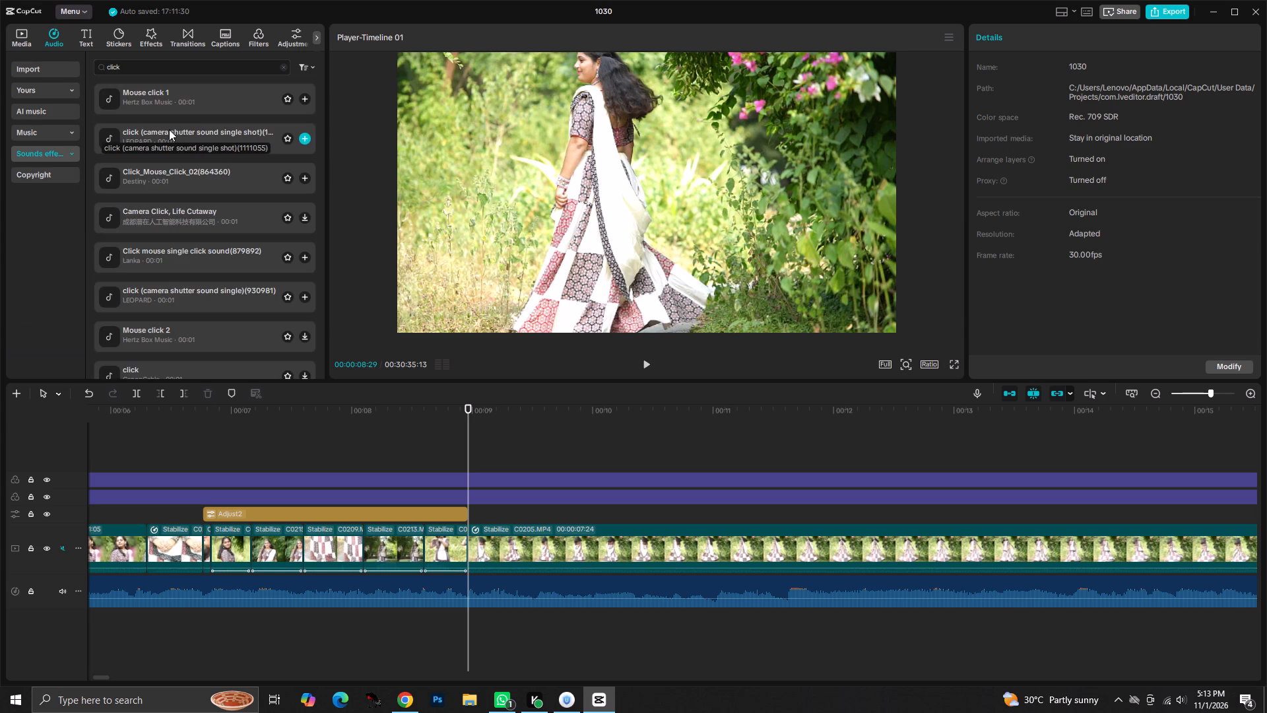
# Preview the click sound effects one by one, from Mouse click 1 through the camera shutter sounds to Mouse single click sound.
pyautogui.click(161, 105)
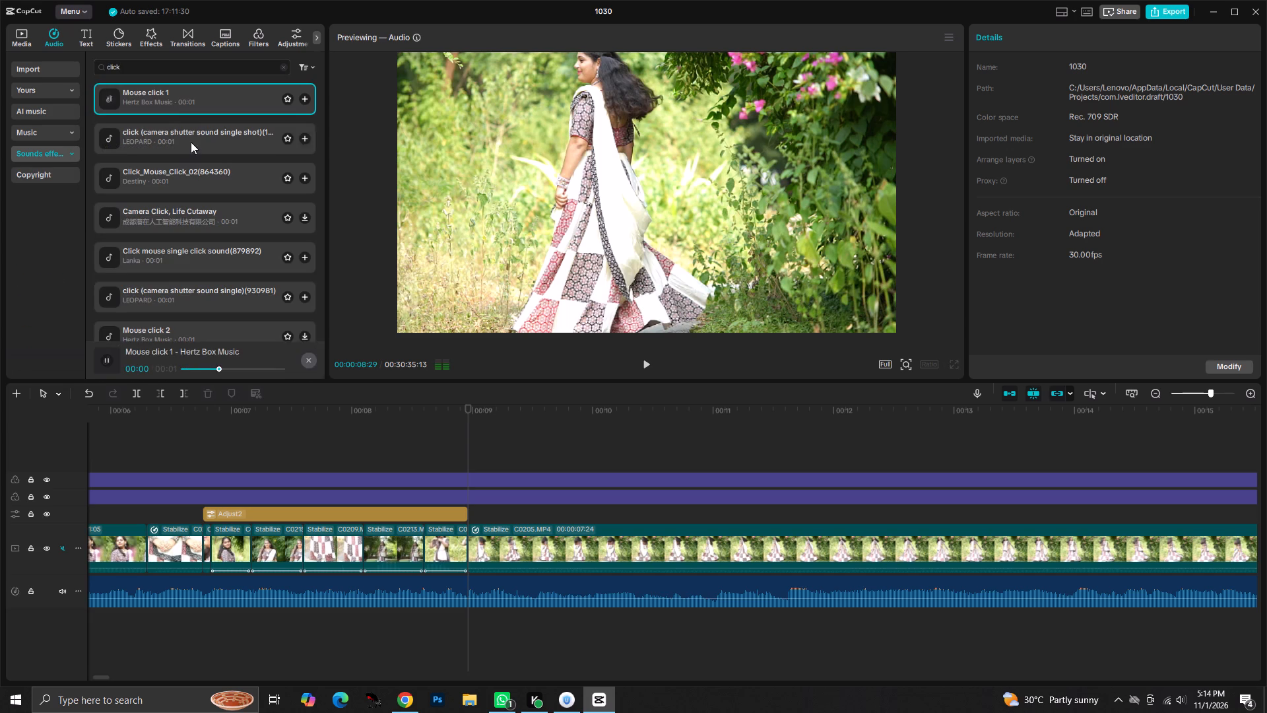
pyautogui.click(191, 140)
pyautogui.click(197, 207)
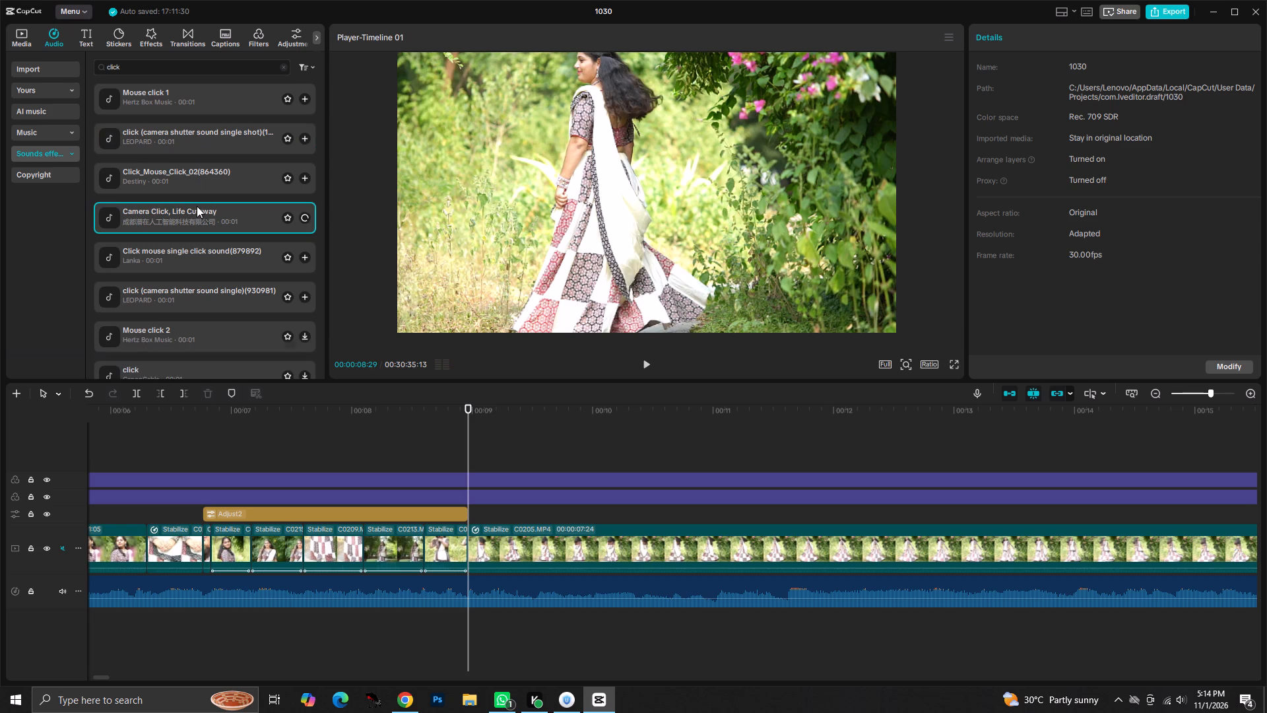
pyautogui.click(197, 178)
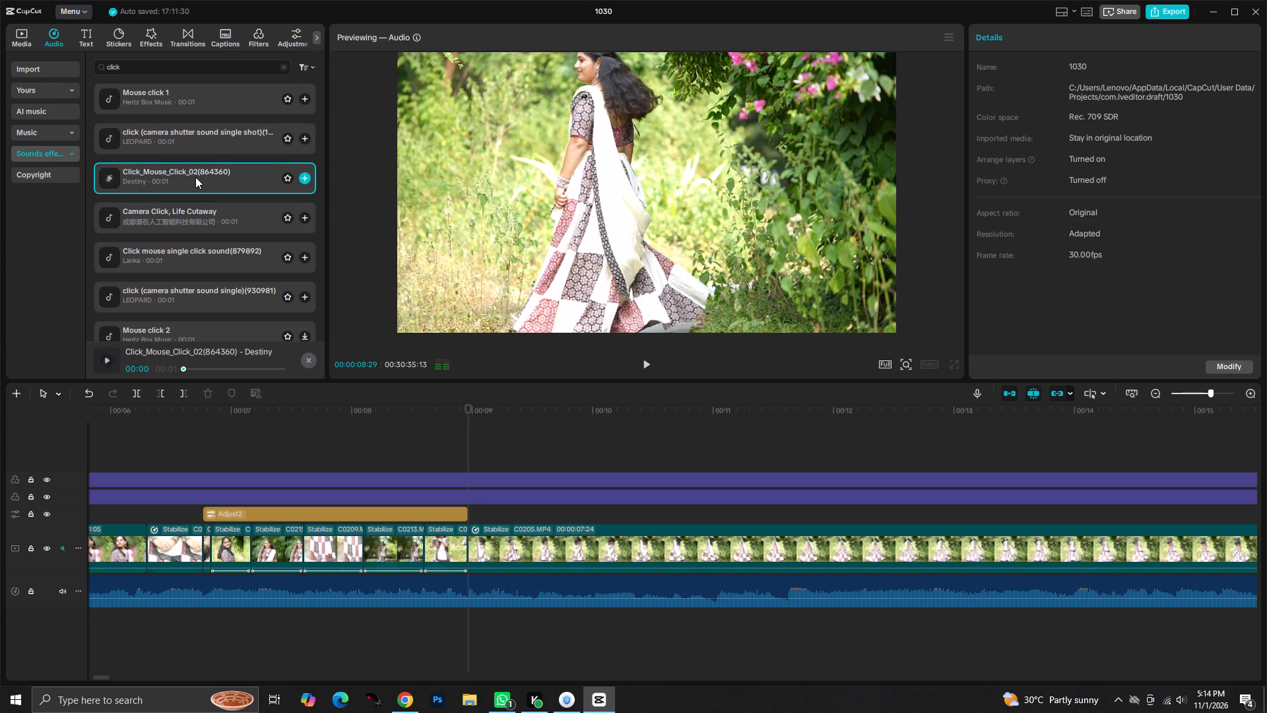
pyautogui.scroll(-1, 201, 225)
pyautogui.click(193, 151)
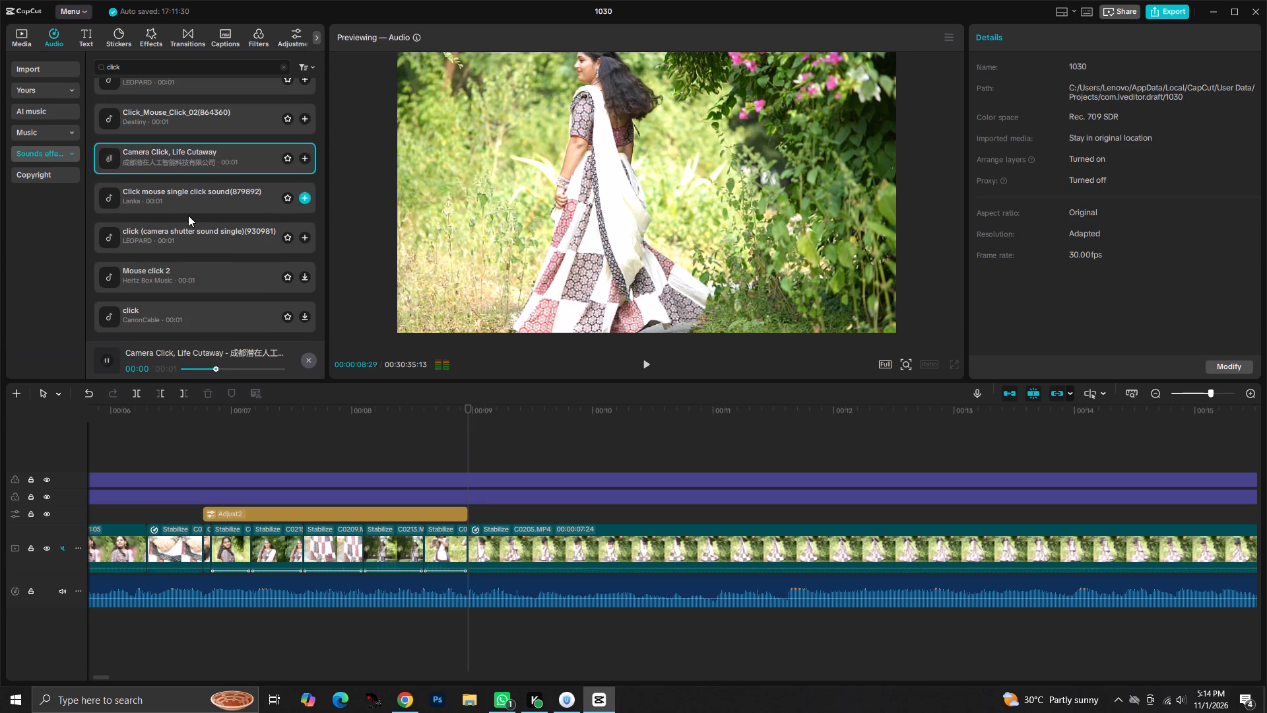
pyautogui.click(185, 234)
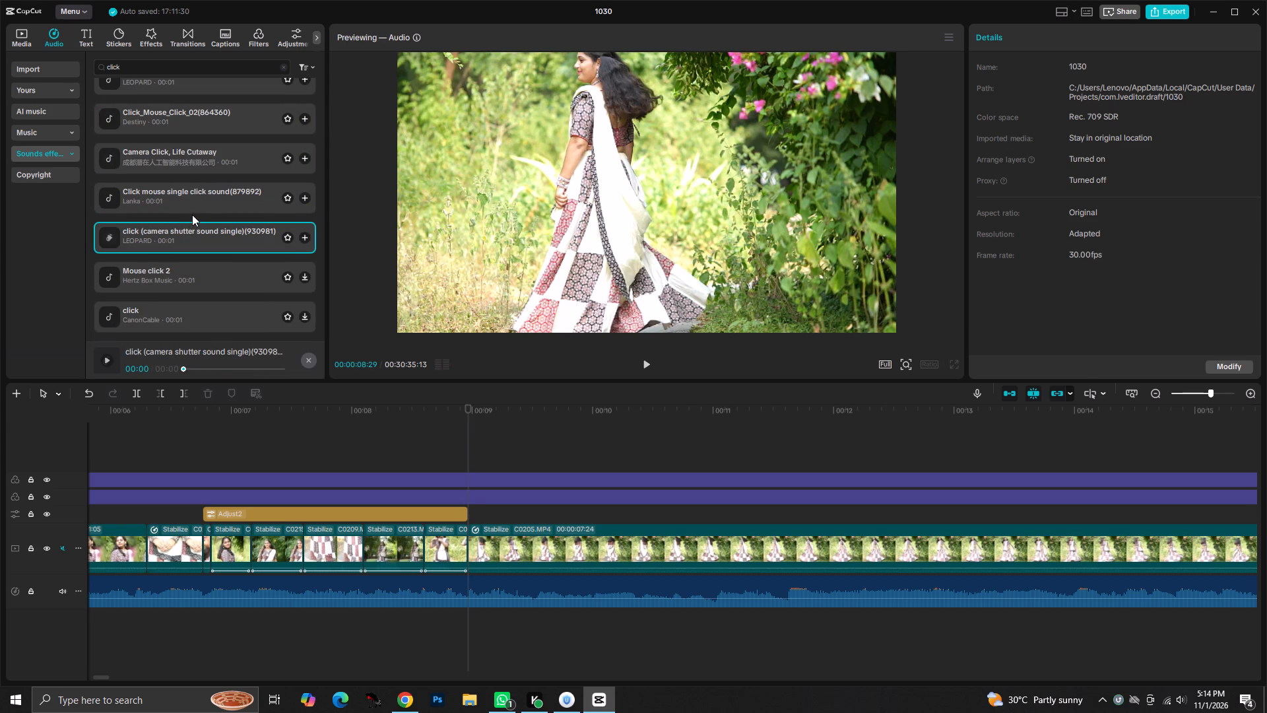
pyautogui.scroll(-1, 192, 215)
pyautogui.click(192, 209)
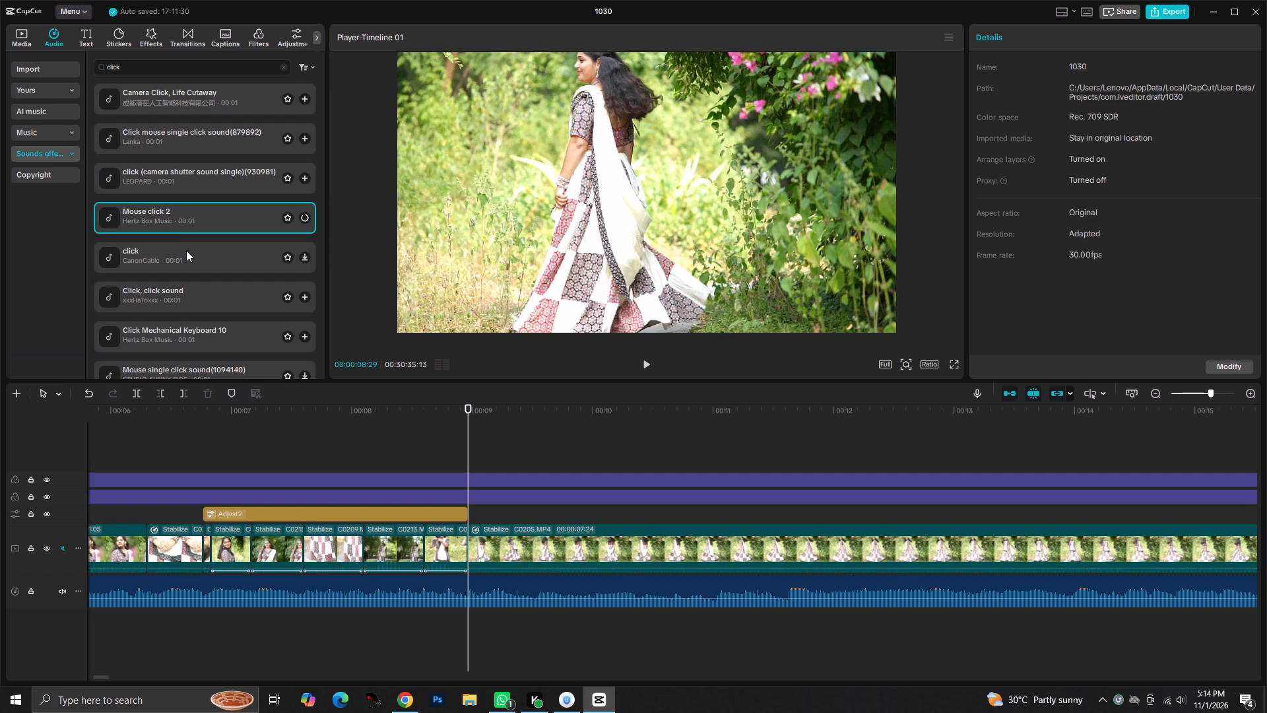
pyautogui.click(186, 250)
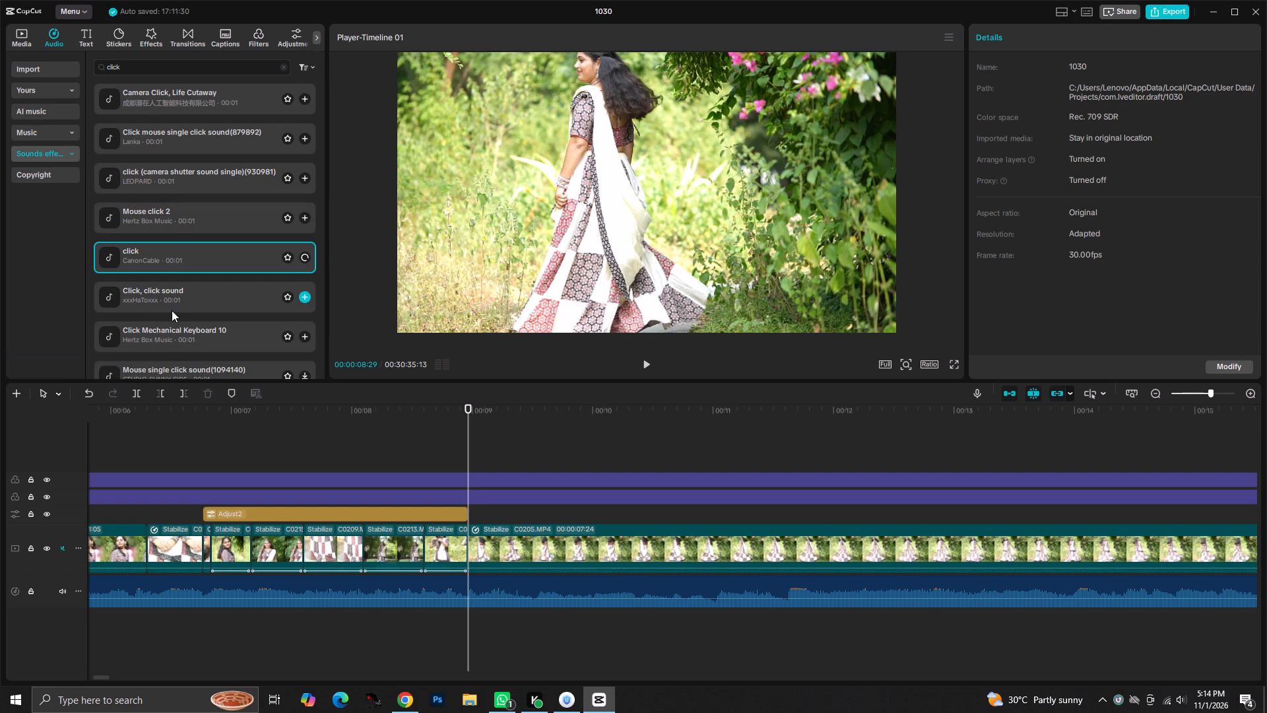
pyautogui.click(171, 308)
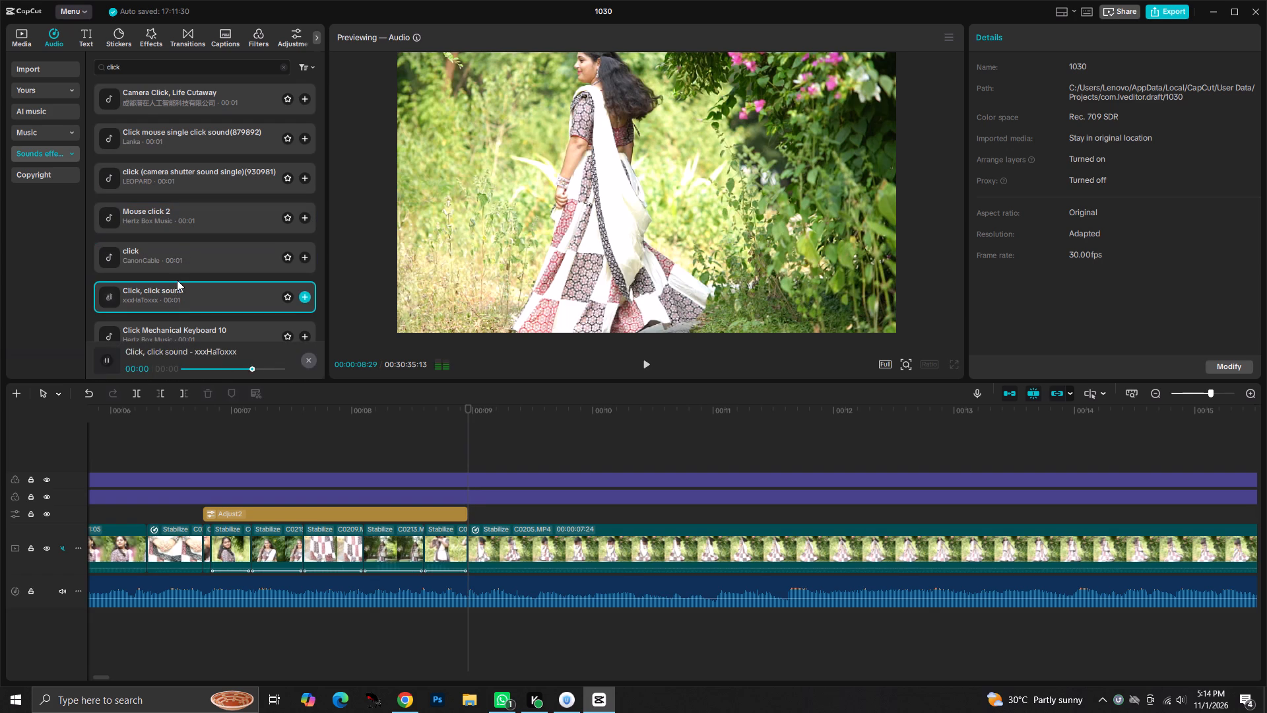
pyautogui.scroll(-1, 187, 293)
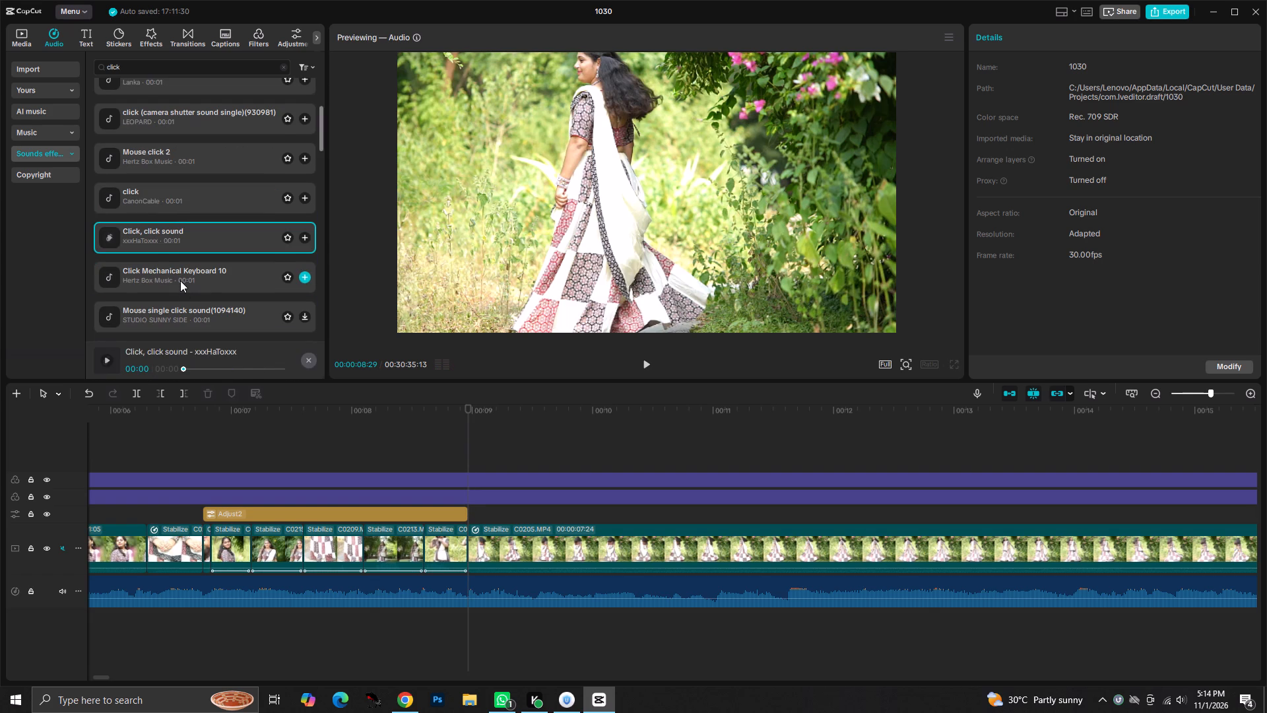
pyautogui.click(179, 281)
pyautogui.click(174, 314)
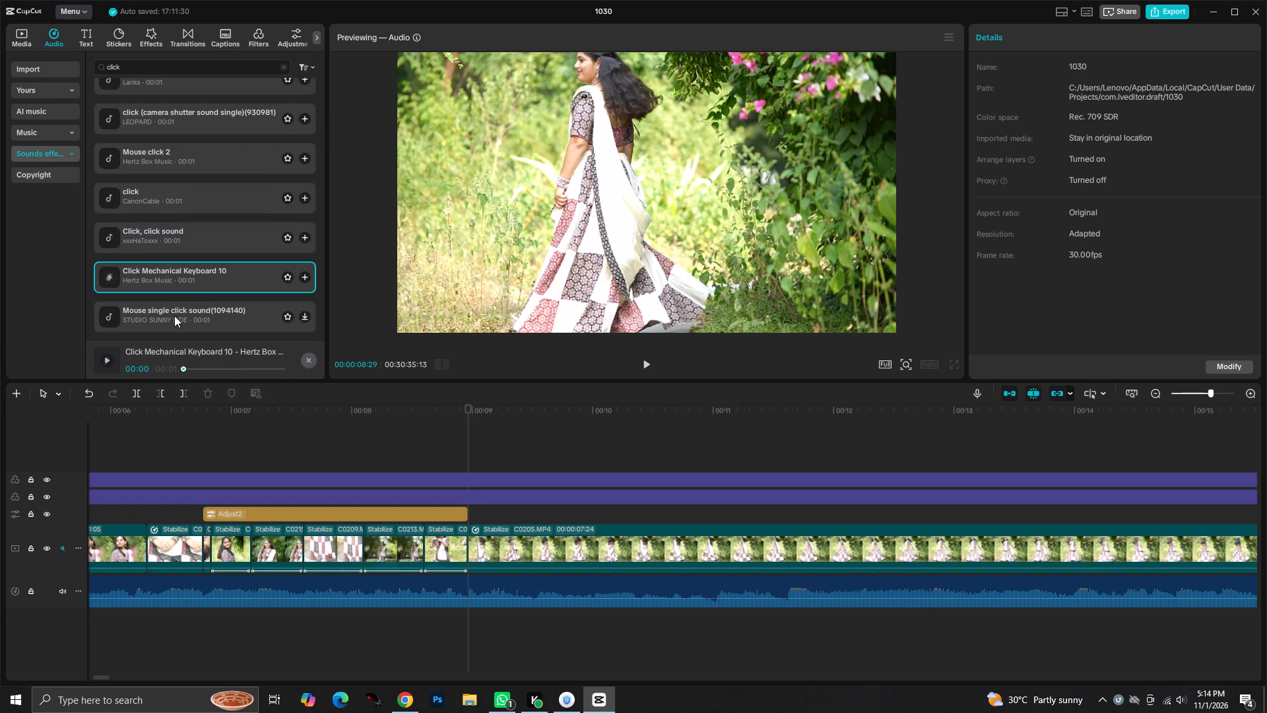
# Replay the camera shutter, Camera Click, Life Cutaway and nearby mouse click sounds to compare them.
pyautogui.click(163, 121)
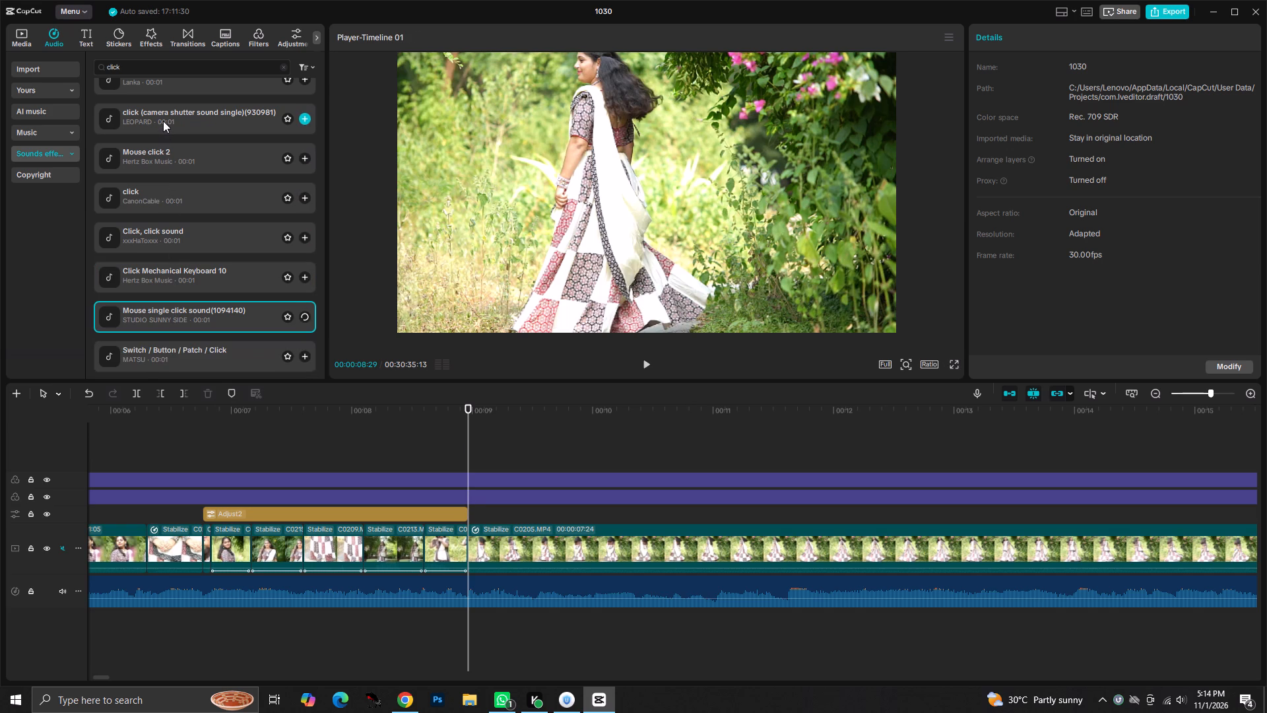
pyautogui.scroll(3, 163, 121)
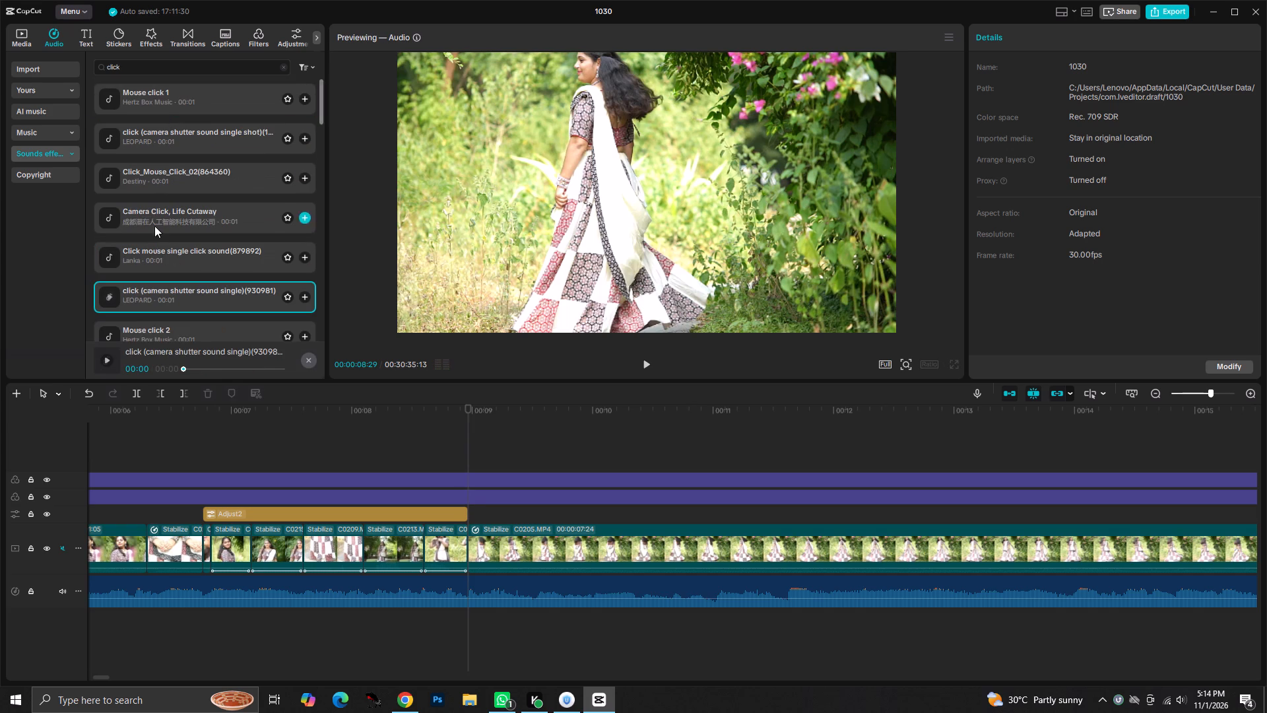
pyautogui.click(153, 250)
pyautogui.click(154, 221)
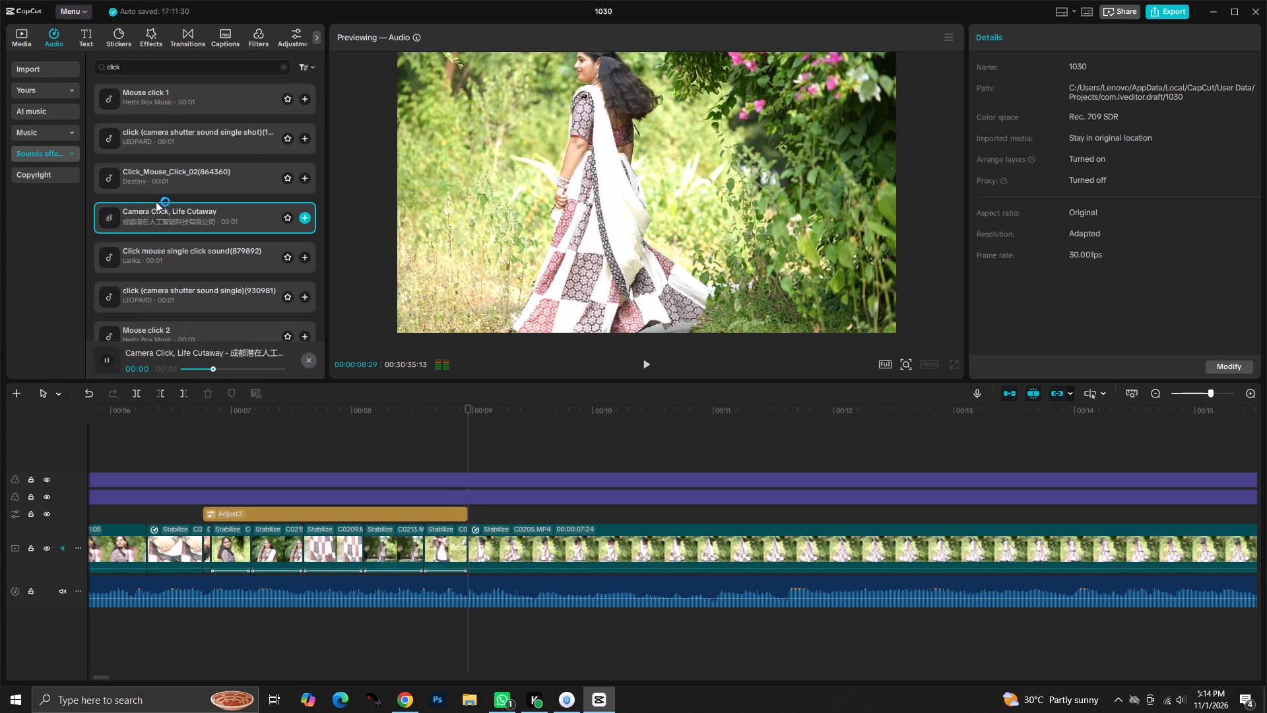
pyautogui.click(173, 176)
pyautogui.click(176, 140)
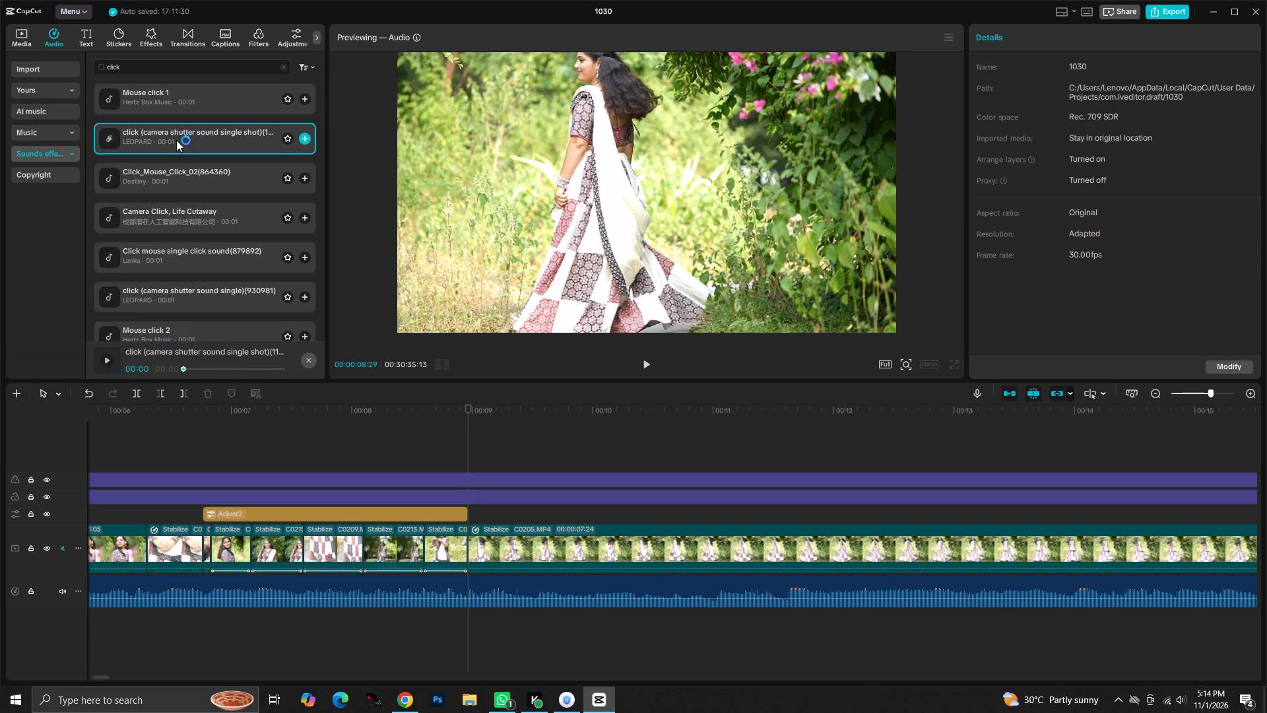
# Preview more click results, including the single-click, double click, keyboard and Mouse click sound (single) effects, and replay the camera shutter single.
pyautogui.scroll(3, 199, 134)
pyautogui.scroll(1, 145, 214)
pyautogui.scroll(-5, 144, 215)
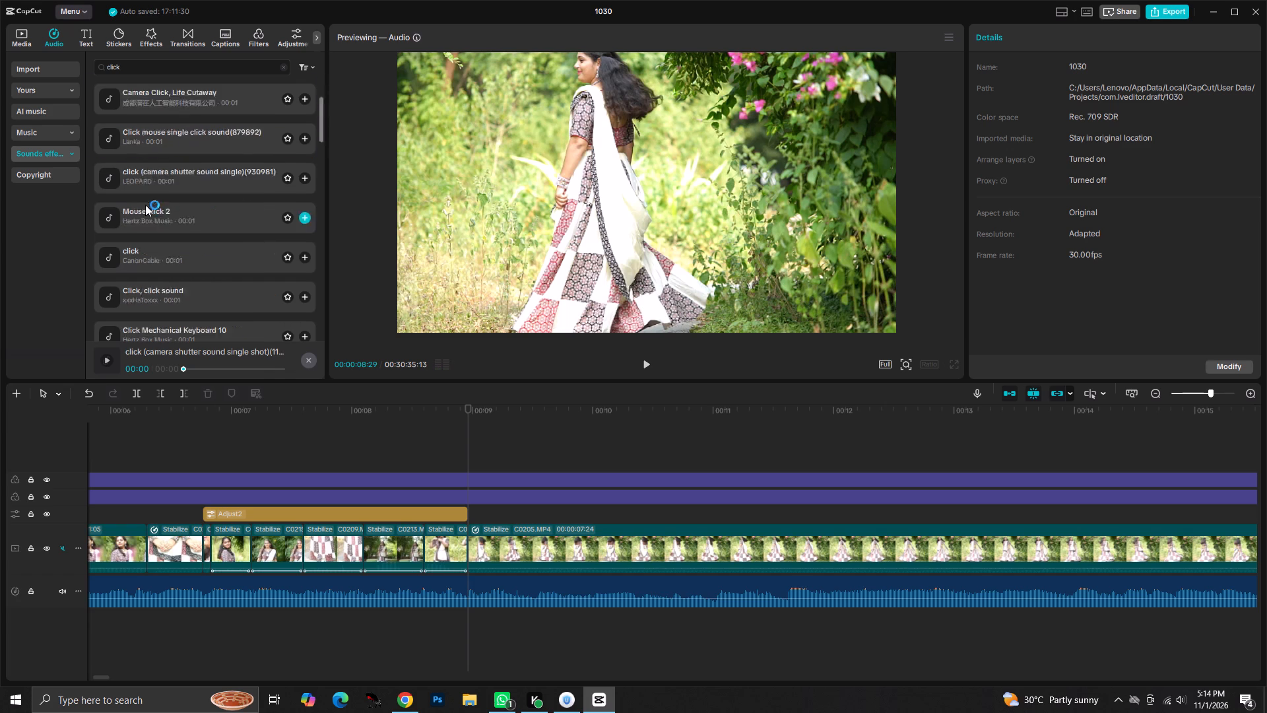
pyautogui.scroll(-13, 145, 205)
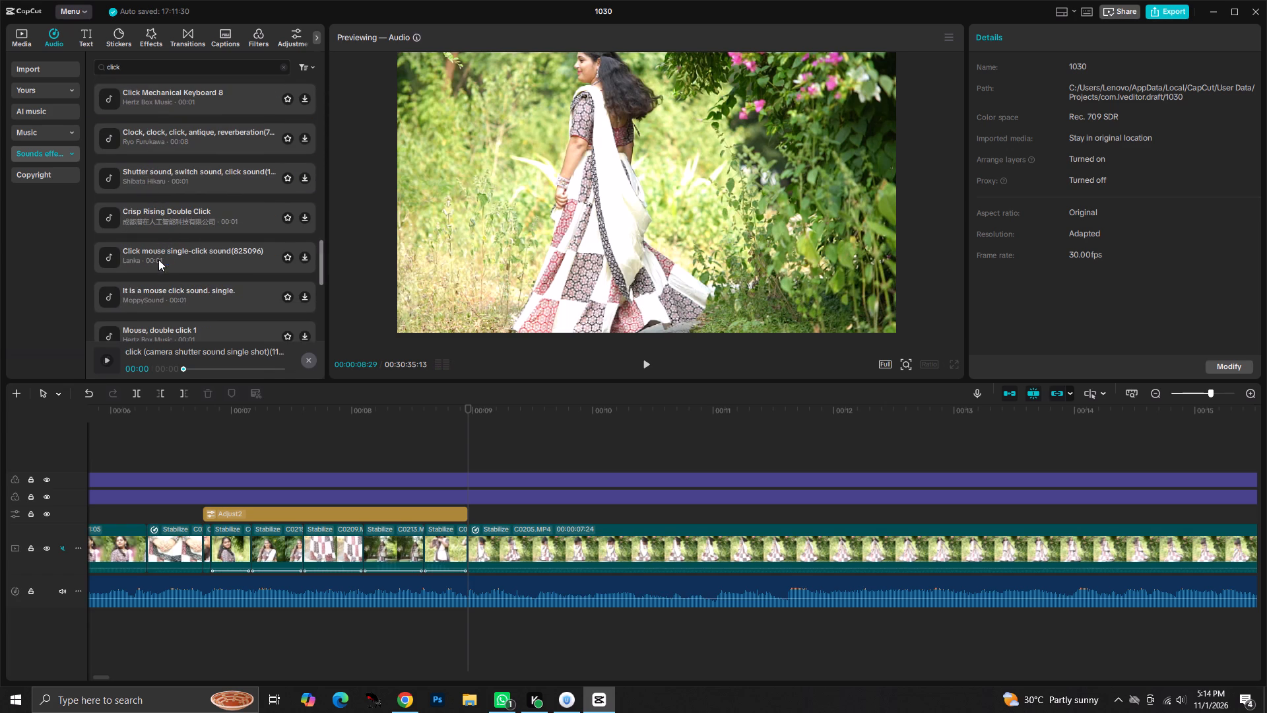
pyautogui.click(158, 259)
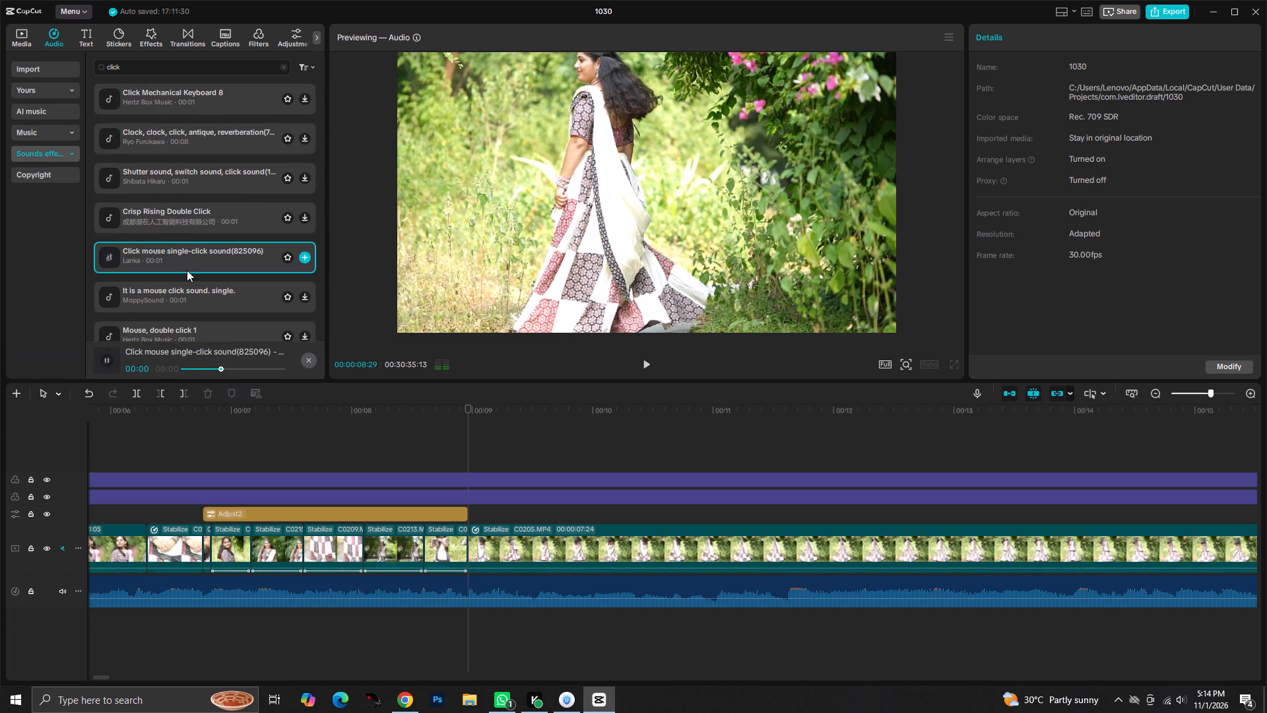
pyautogui.scroll(-1, 187, 270)
pyautogui.click(176, 287)
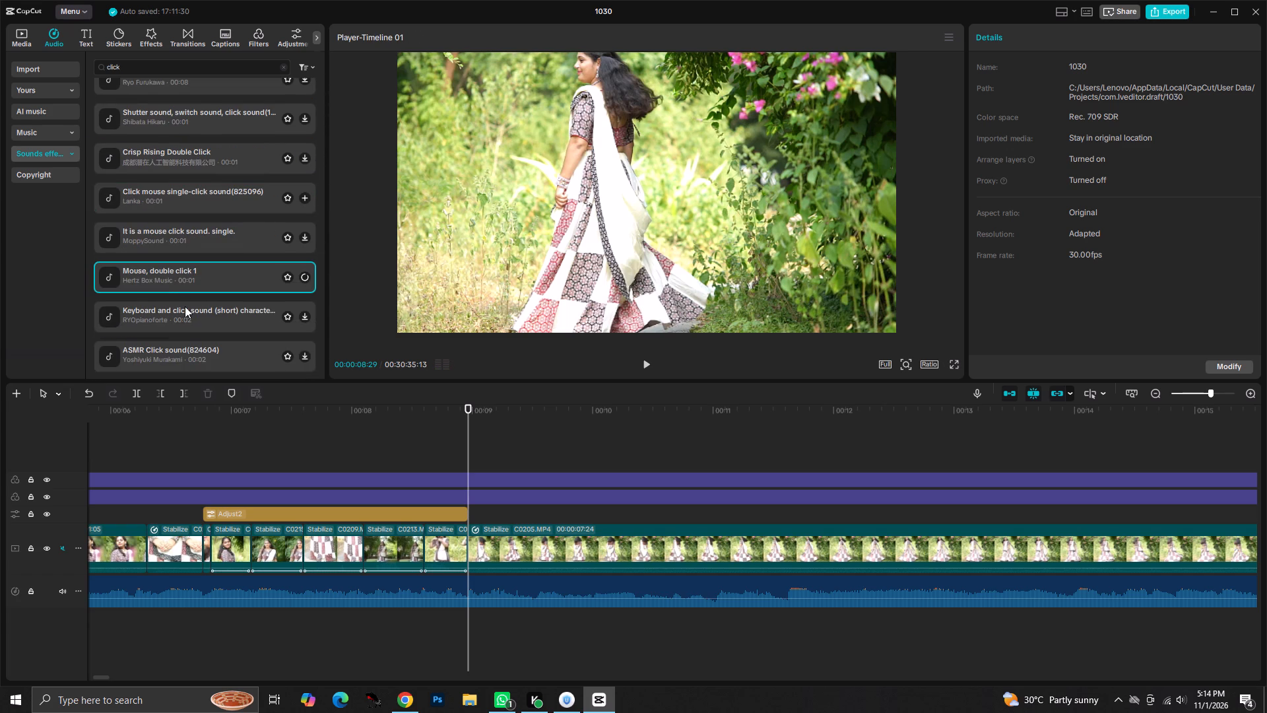
pyautogui.click(185, 306)
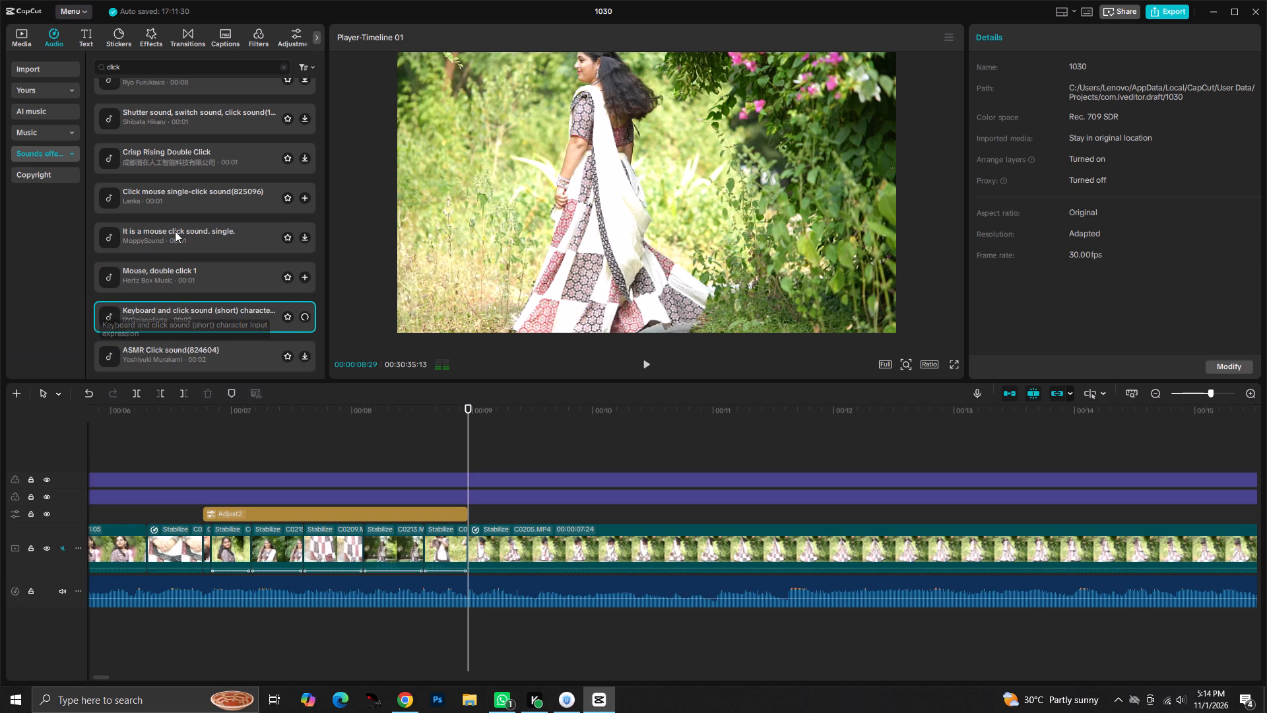
pyautogui.scroll(8, 175, 231)
pyautogui.click(175, 231)
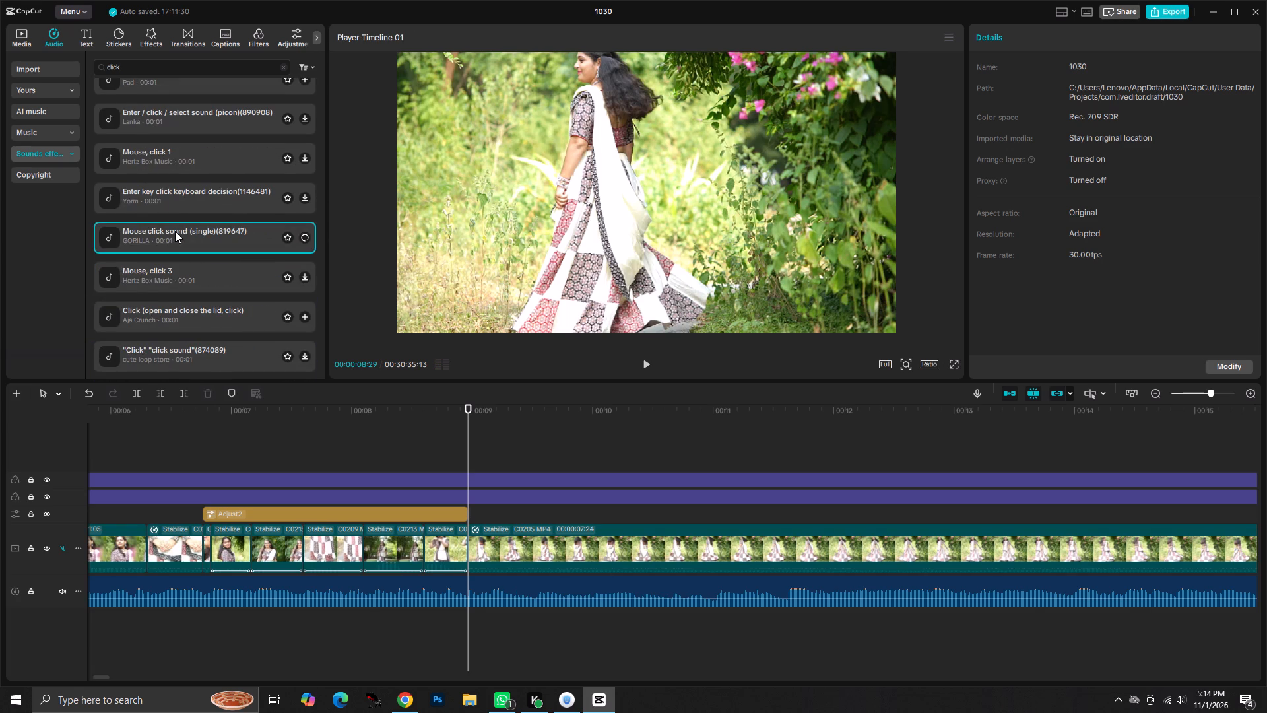
pyautogui.scroll(9, 175, 231)
pyautogui.scroll(12, 175, 231)
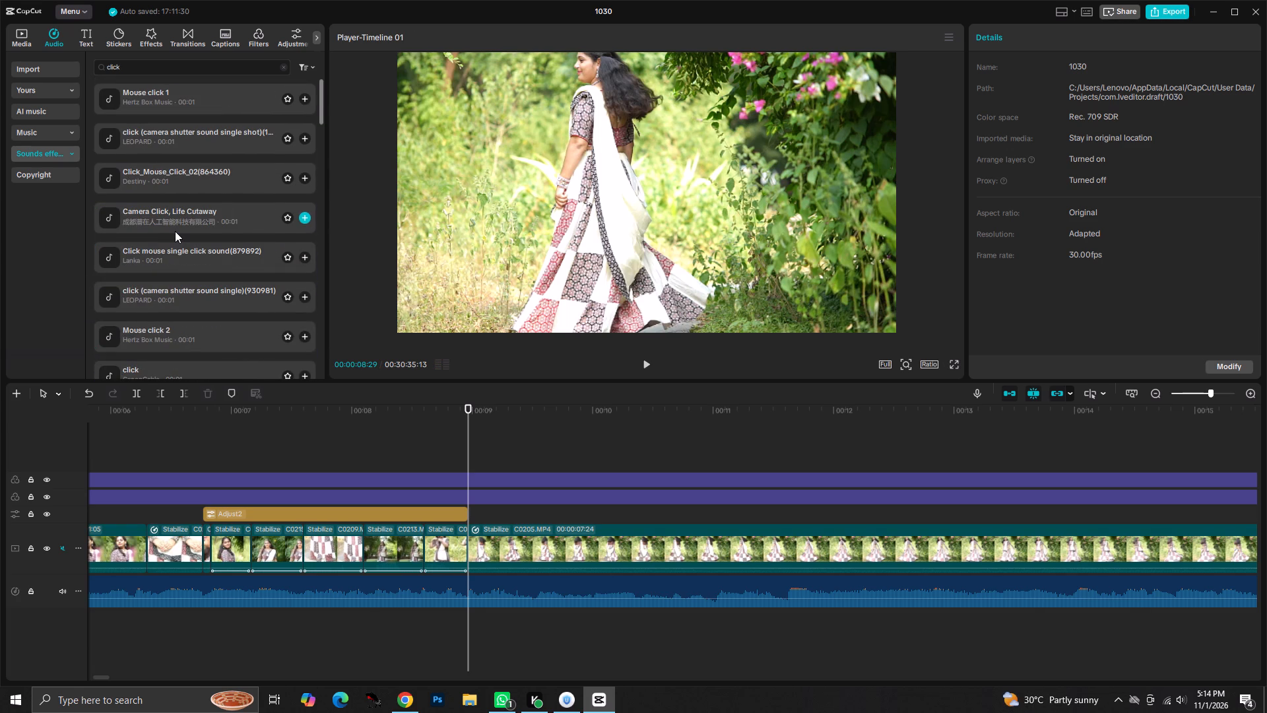
pyautogui.click(176, 260)
pyautogui.click(181, 285)
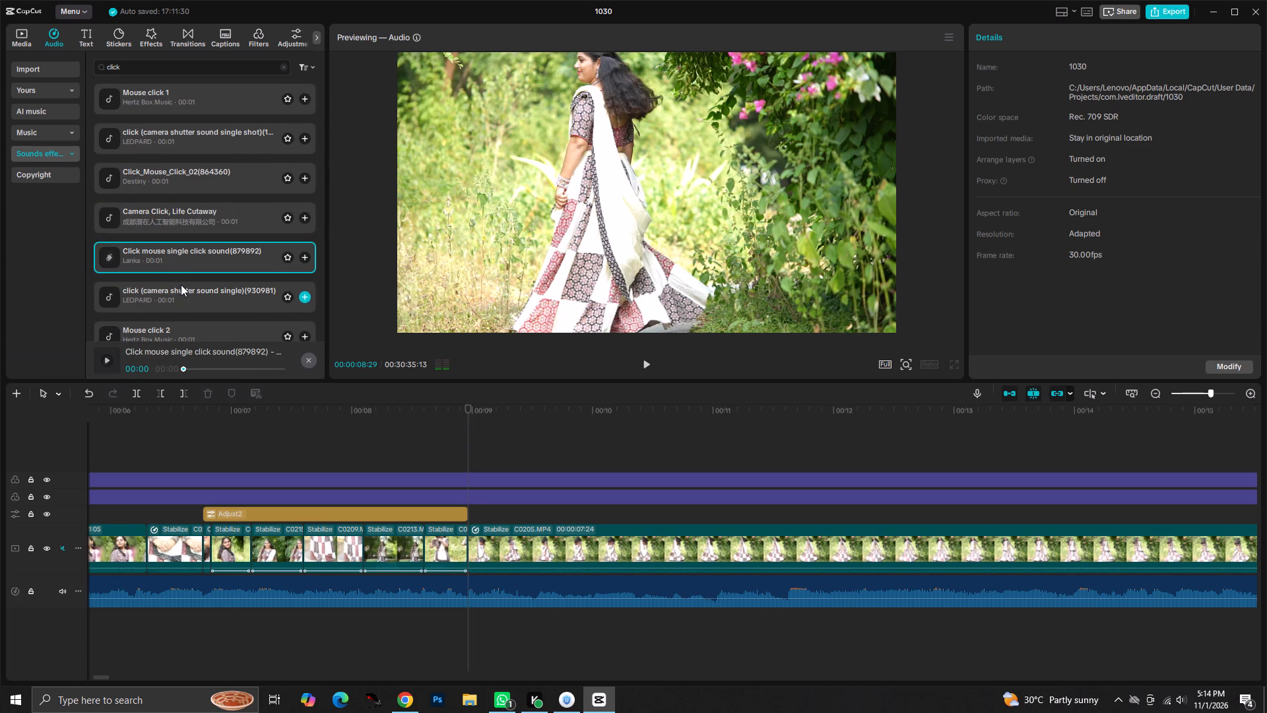
# Search the sound effects for "click shutter" and preview the camera shutter results, replaying the single-lens reflex shutter sound at a higher system volume.
pyautogui.click(129, 68)
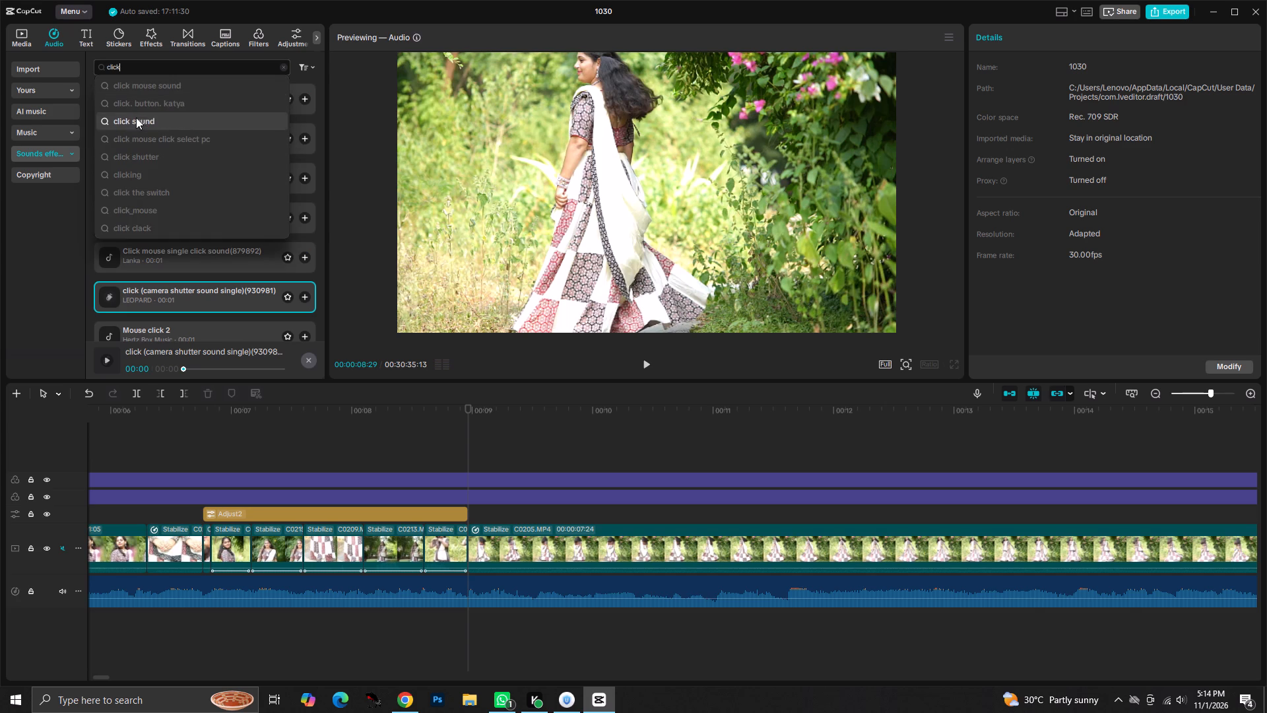
pyautogui.click(141, 153)
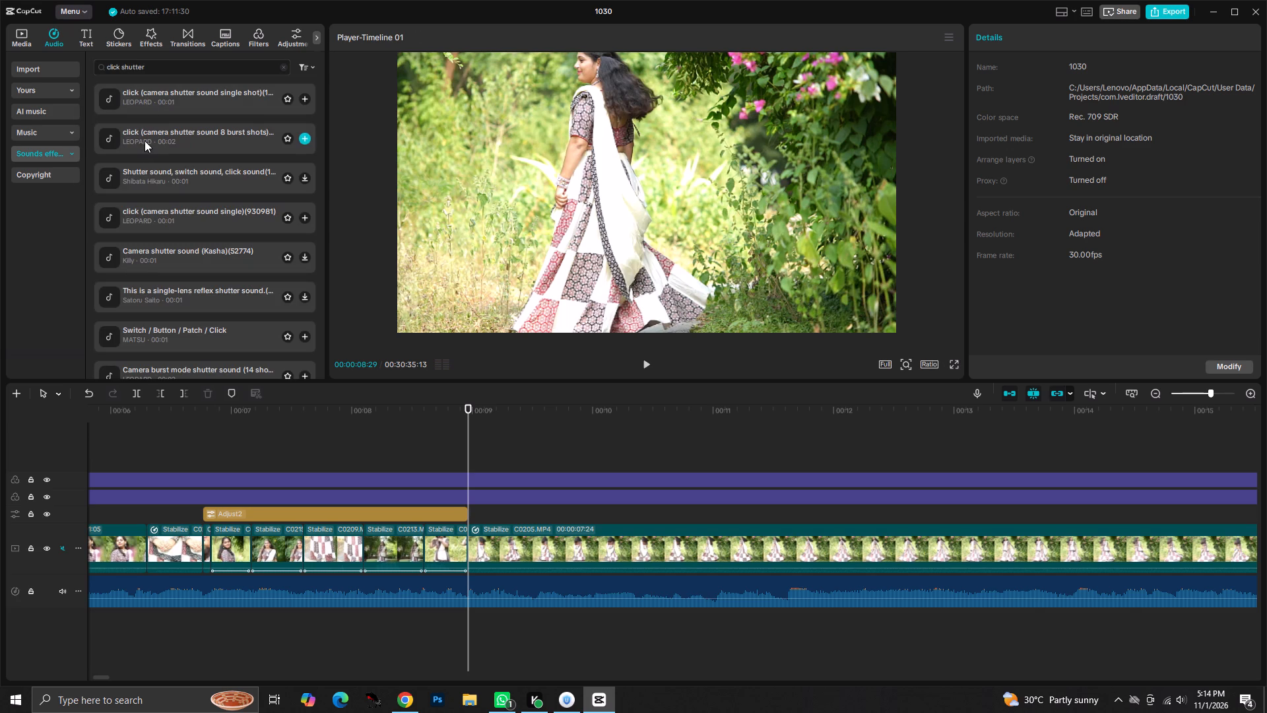
pyautogui.click(145, 98)
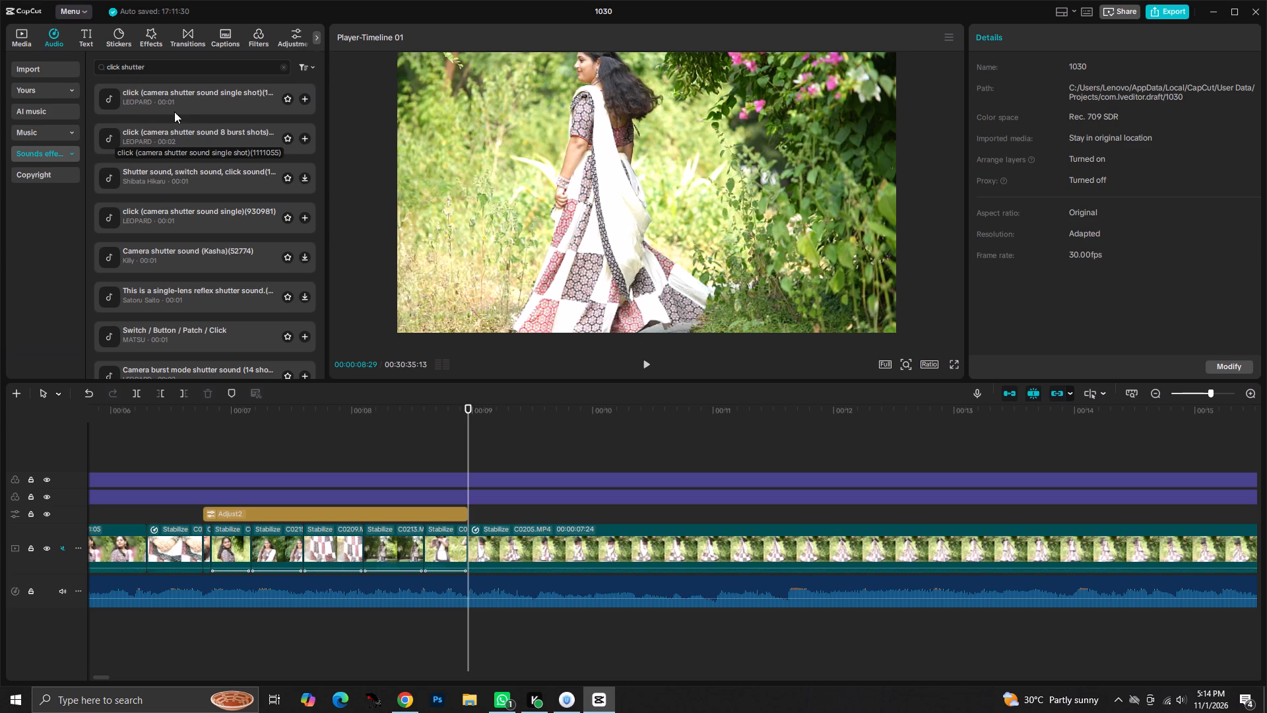
pyautogui.click(171, 102)
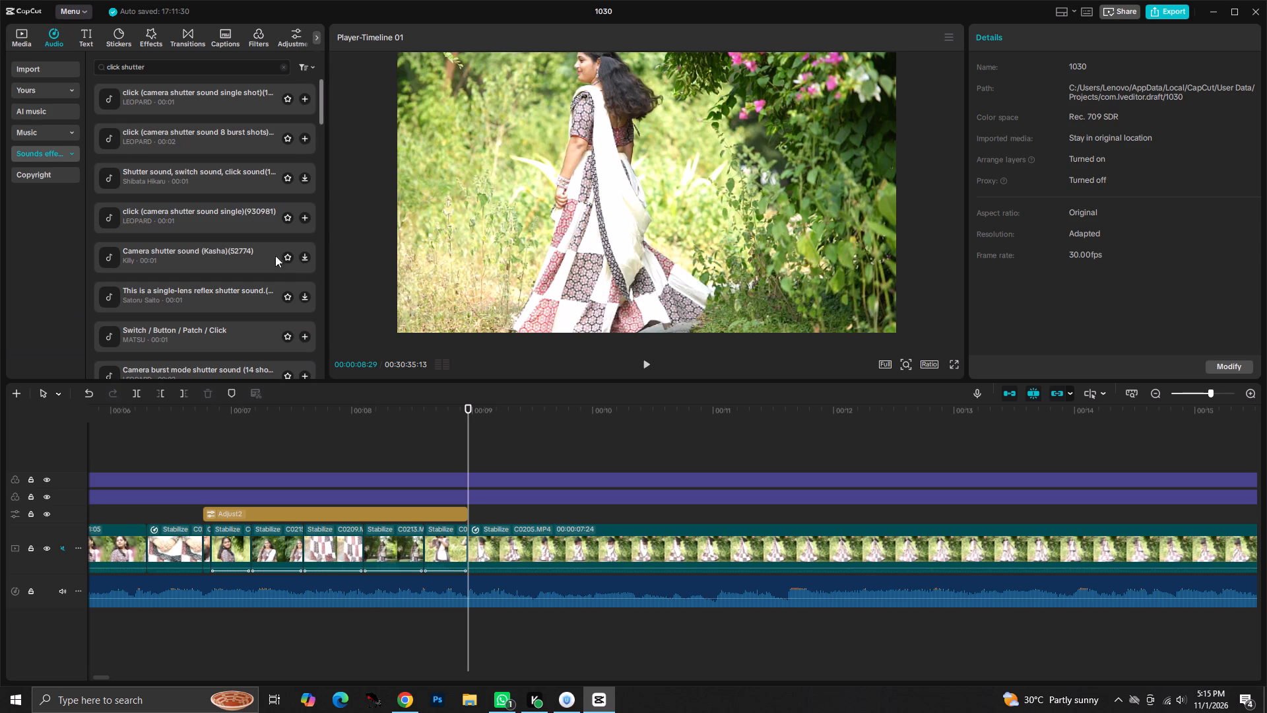
pyautogui.click(180, 182)
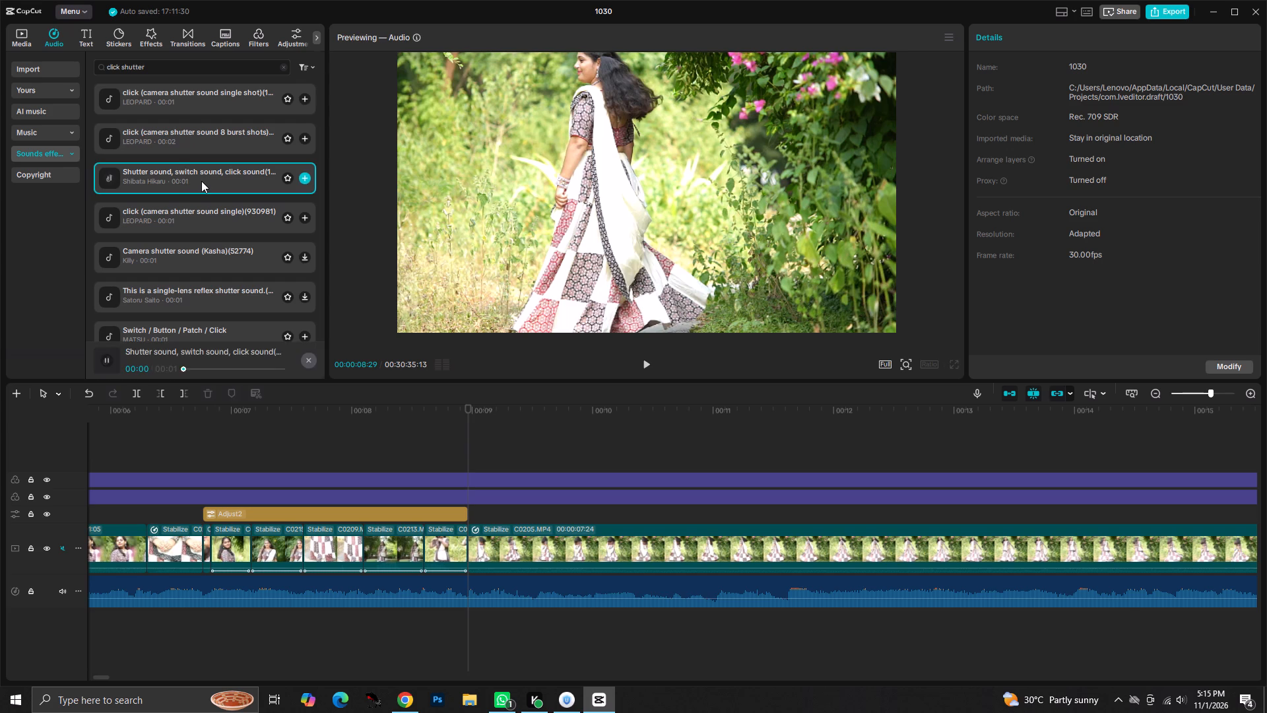
pyautogui.click(203, 228)
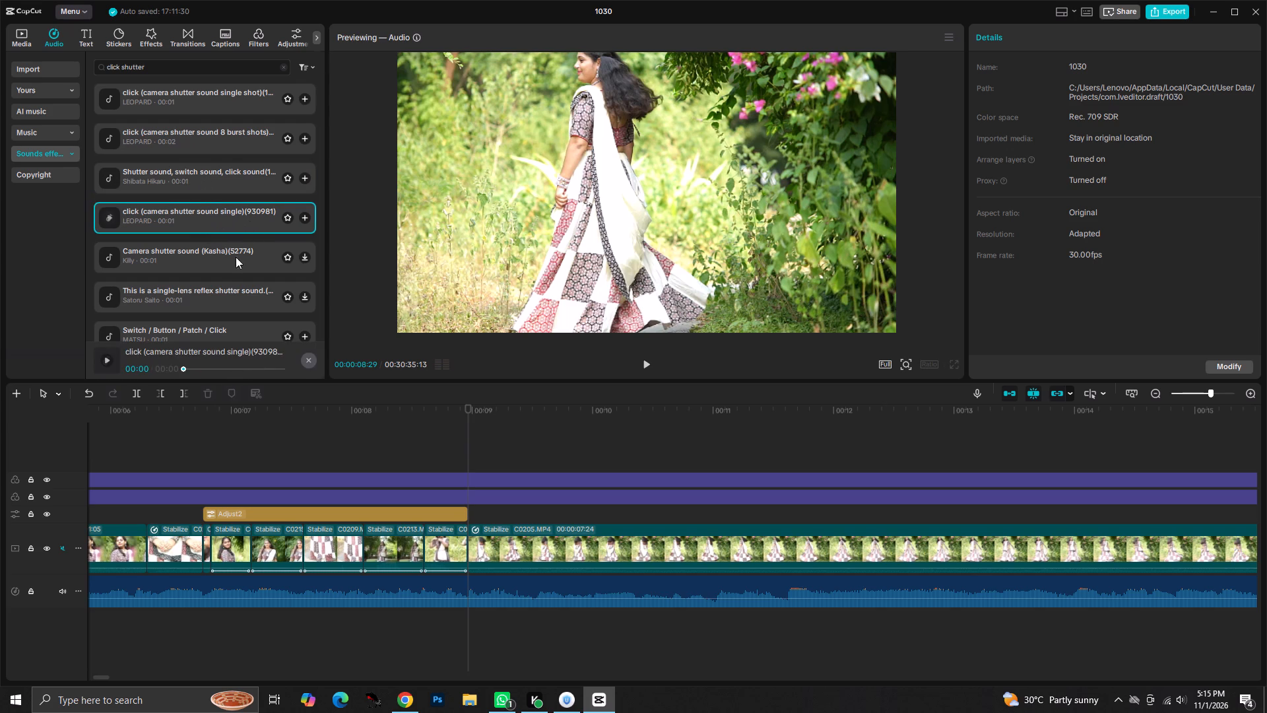
pyautogui.click(231, 265)
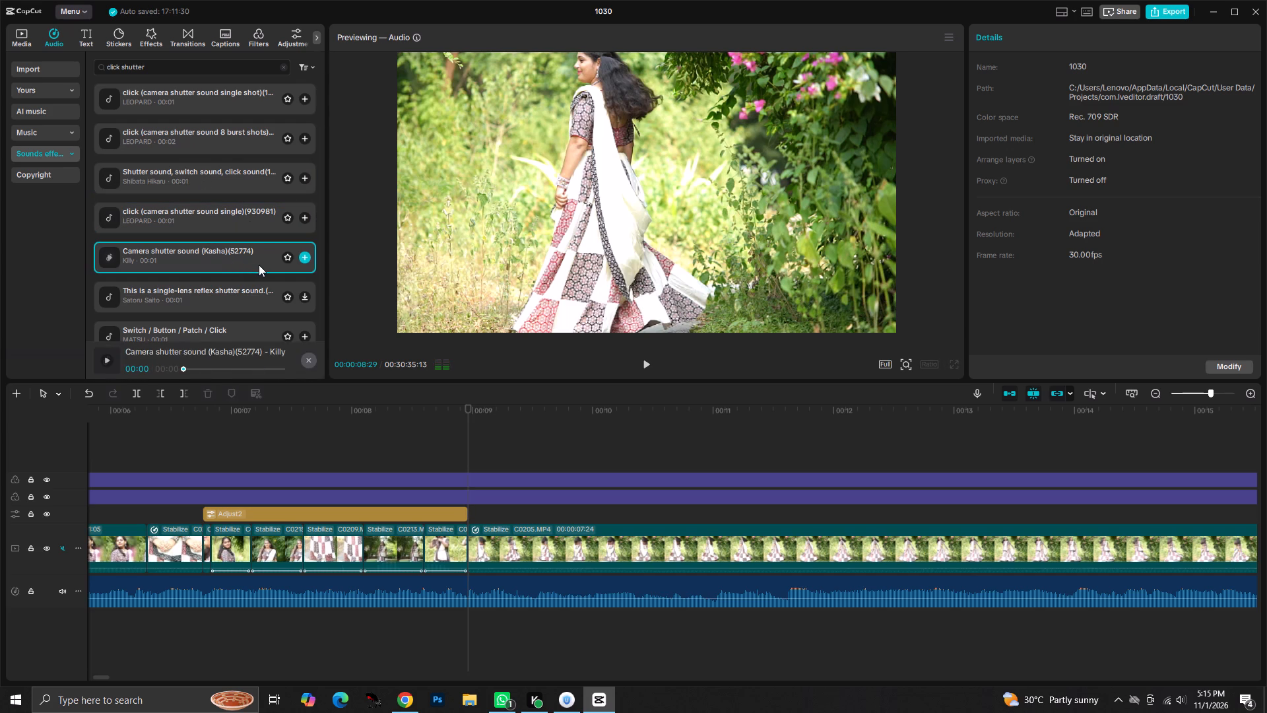
pyautogui.click(224, 286)
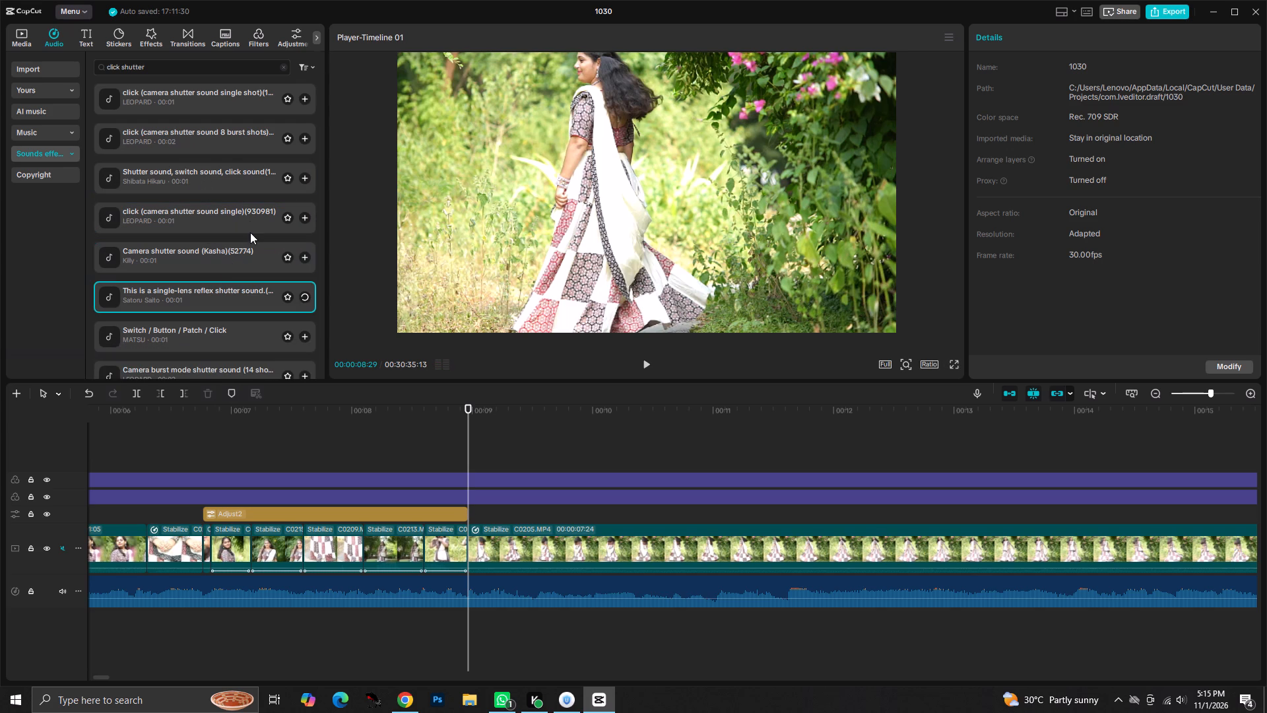
pyautogui.click(247, 217)
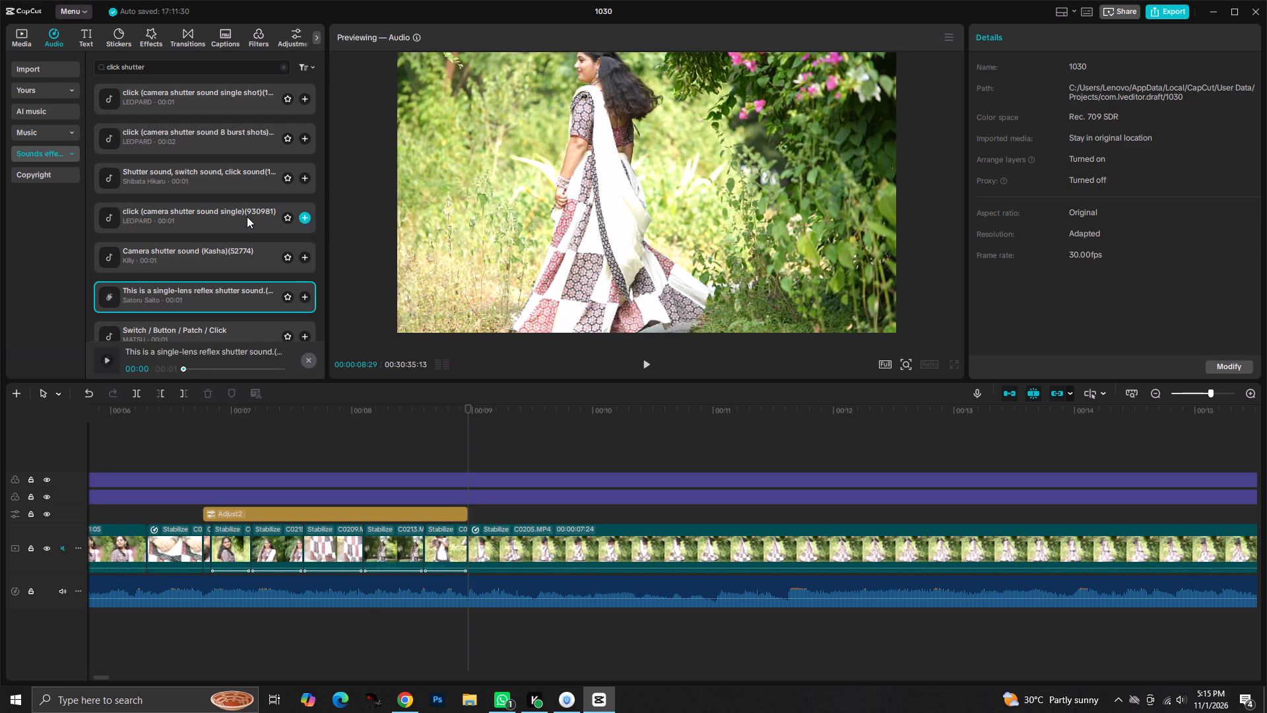
pyautogui.click(223, 297)
pyautogui.click(1184, 704)
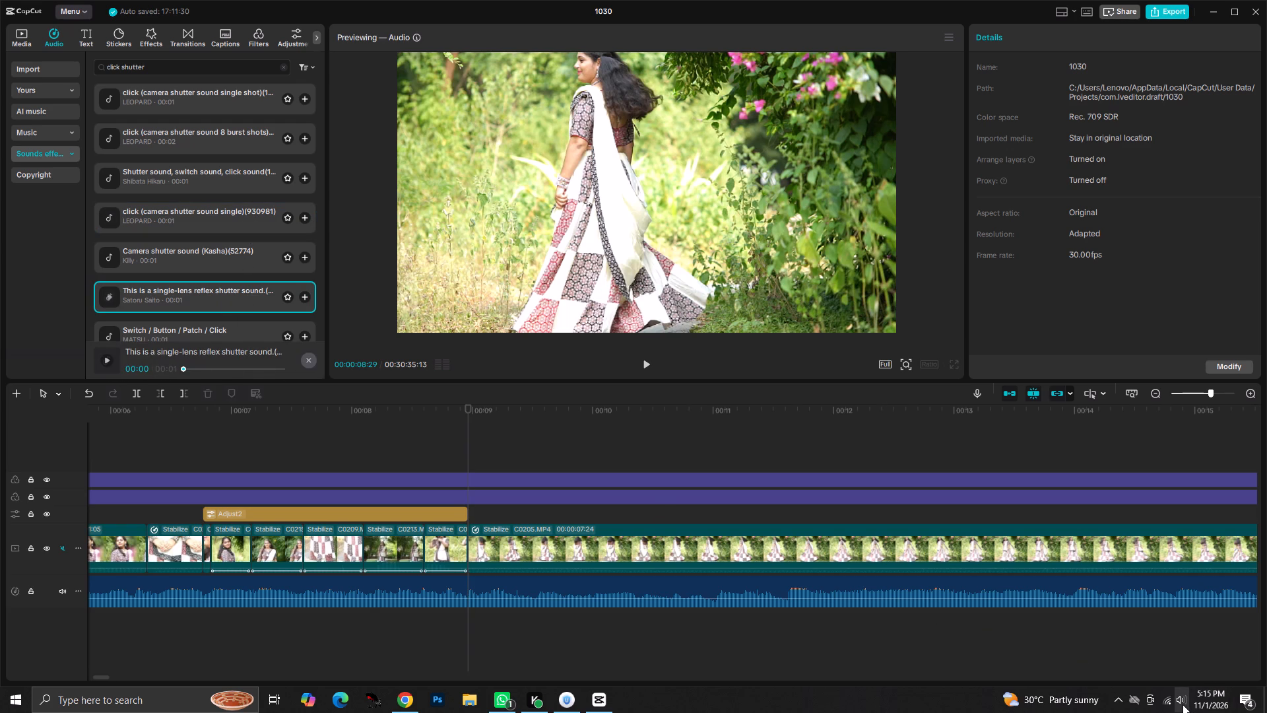
pyautogui.scroll(4, 1183, 704)
pyautogui.click(211, 294)
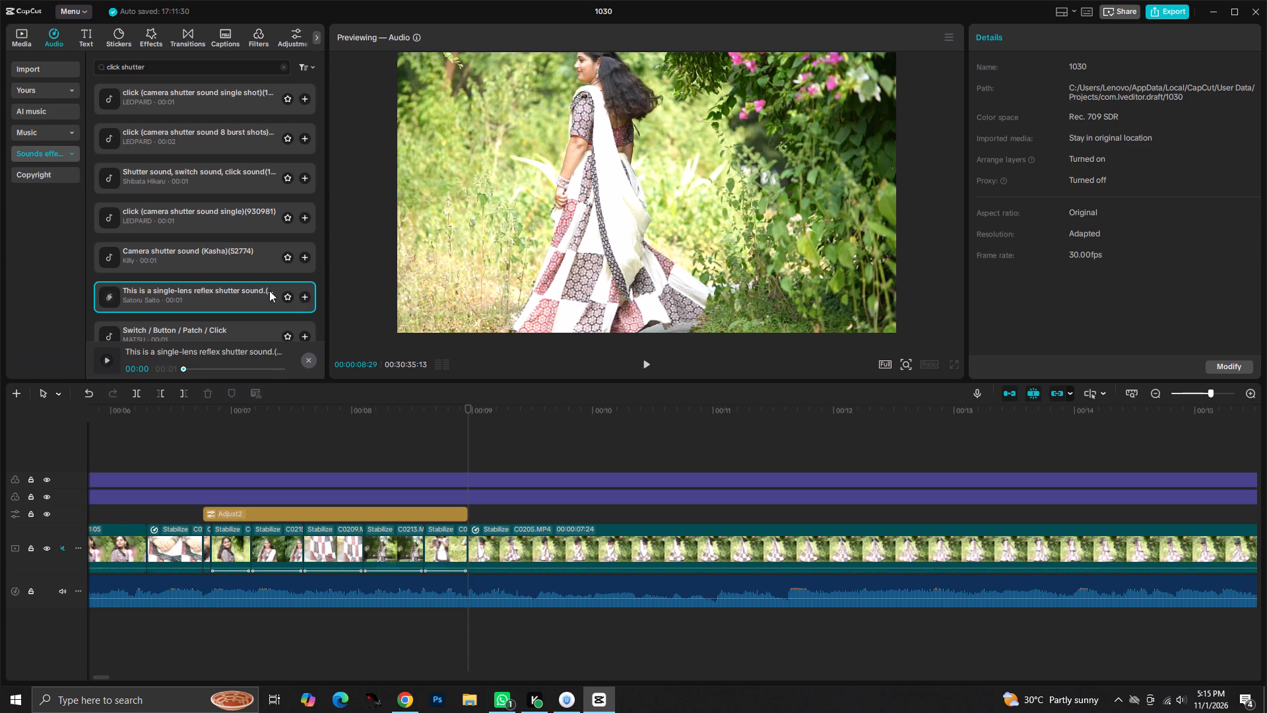
# Add the single-lens reflex shutter sound at 00:00:08:29 and shift it slightly earlier so it overlaps the cut to the C0205 clip.
pyautogui.click(304, 300)
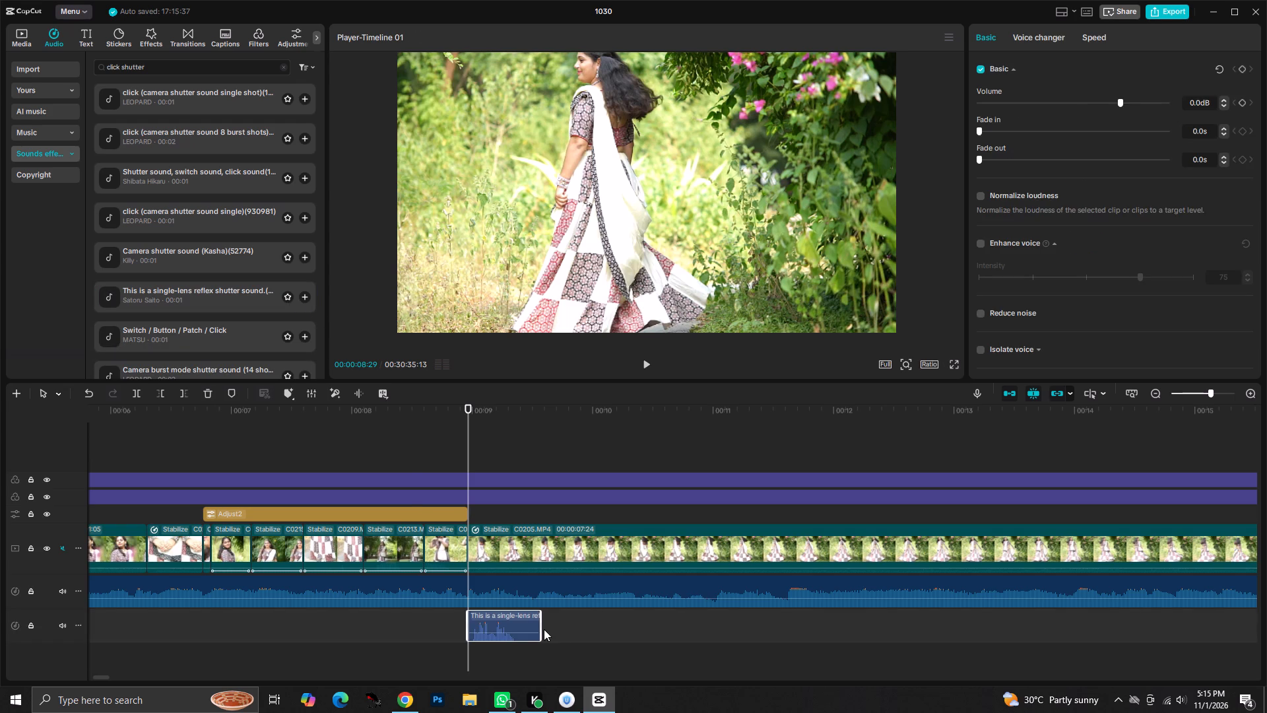
pyautogui.moveTo(541, 625); pyautogui.dragTo(500, 613)
pyautogui.press('F1')
pyautogui.moveTo(500, 621); pyautogui.dragTo(485, 622)
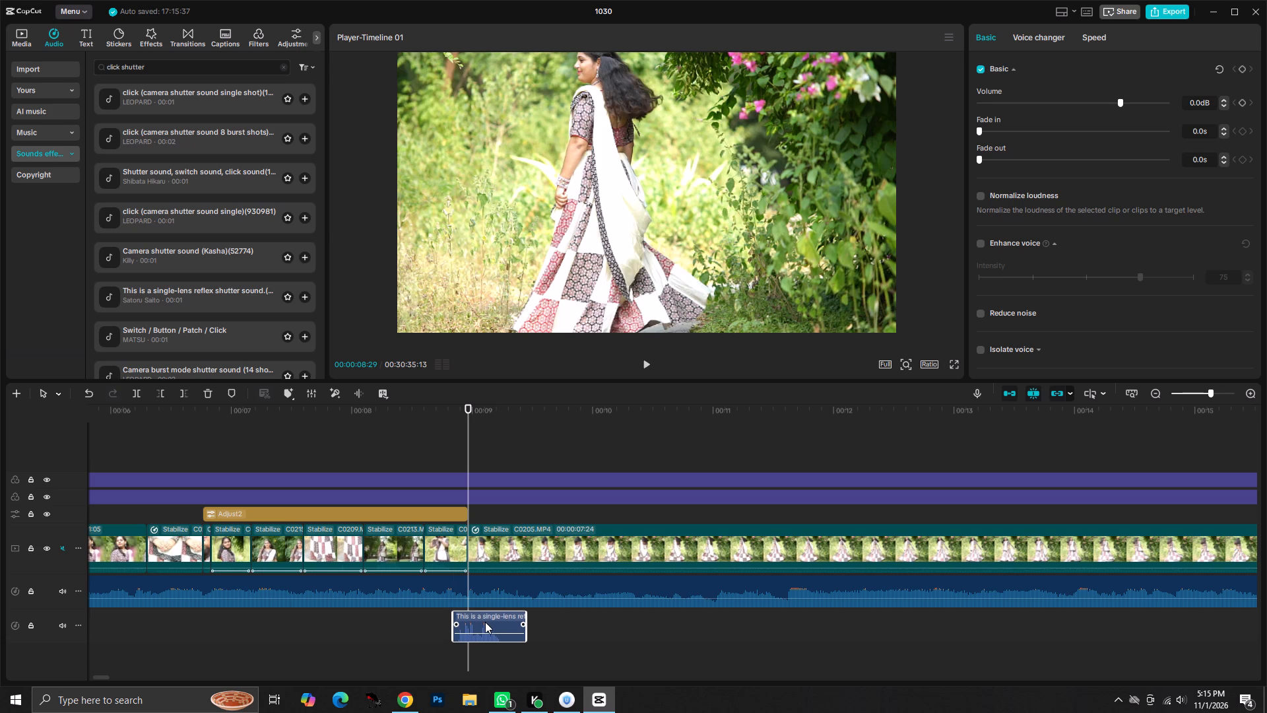
pyautogui.moveTo(485, 622); pyautogui.dragTo(485, 623)
# Trim the shutter sound's end by splitting it at 00:00:09:07 and deleting the remainder.
pyautogui.moveTo(524, 627); pyautogui.dragTo(523, 628)
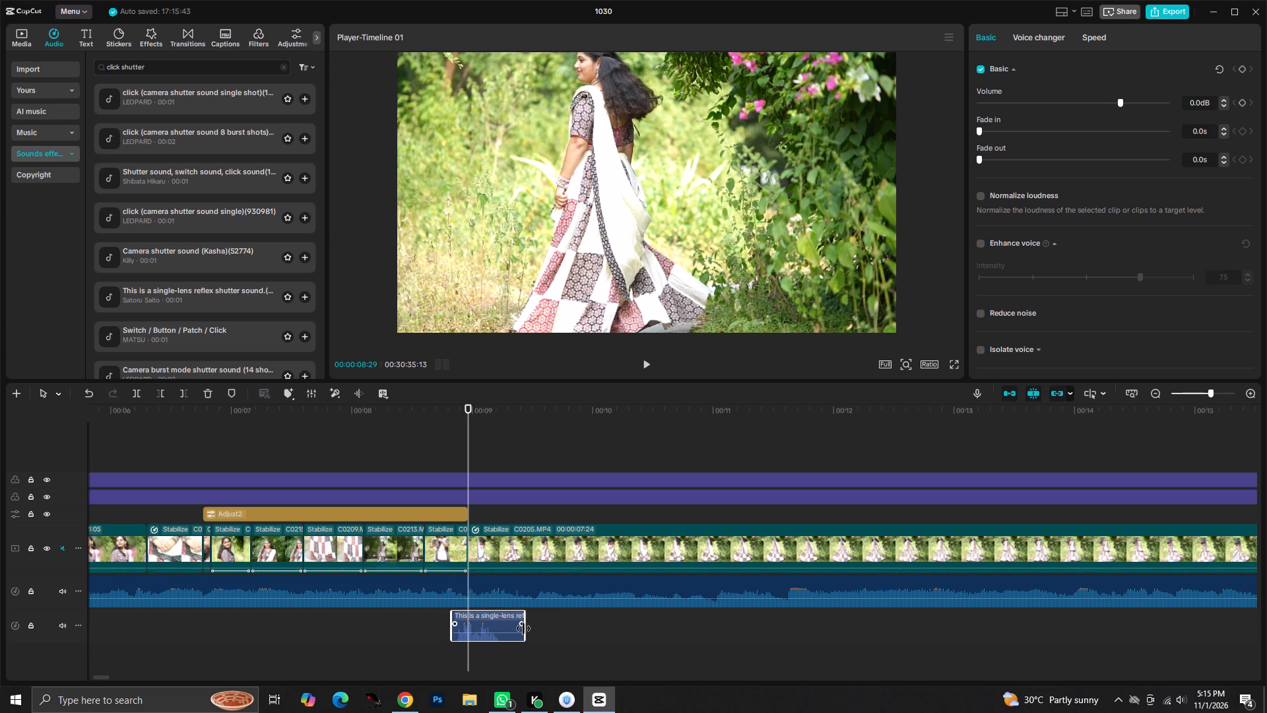
pyautogui.moveTo(523, 628); pyautogui.dragTo(507, 627)
pyautogui.moveTo(527, 627); pyautogui.dragTo(511, 625)
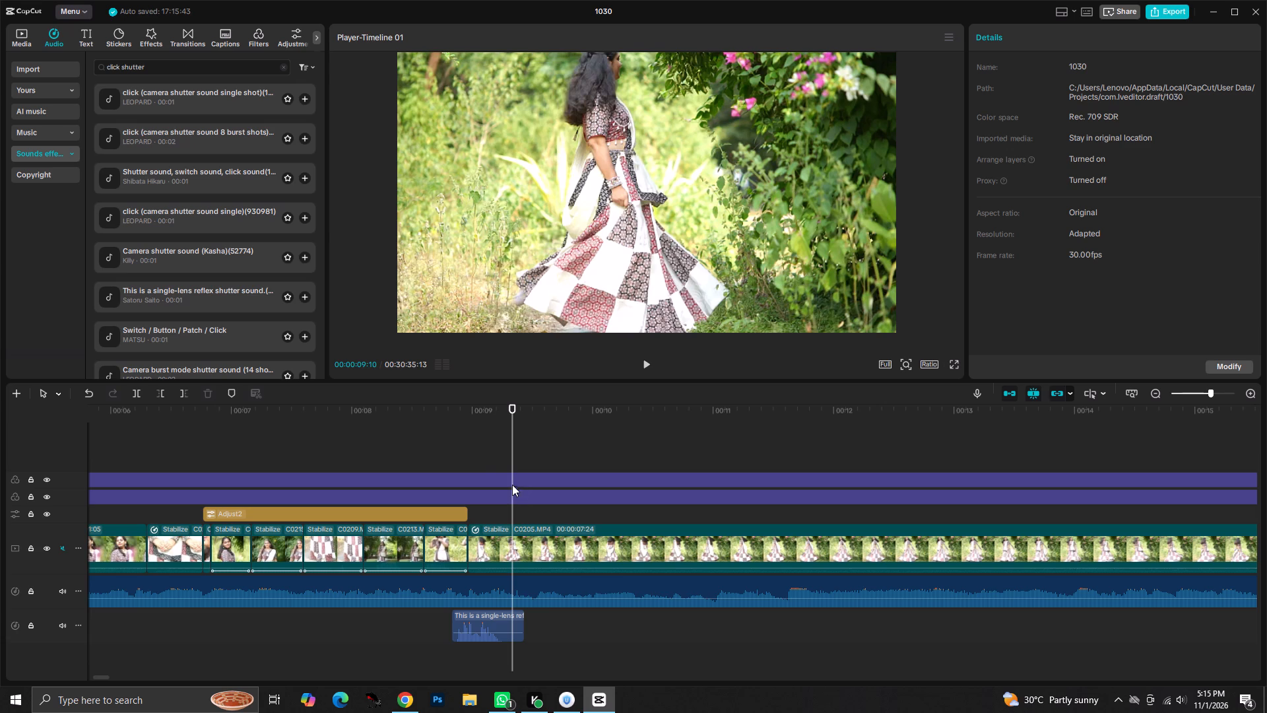
pyautogui.moveTo(511, 449); pyautogui.dragTo(502, 450)
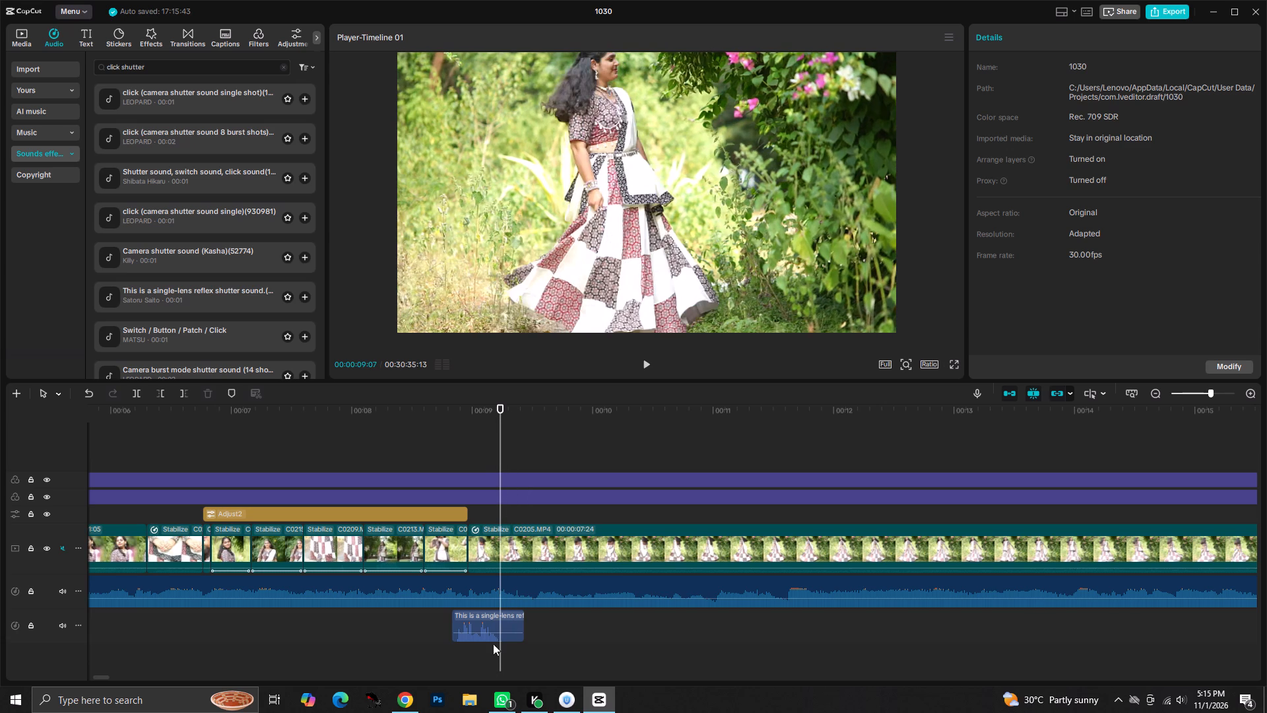
pyautogui.click(494, 630)
pyautogui.click(136, 387)
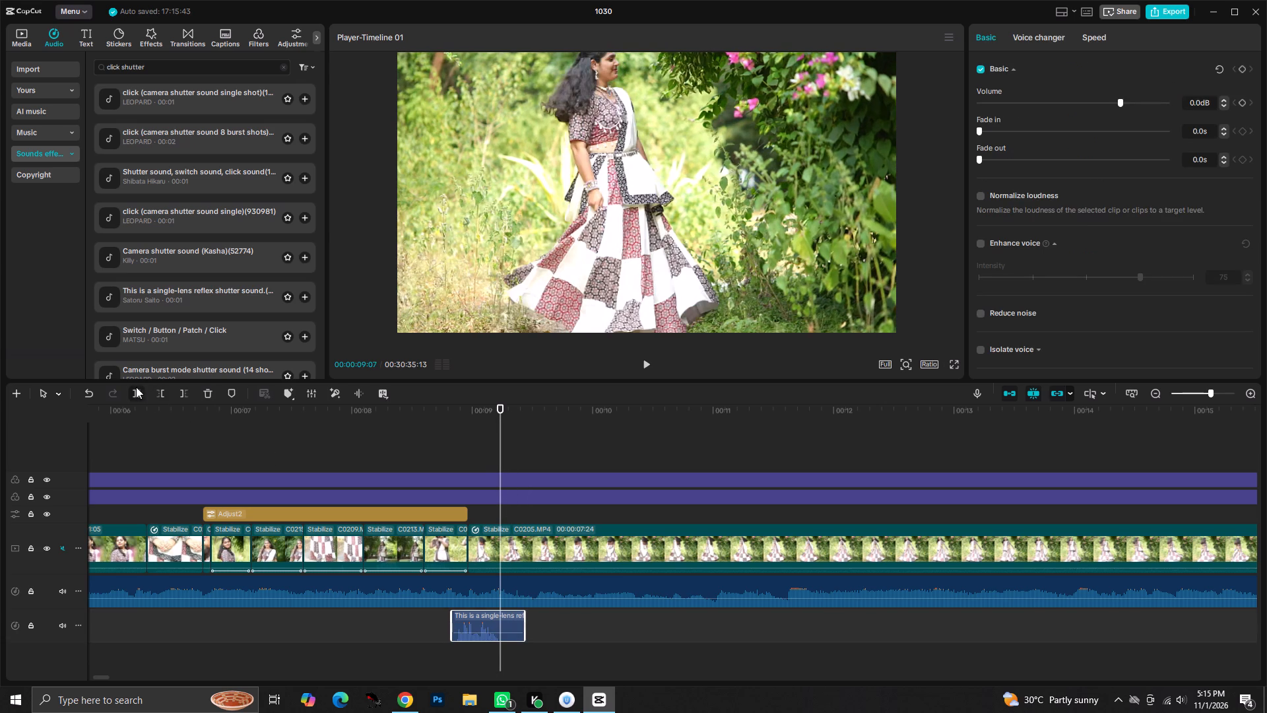
pyautogui.click(206, 389)
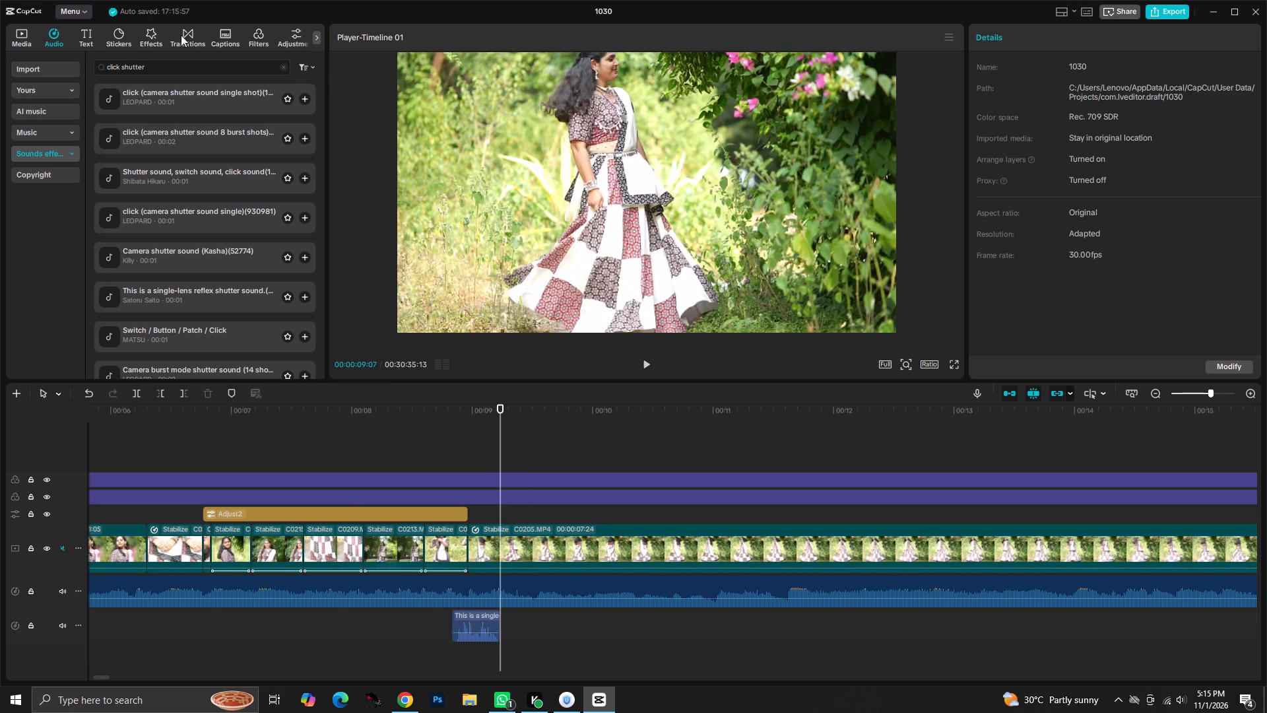
# Look up the recent search "orange overlia" in the video effects.
pyautogui.click(147, 31)
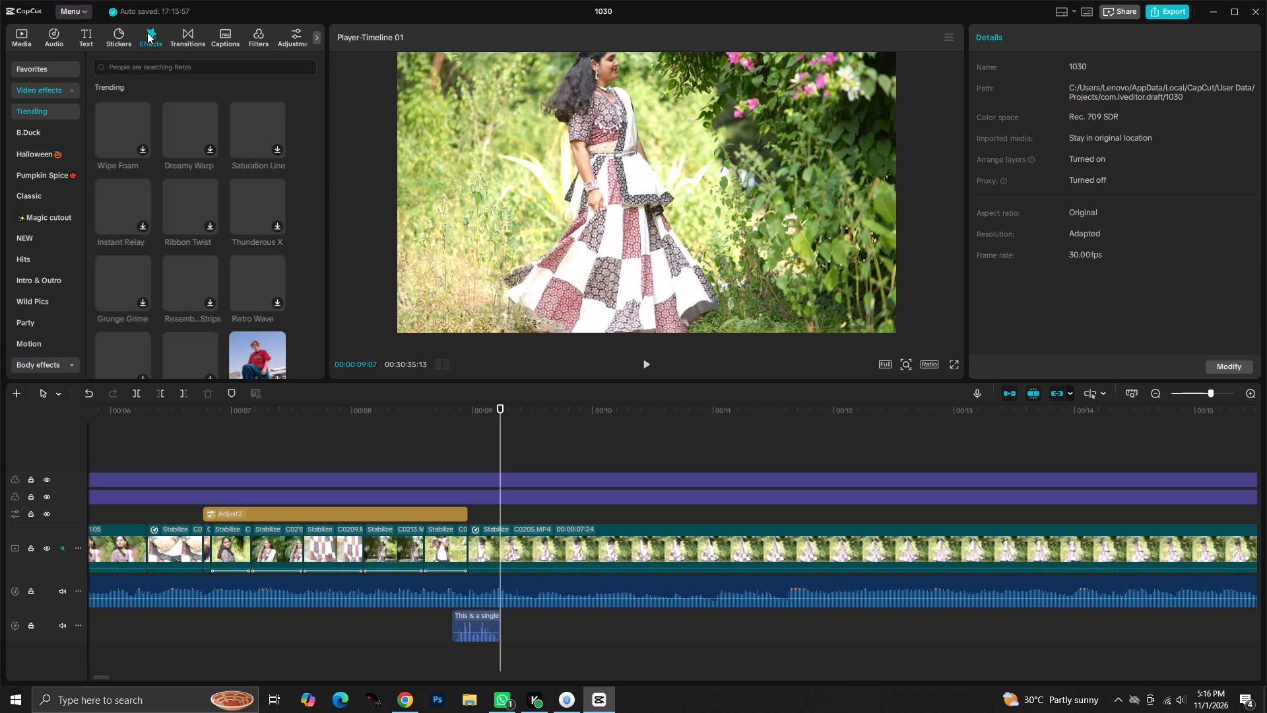
pyautogui.click(123, 67)
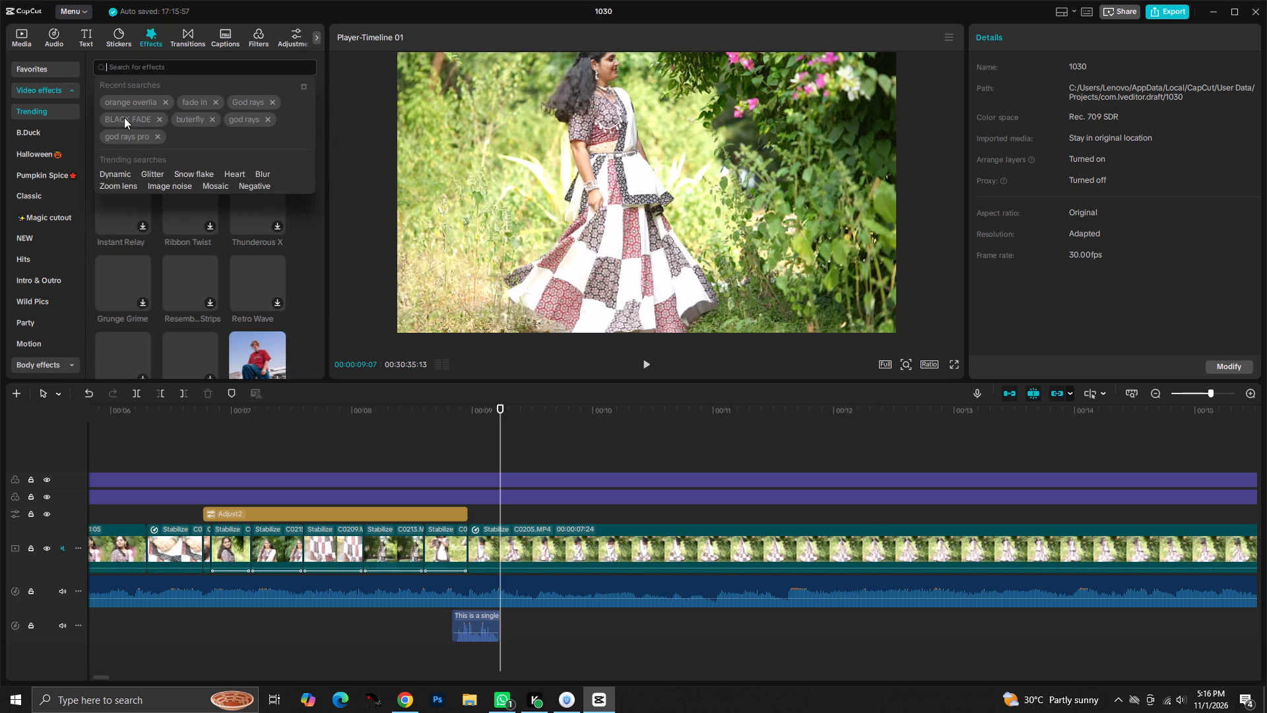
pyautogui.click(127, 104)
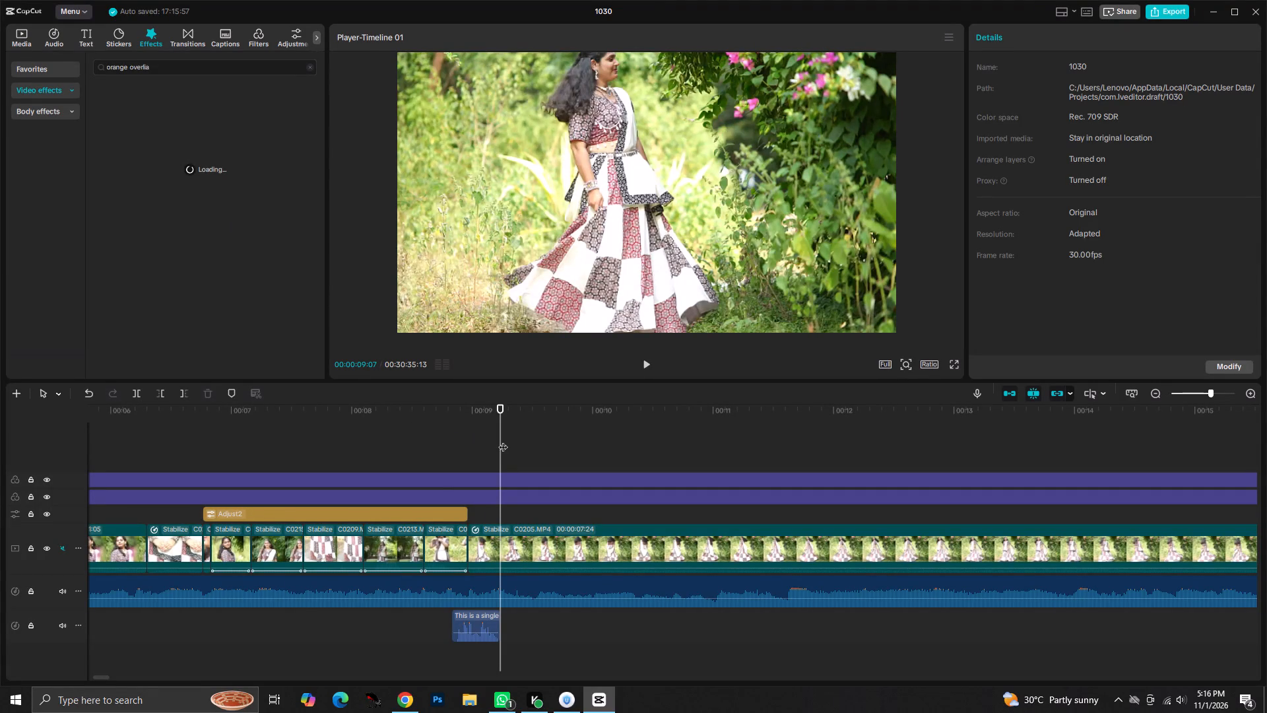
# Play through the cut to C0205 and move the shutter sound slightly later so it starts right at that cut.
pyautogui.moveTo(501, 441); pyautogui.dragTo(424, 451)
pyautogui.press('space')
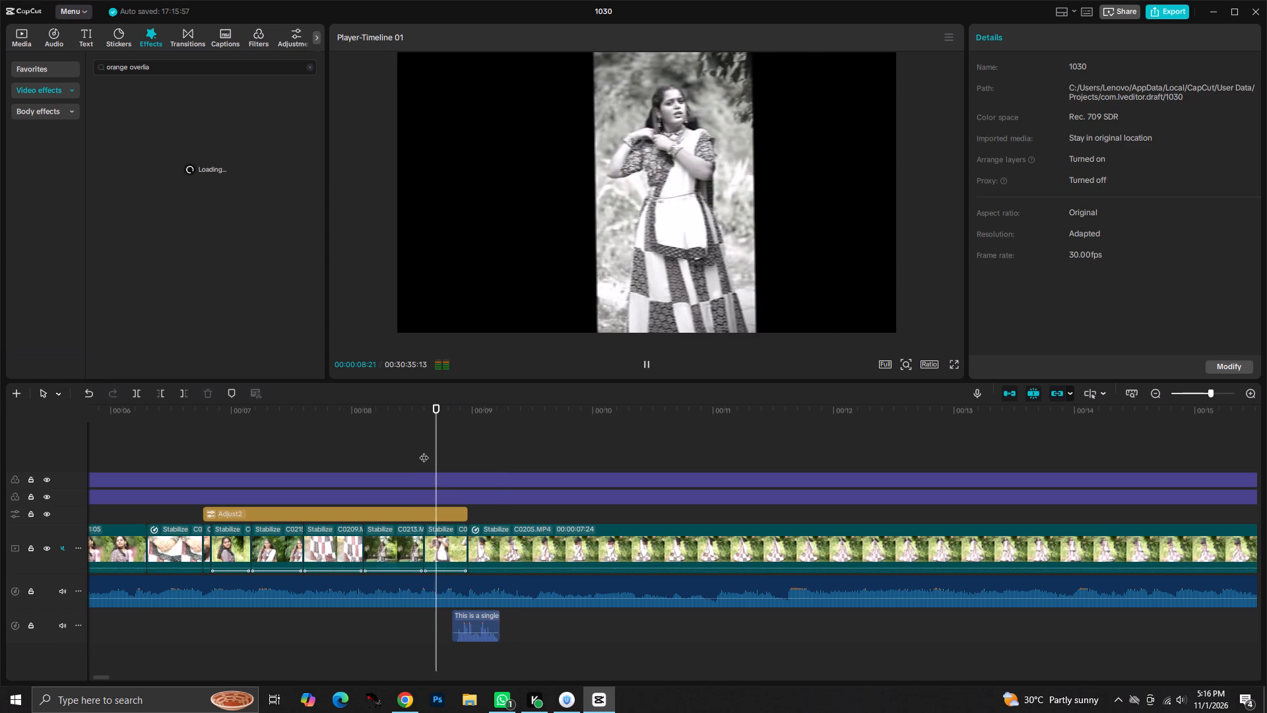
pyautogui.press('space')
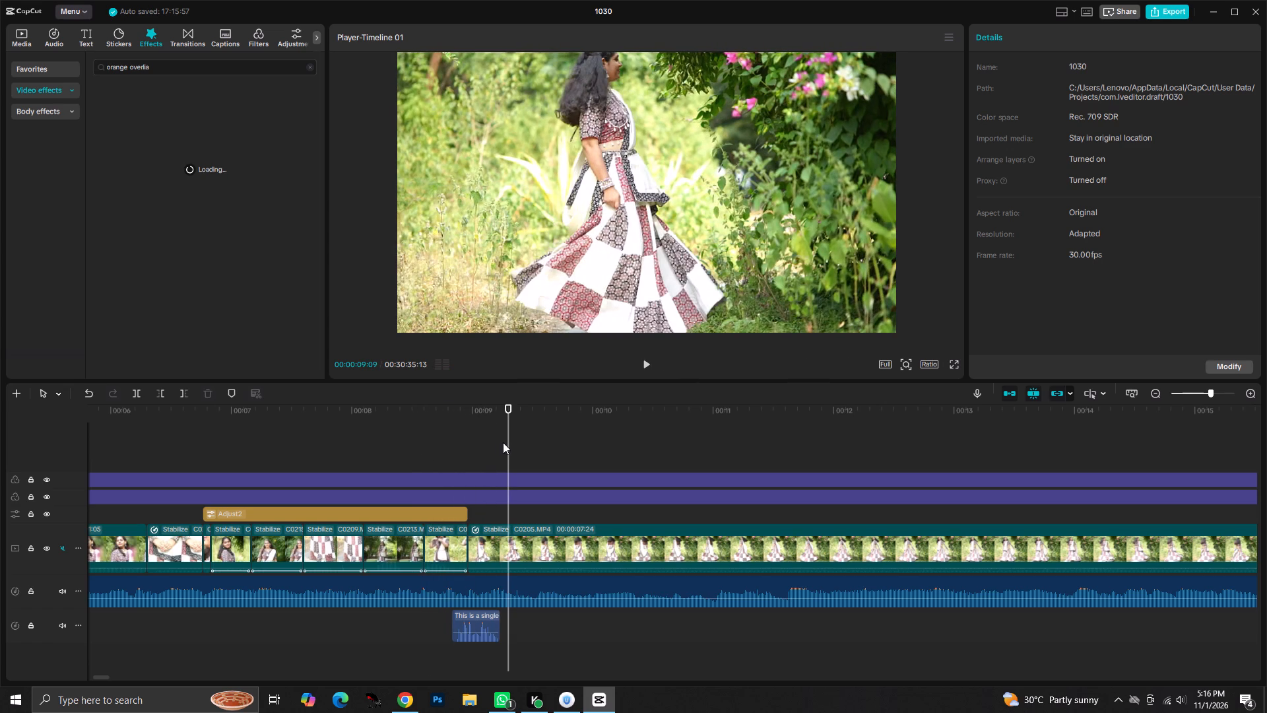
pyautogui.moveTo(507, 442); pyautogui.dragTo(408, 451)
pyautogui.press('space')
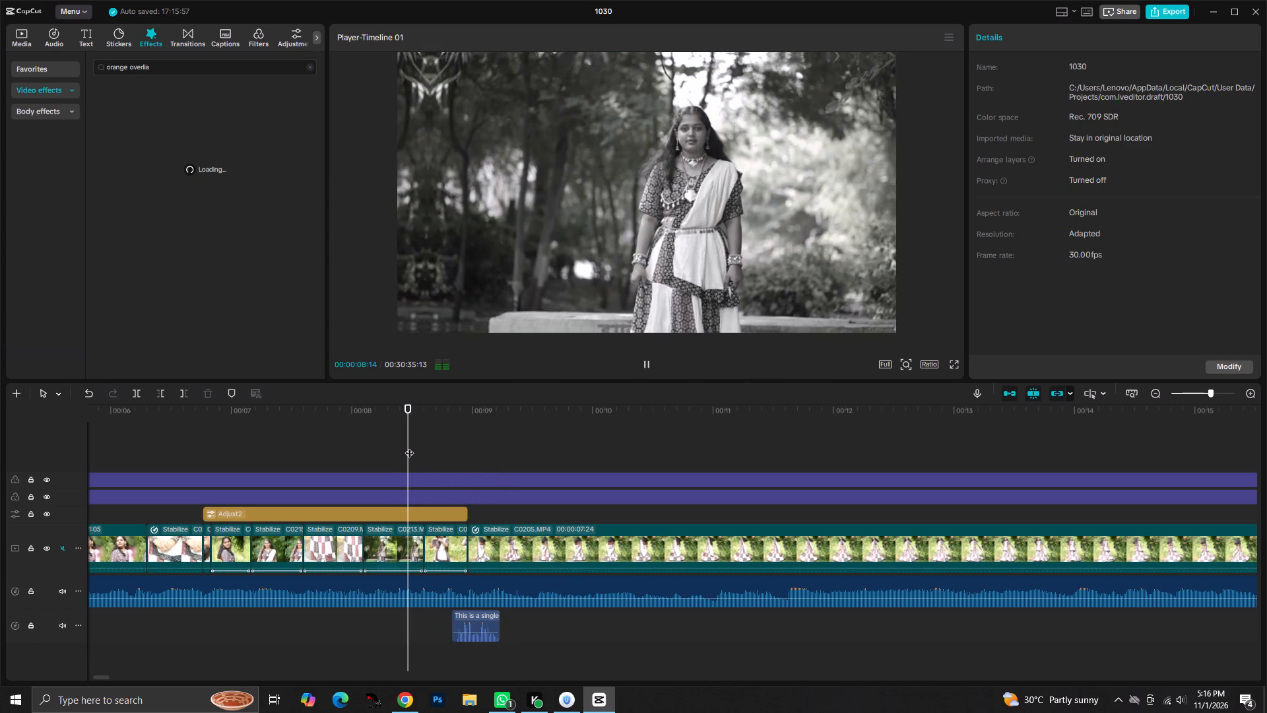
pyautogui.press('space')
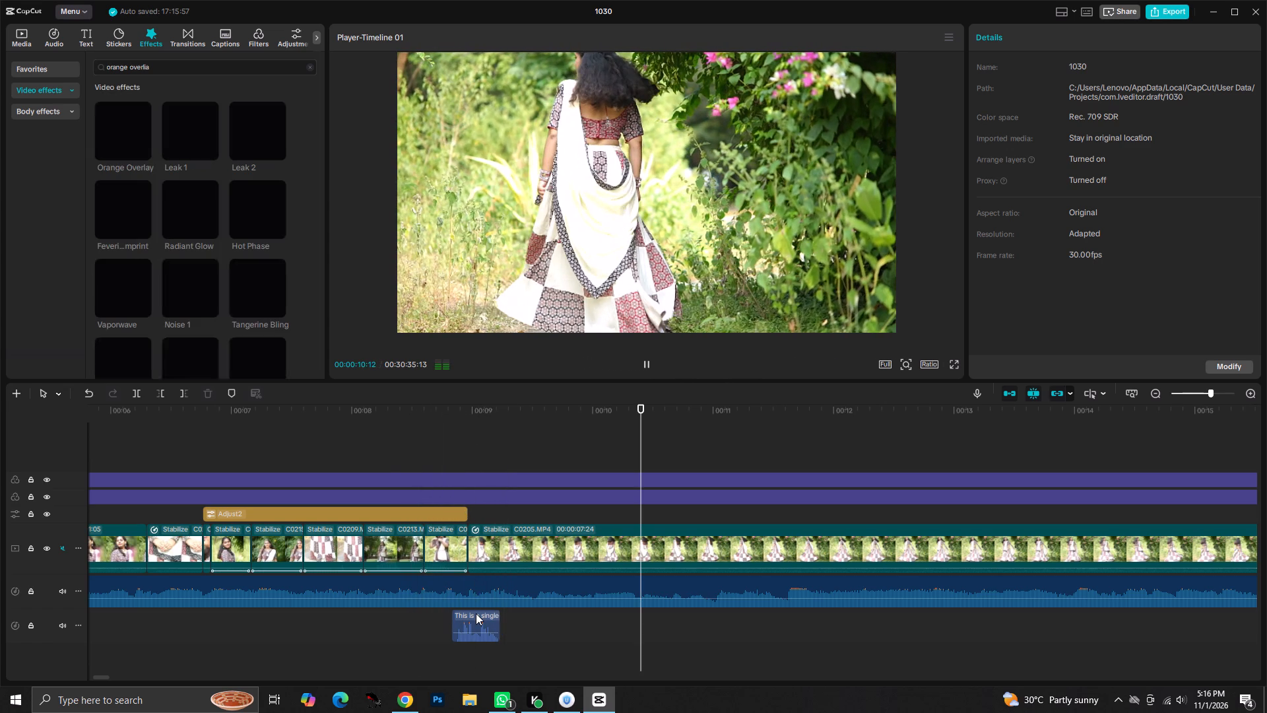
pyautogui.click(476, 632)
pyautogui.moveTo(476, 629); pyautogui.dragTo(494, 628)
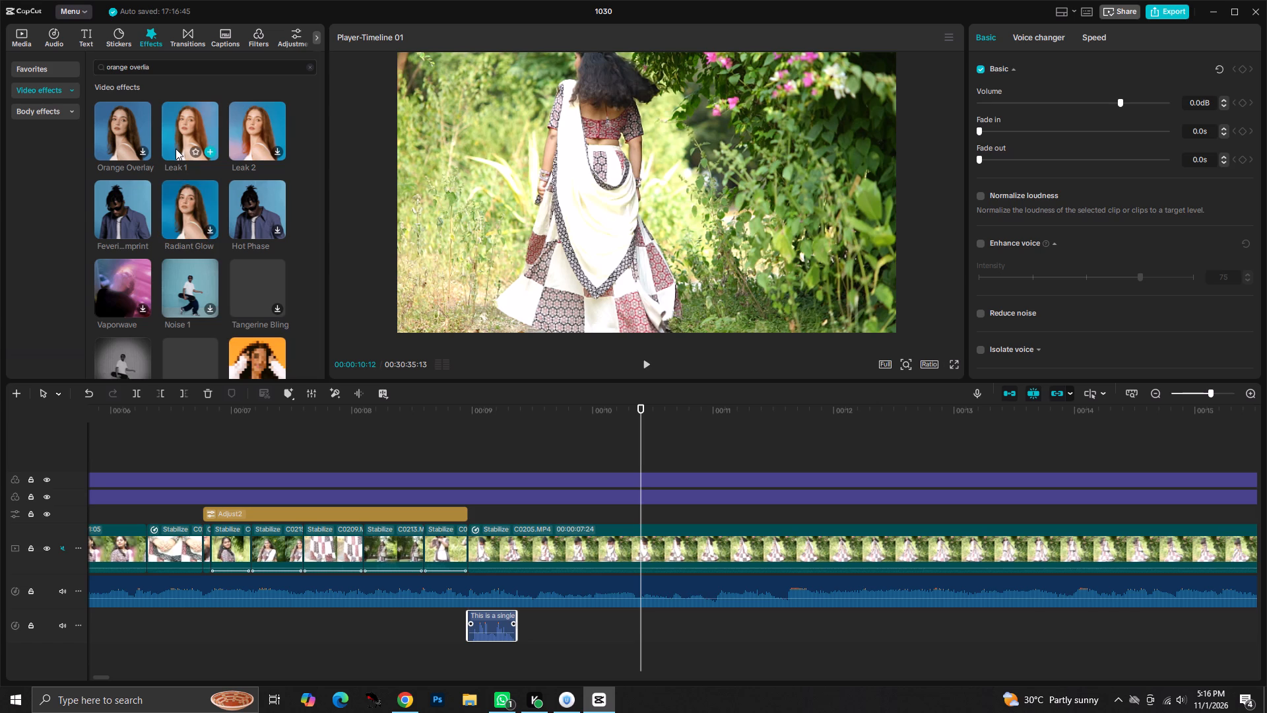
# Add the Leak 1 effect at the start of the C0205 clip, shorten it to about 0.6 seconds and play it back.
pyautogui.click(213, 153)
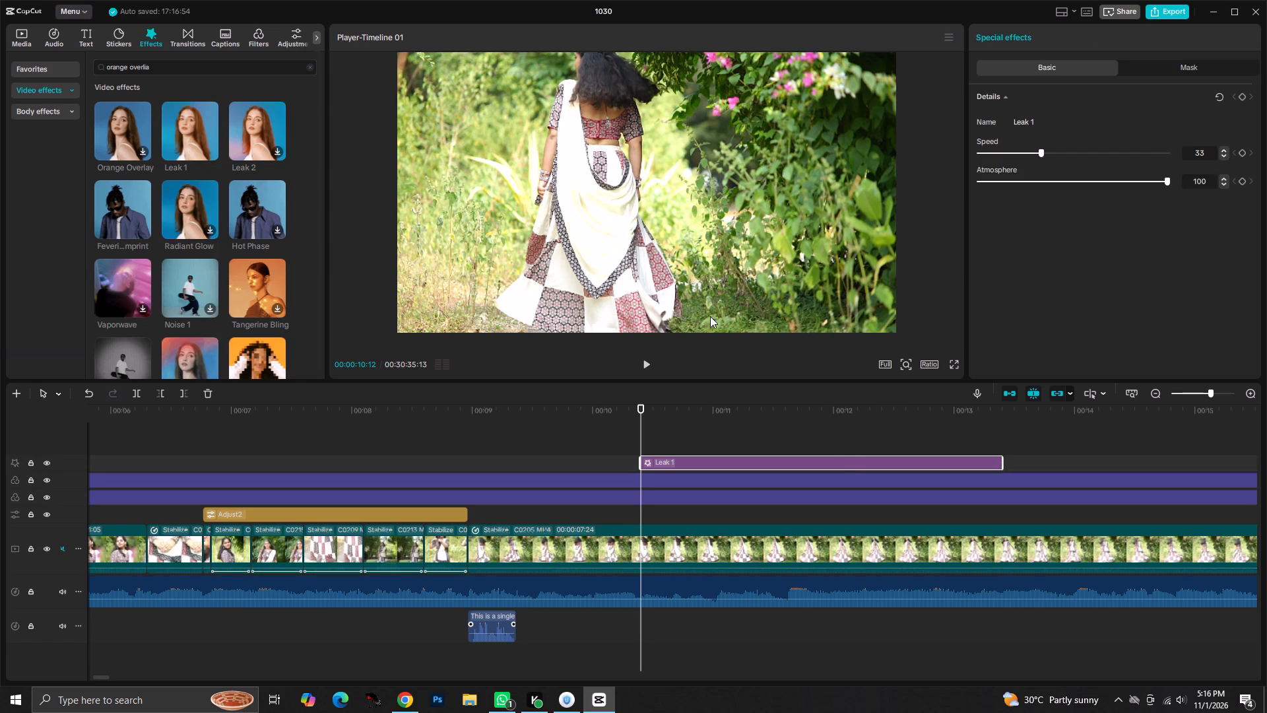
pyautogui.moveTo(836, 458); pyautogui.dragTo(661, 465)
pyautogui.moveTo(829, 462); pyautogui.dragTo(654, 462)
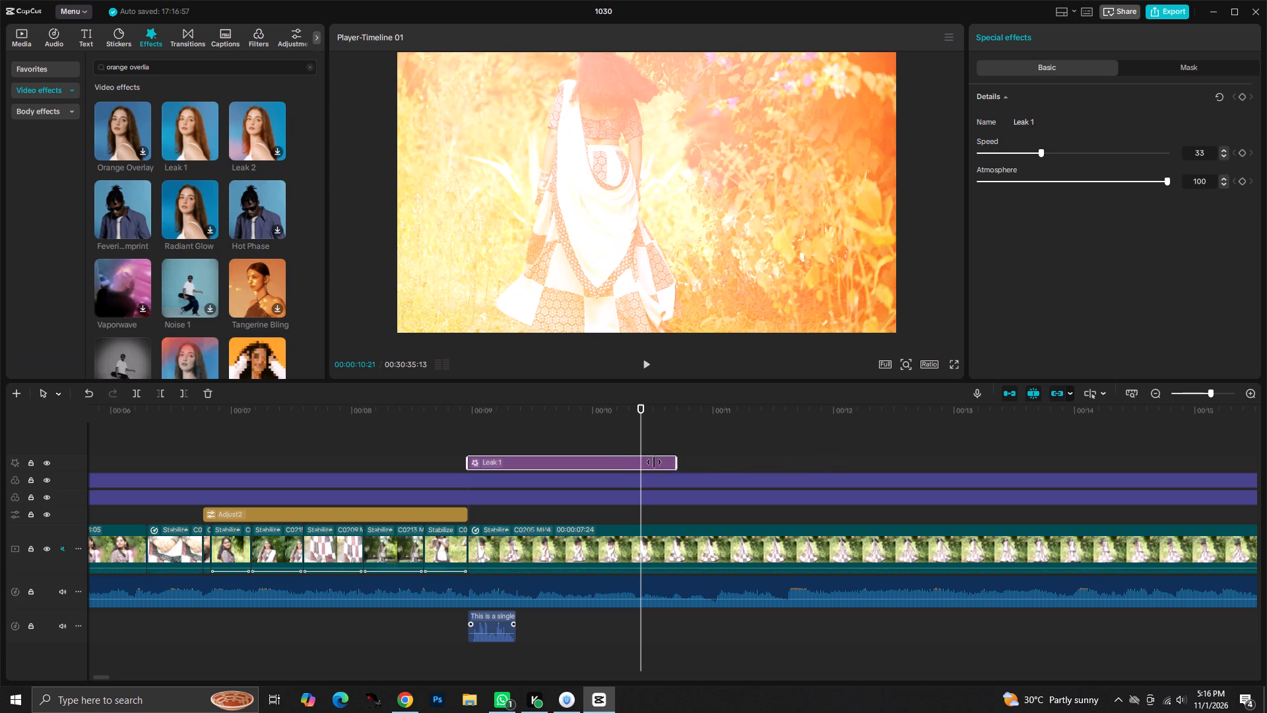
pyautogui.moveTo(654, 462); pyautogui.dragTo(535, 453)
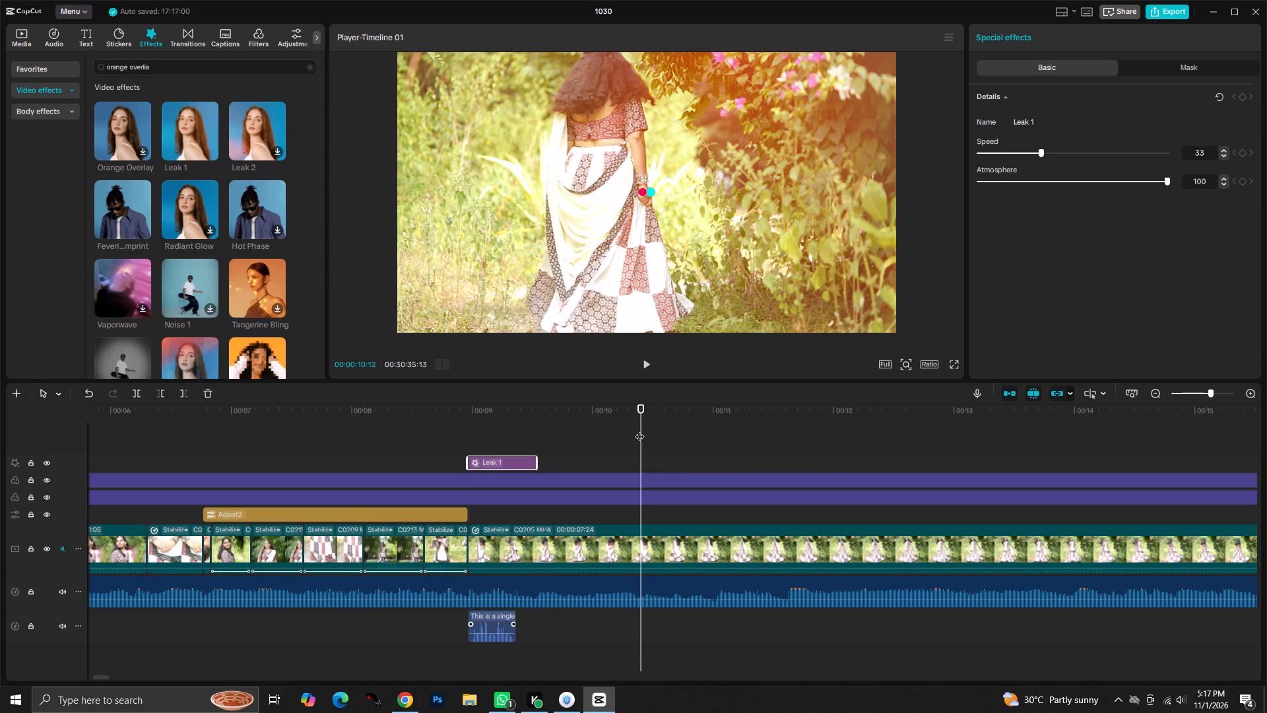
pyautogui.moveTo(640, 430); pyautogui.dragTo(447, 423)
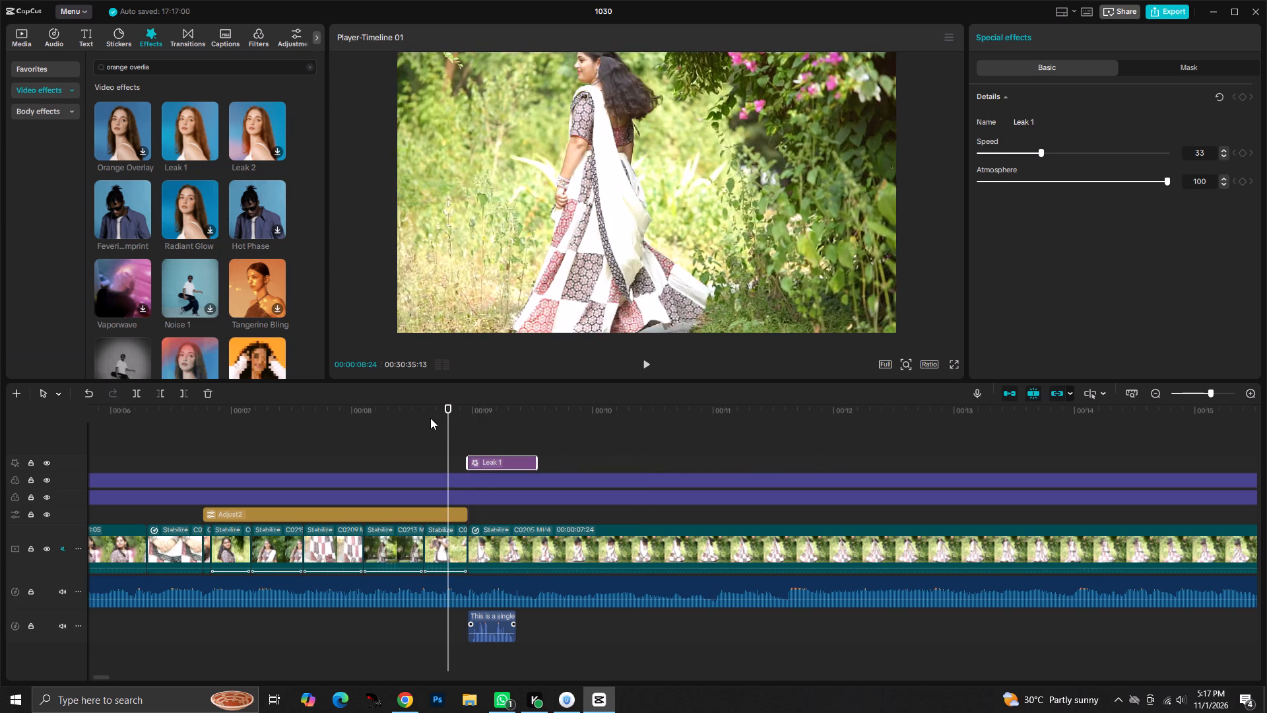
pyautogui.press('space')
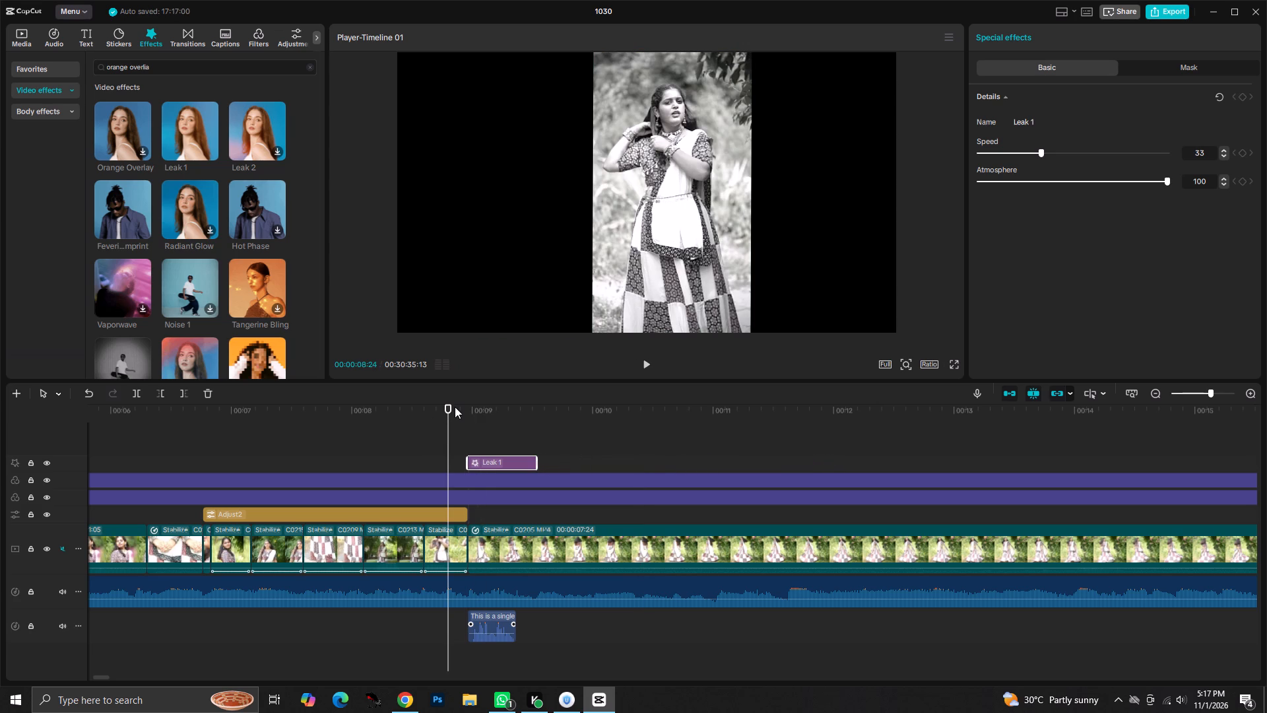
pyautogui.press('space')
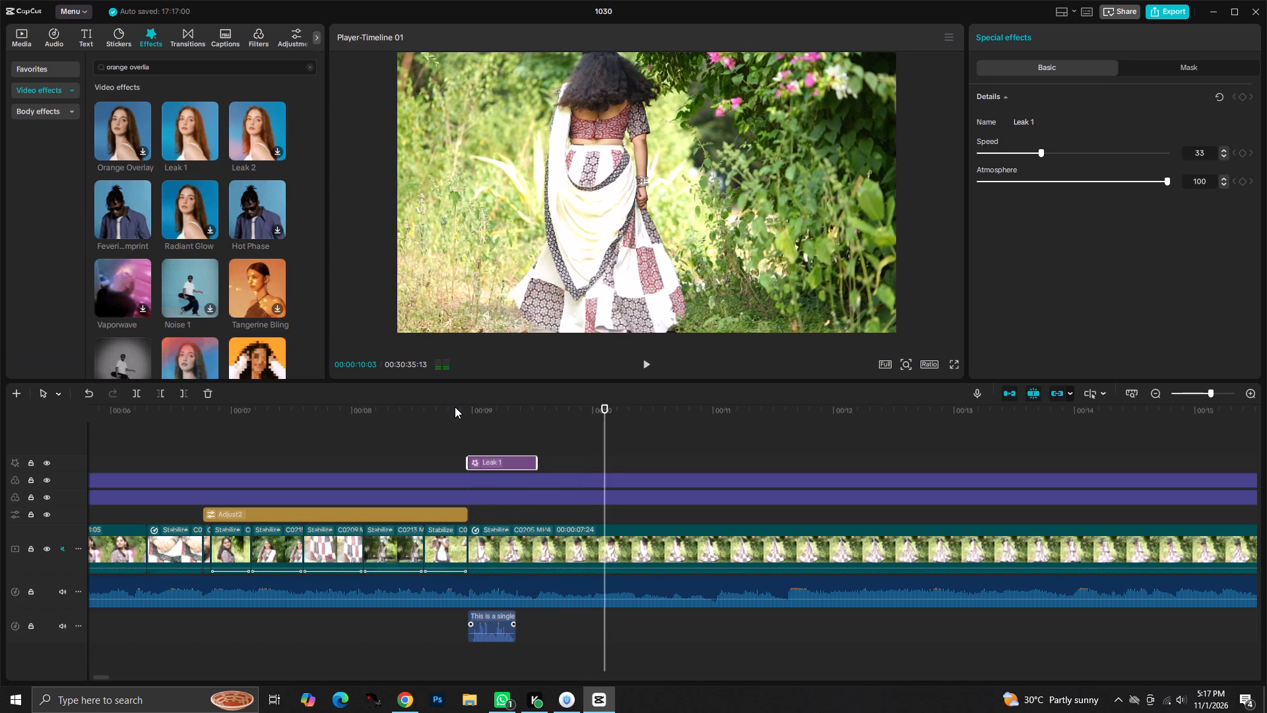
# Extend the end of the Leak 1 effect to about 00:00:11:12 and play it through.
pyautogui.moveTo(535, 463); pyautogui.dragTo(762, 459)
pyautogui.press('space')
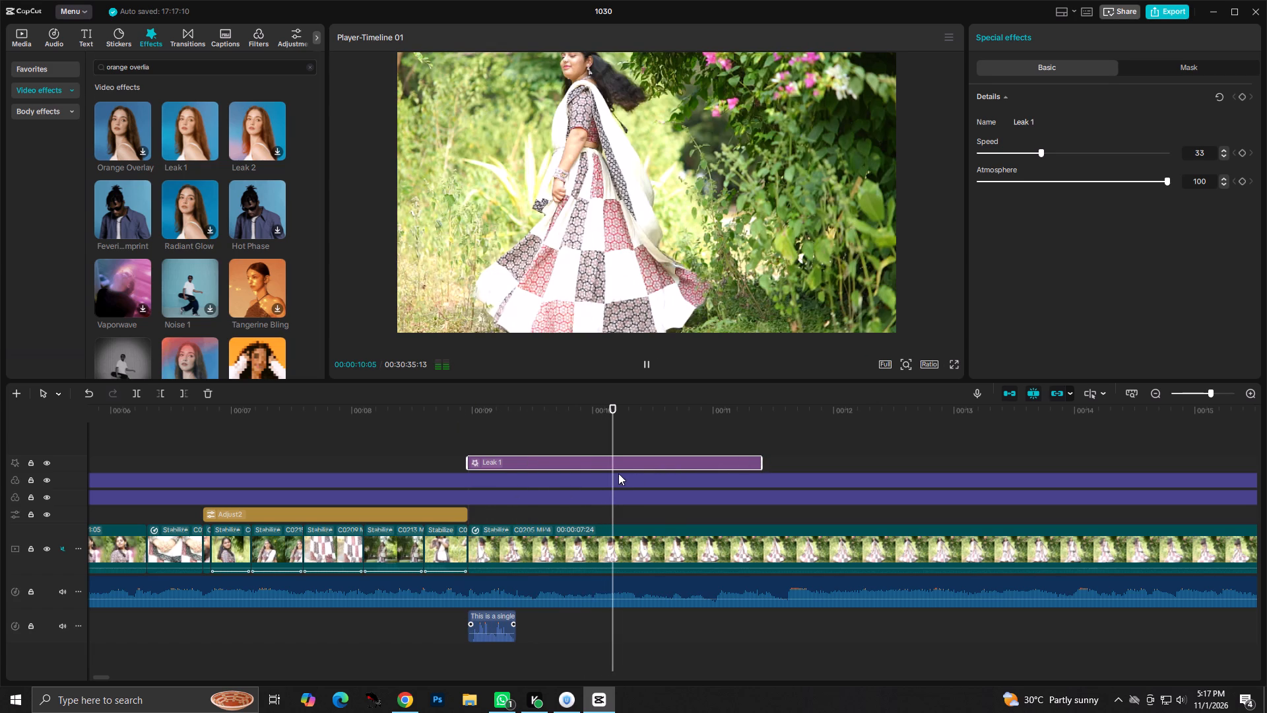
pyautogui.press('space')
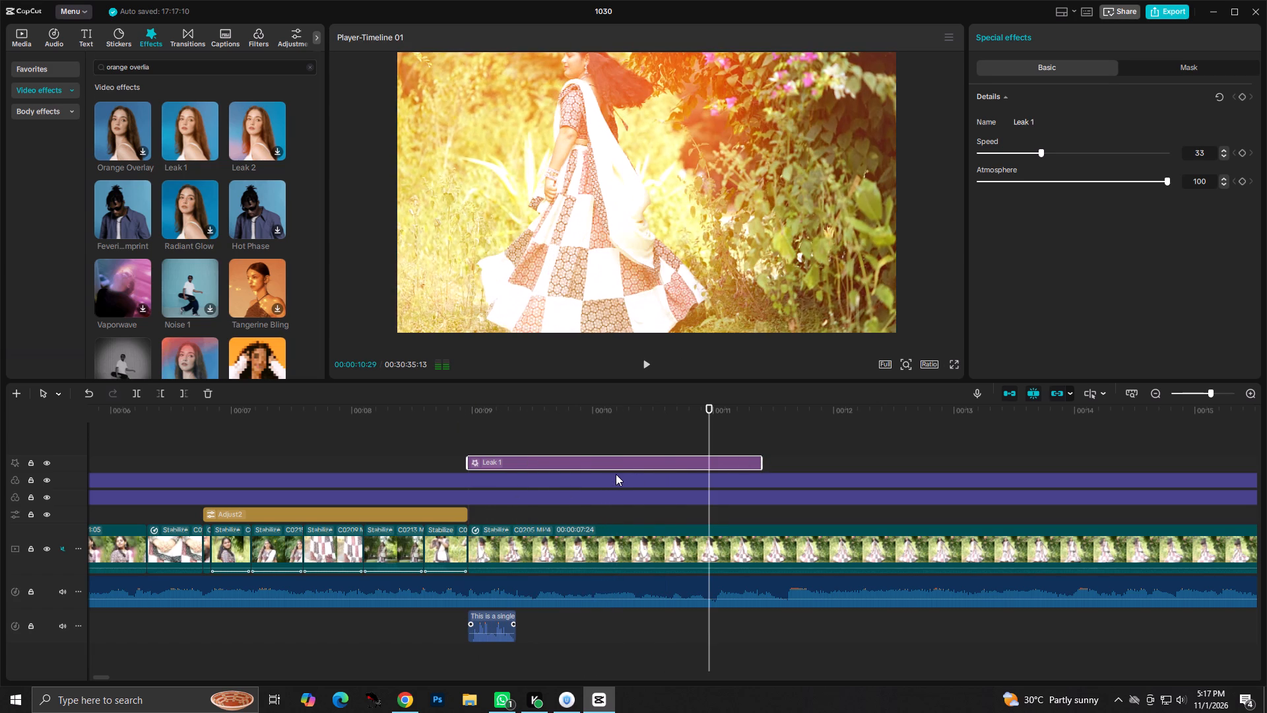
# Trim the Leak 1 effect's beginning to leave about one second, move it back to the C0205 cut and preview it.
pyautogui.moveTo(468, 461); pyautogui.dragTo(476, 462)
pyautogui.moveTo(476, 462); pyautogui.dragTo(650, 481)
pyautogui.moveTo(718, 461); pyautogui.dragTo(538, 459)
pyautogui.moveTo(707, 424); pyautogui.dragTo(400, 415)
pyautogui.press('space')
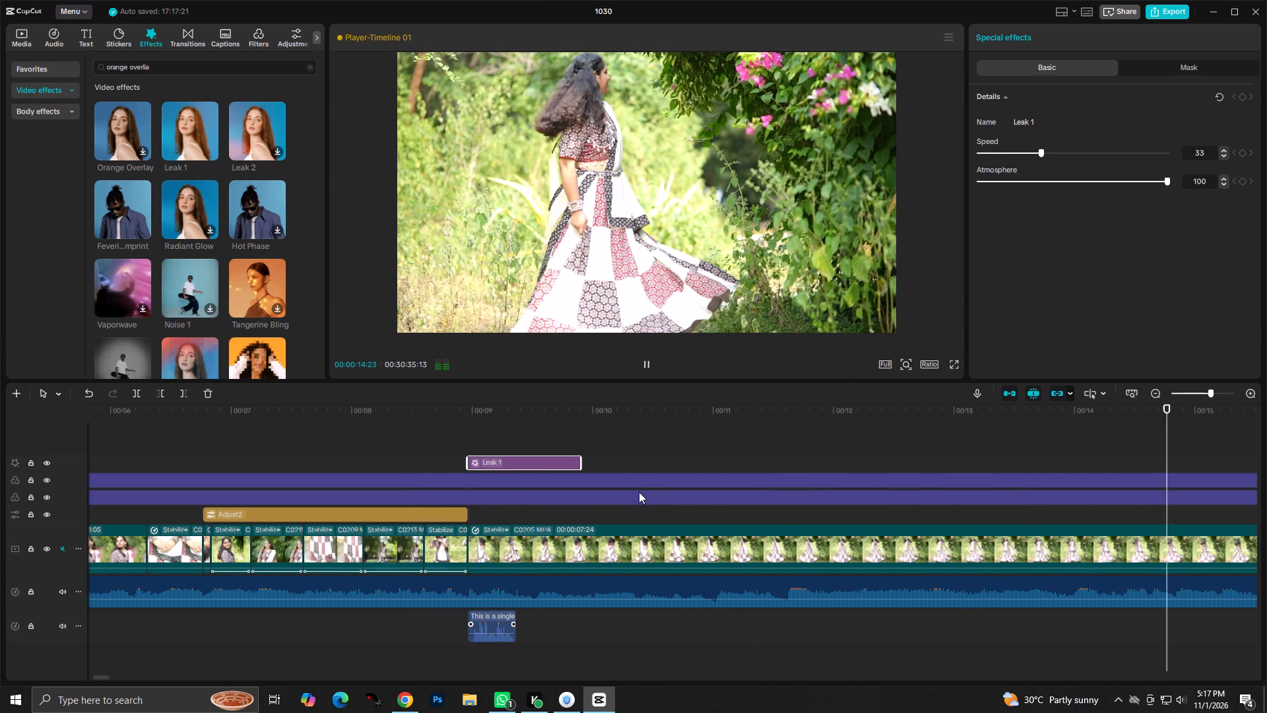
pyautogui.press('space')
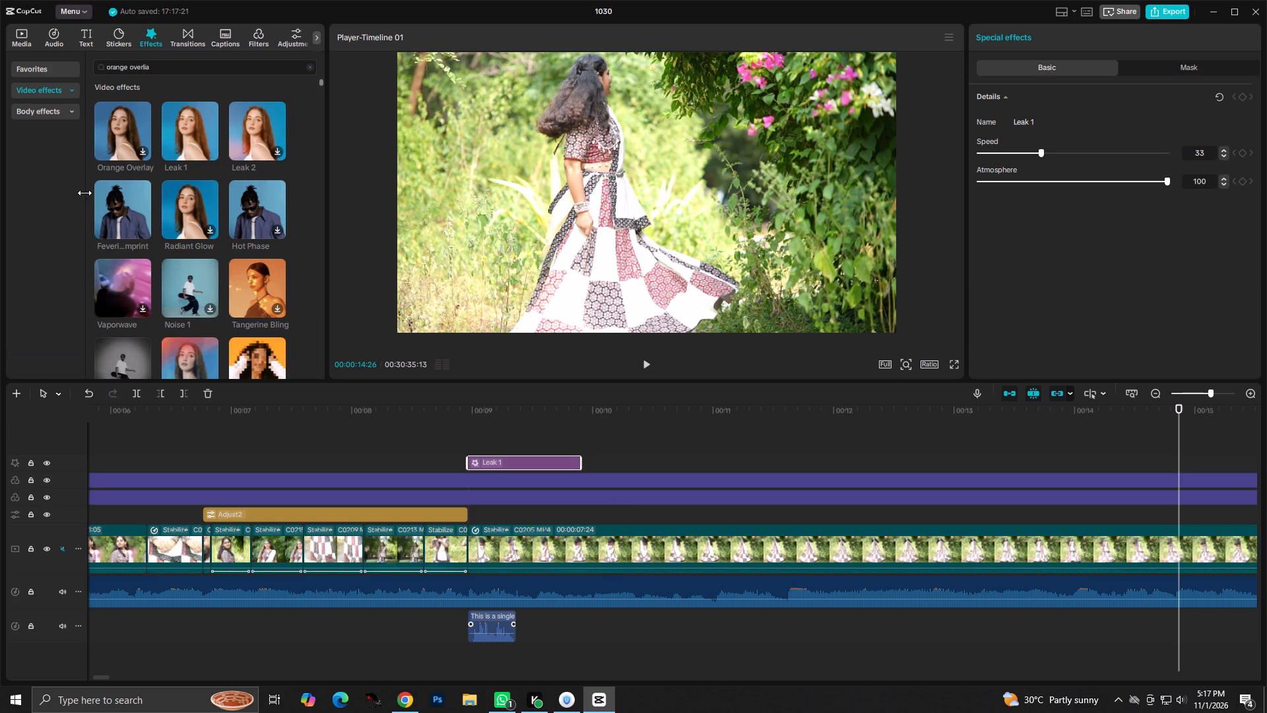
# Add the C0214.MP4 clip to a separate track above the main video, starting at about 00:00:14:25.
pyautogui.click(23, 34)
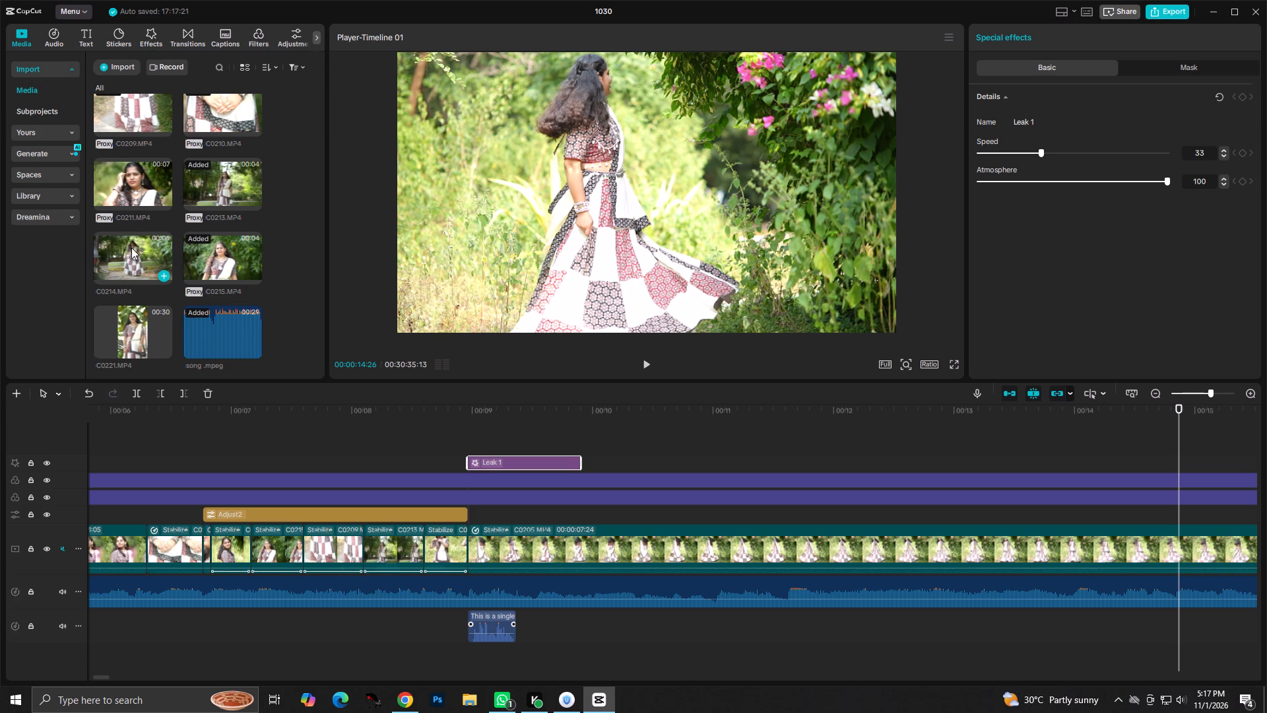
pyautogui.moveTo(131, 248); pyautogui.dragTo(1255, 555)
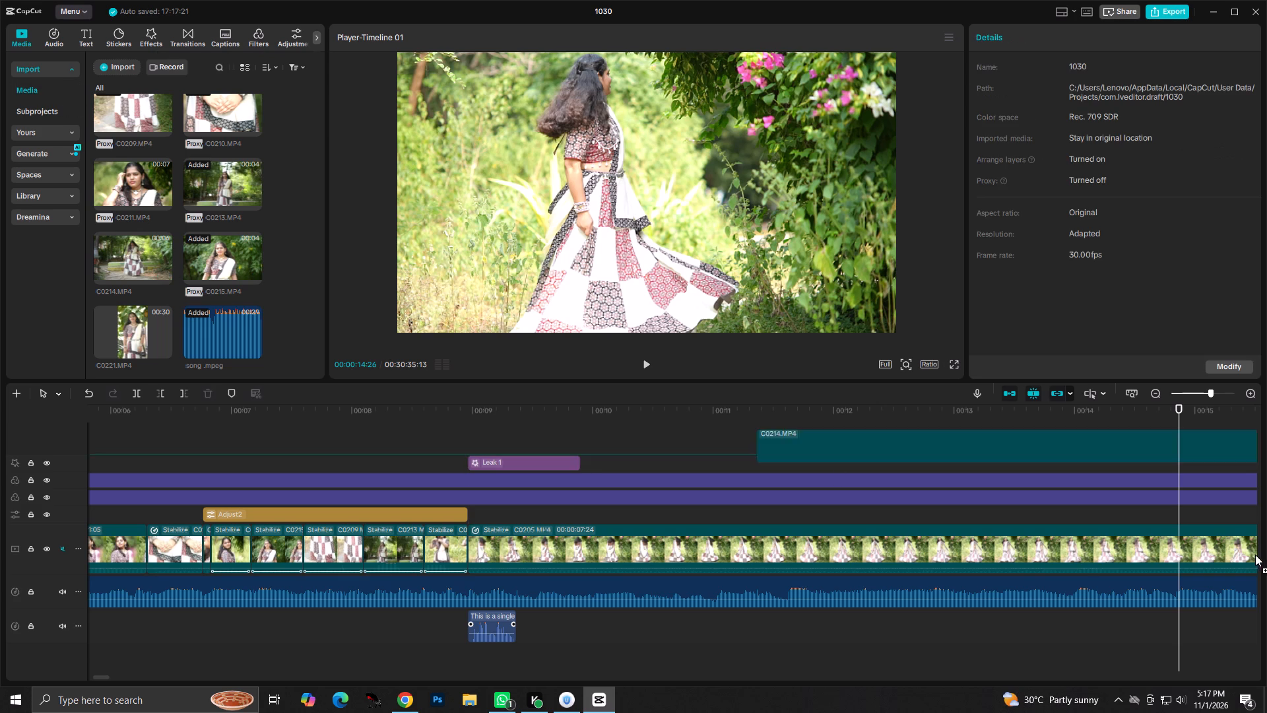
pyautogui.moveTo(1255, 555); pyautogui.dragTo(1264, 474)
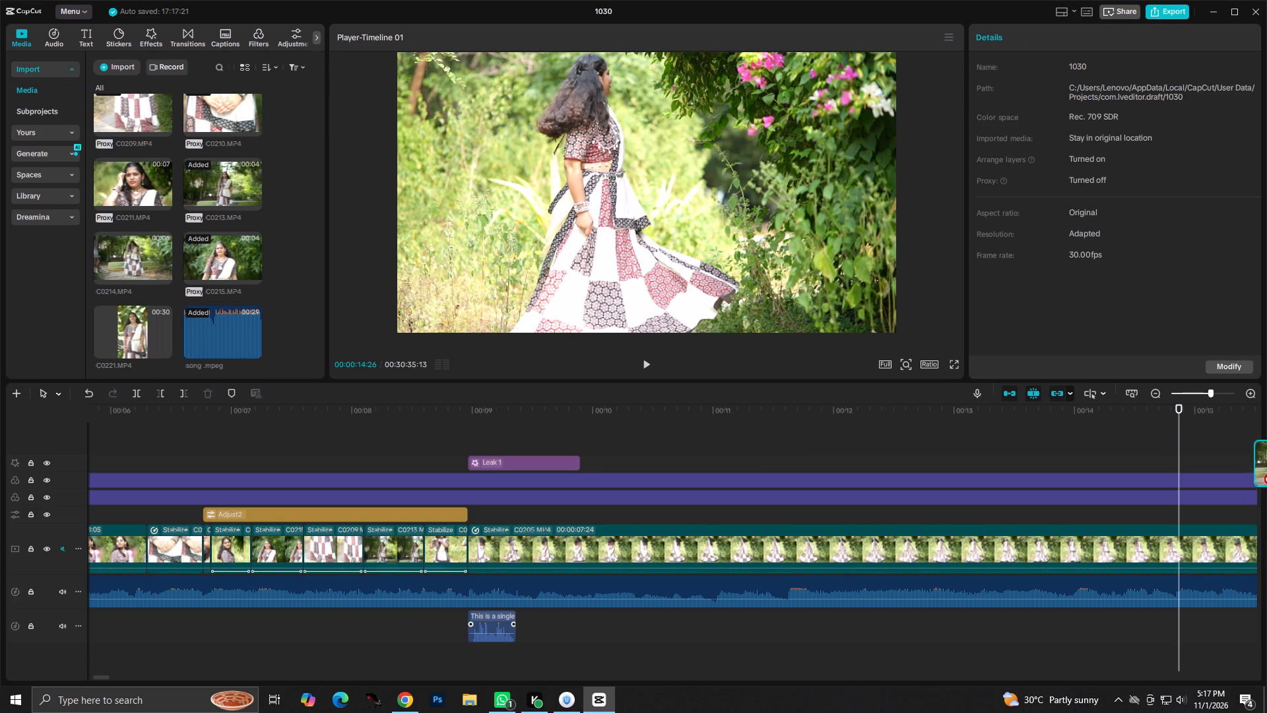
pyautogui.moveTo(1264, 474); pyautogui.dragTo(1172, 635)
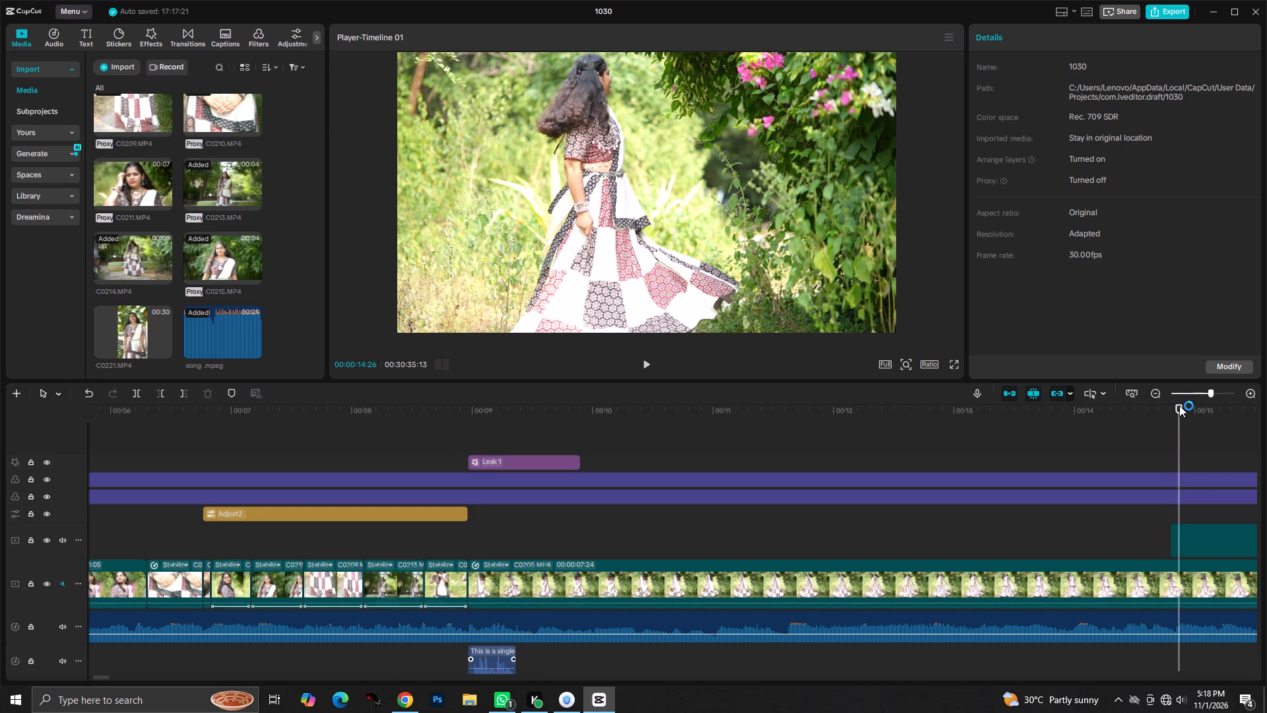
# Move the C0214 clip onto the main video track, directly after the end of the C0205 clip.
pyautogui.moveTo(1181, 458); pyautogui.dragTo(1262, 458)
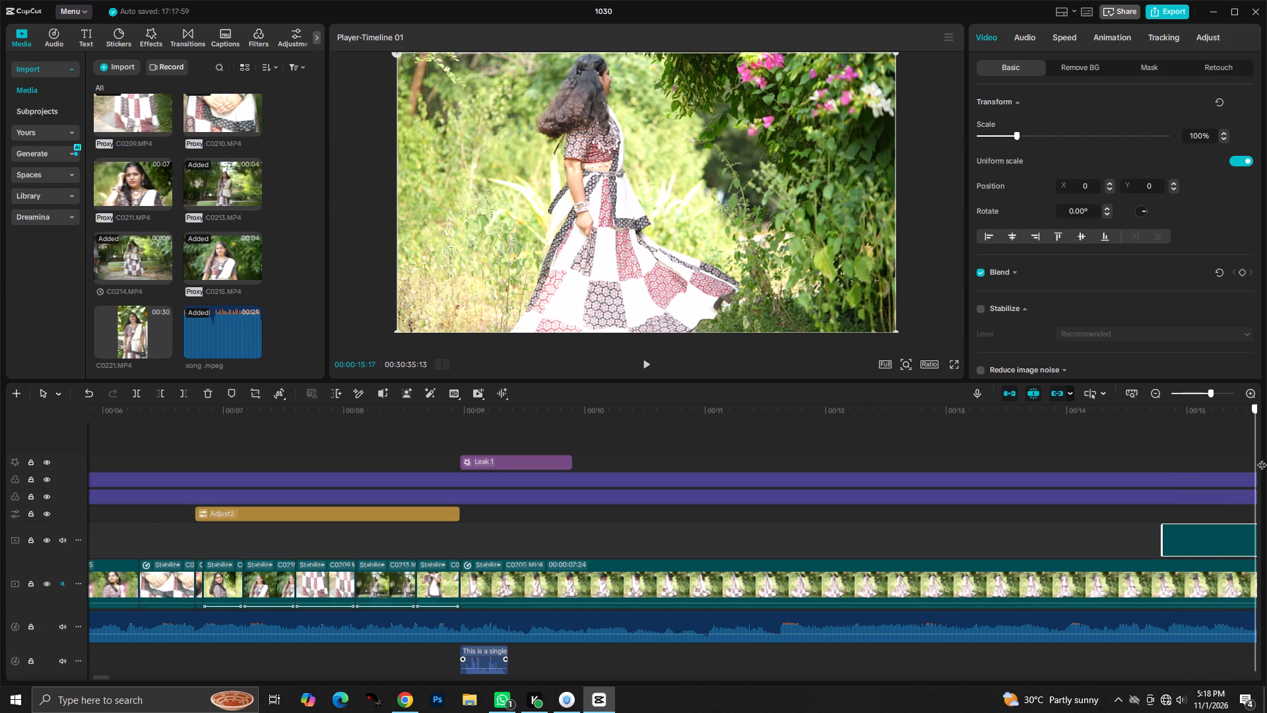
pyautogui.moveTo(1262, 458); pyautogui.dragTo(1266, 461)
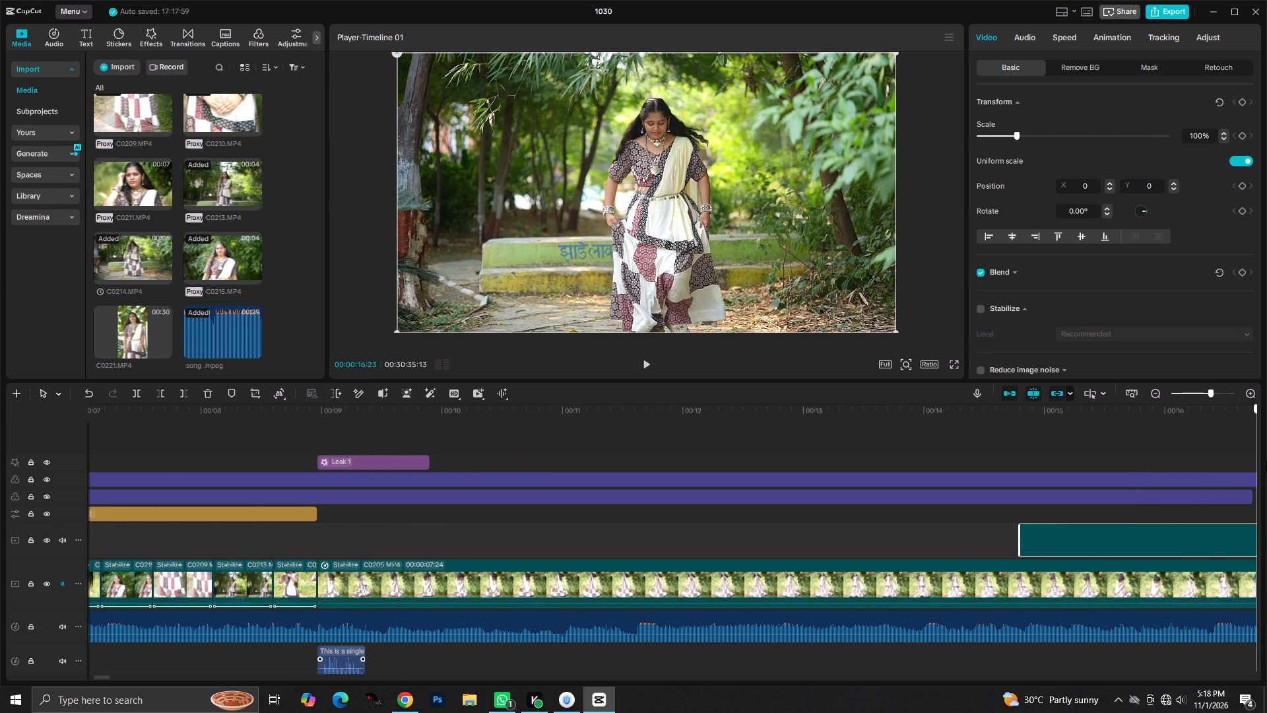
pyautogui.moveTo(1266, 461); pyautogui.dragTo(890, 454)
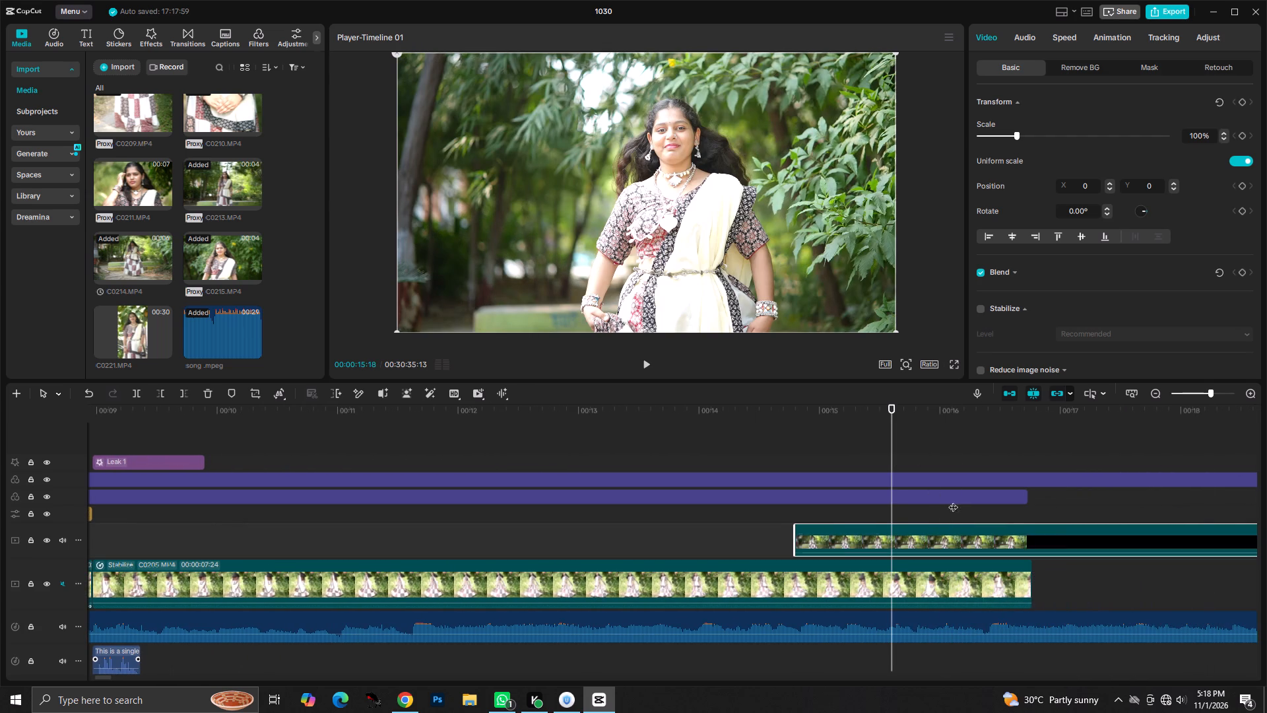
pyautogui.moveTo(889, 455); pyautogui.dragTo(1006, 454)
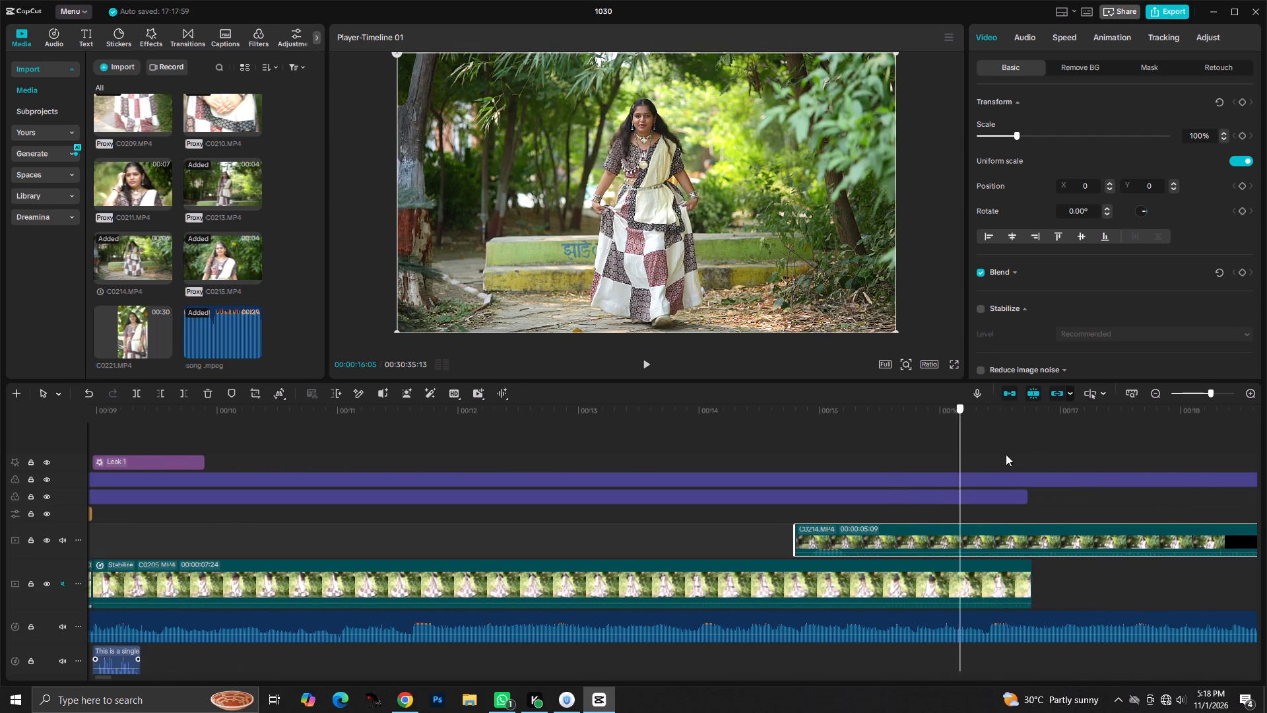
pyautogui.moveTo(1006, 454); pyautogui.dragTo(1213, 430)
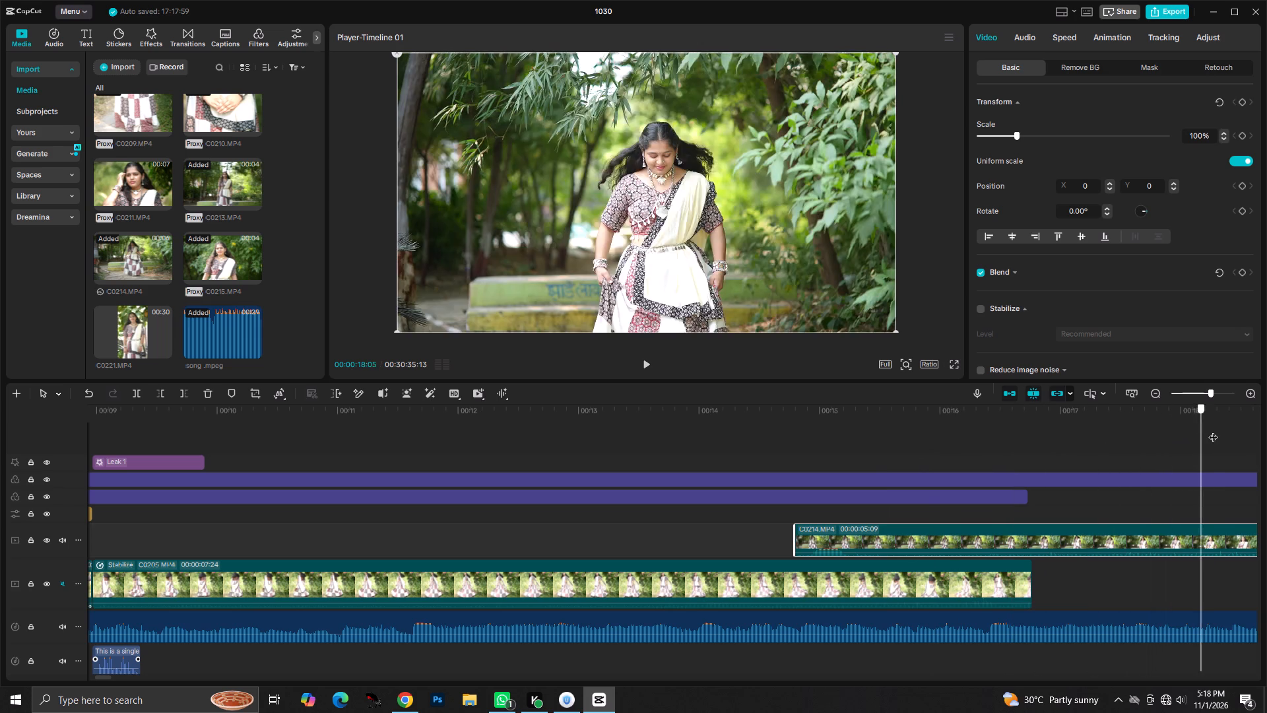
pyautogui.moveTo(1213, 430); pyautogui.dragTo(1254, 410)
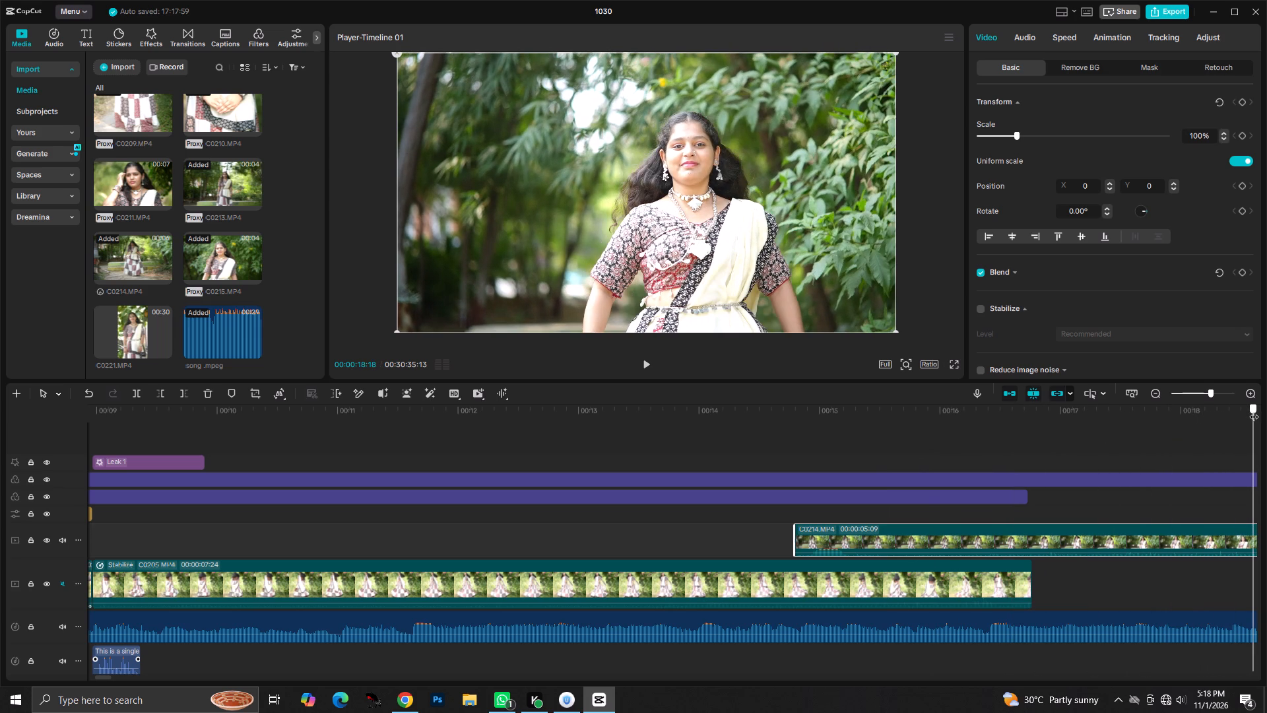
pyautogui.moveTo(1254, 410); pyautogui.dragTo(1216, 452)
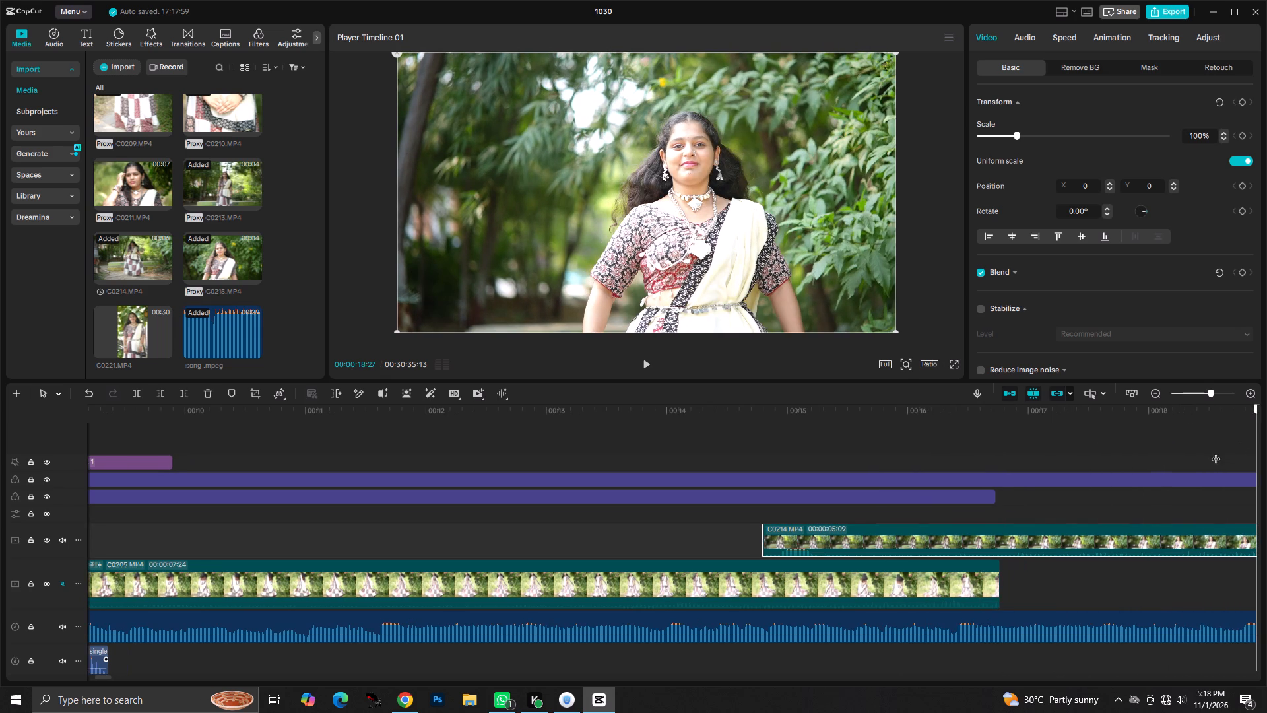
pyautogui.moveTo(1216, 452); pyautogui.dragTo(1261, 446)
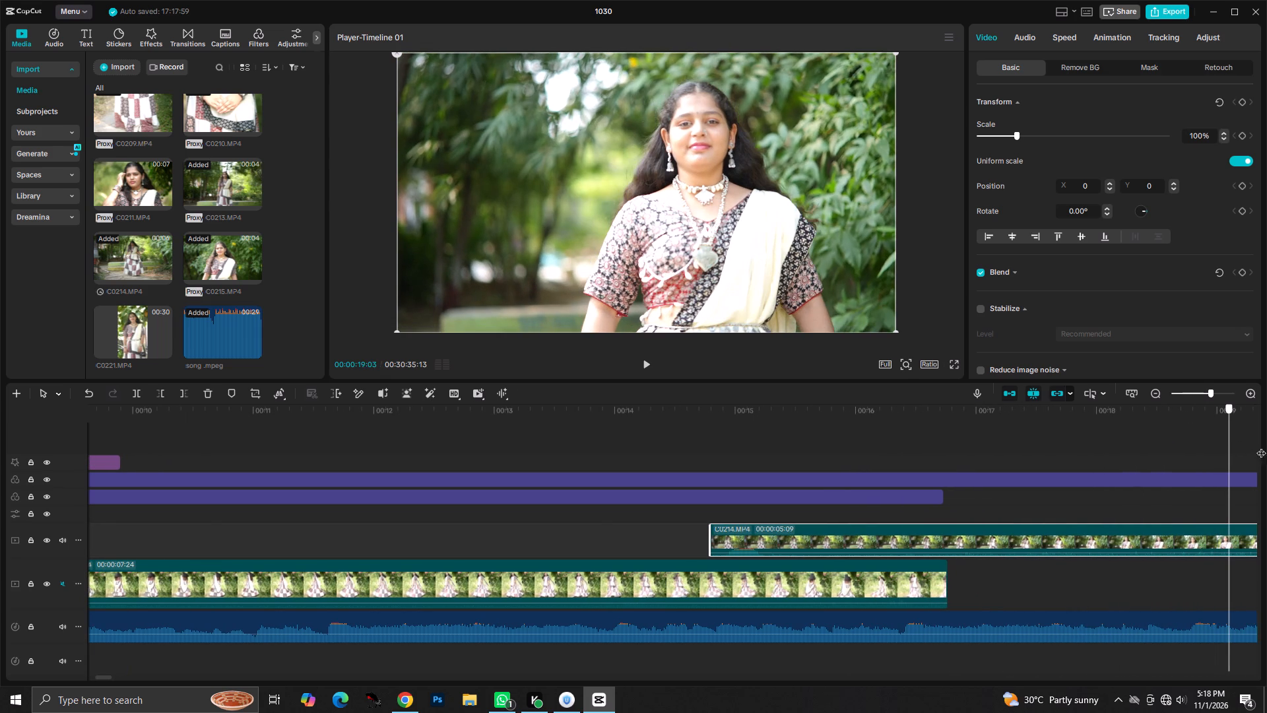
pyautogui.moveTo(1261, 446); pyautogui.dragTo(1266, 452)
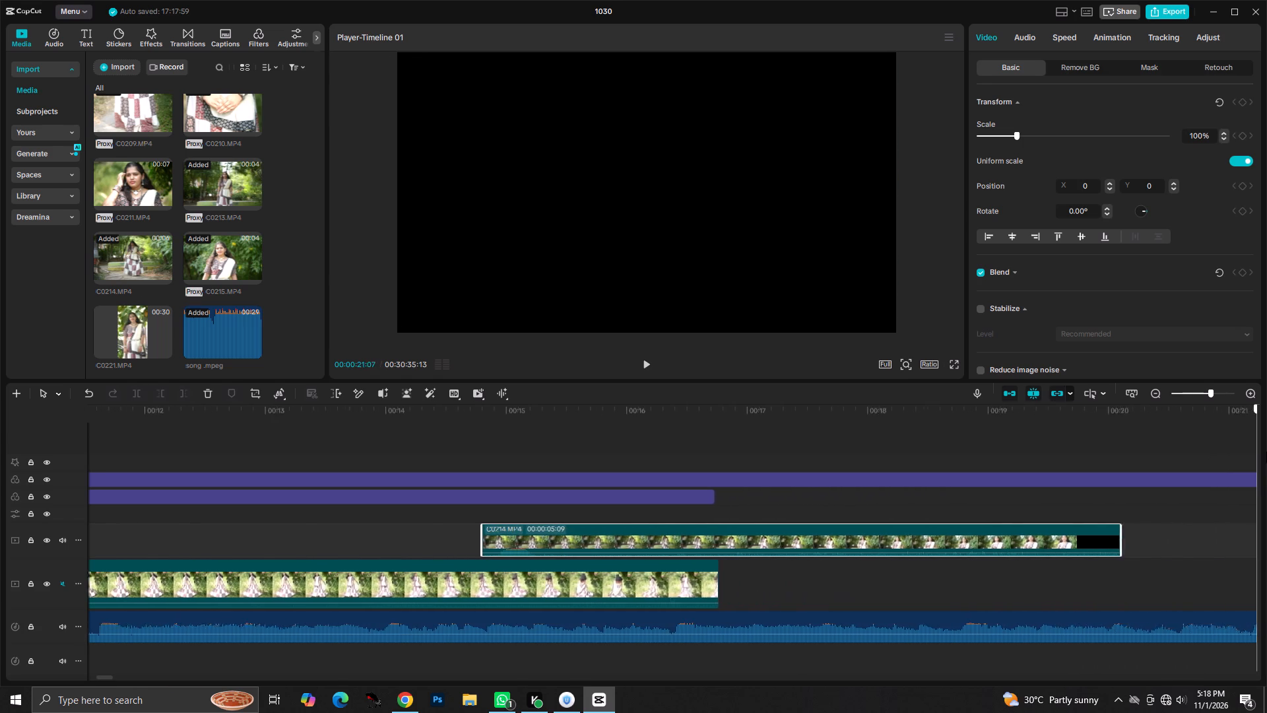
pyautogui.moveTo(1266, 452); pyautogui.dragTo(711, 476)
pyautogui.moveTo(597, 542); pyautogui.dragTo(756, 580)
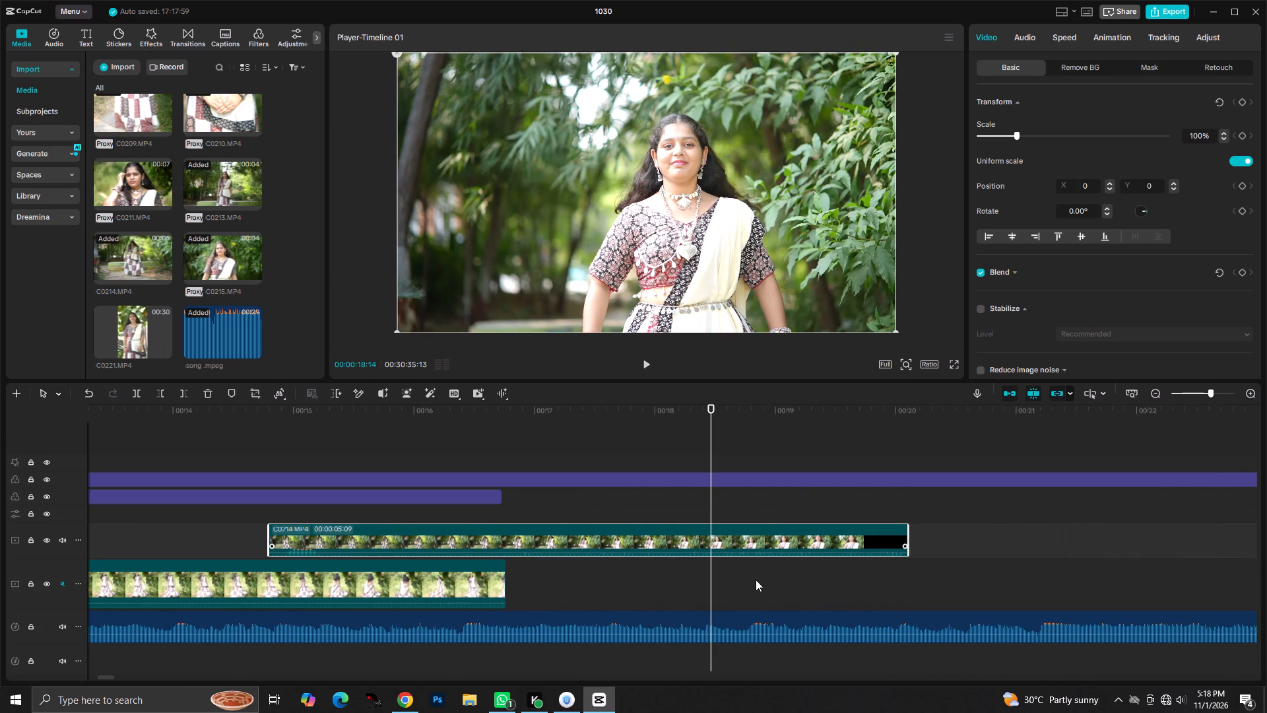
pyautogui.moveTo(756, 580); pyautogui.dragTo(834, 592)
pyautogui.moveTo(611, 535); pyautogui.dragTo(819, 543)
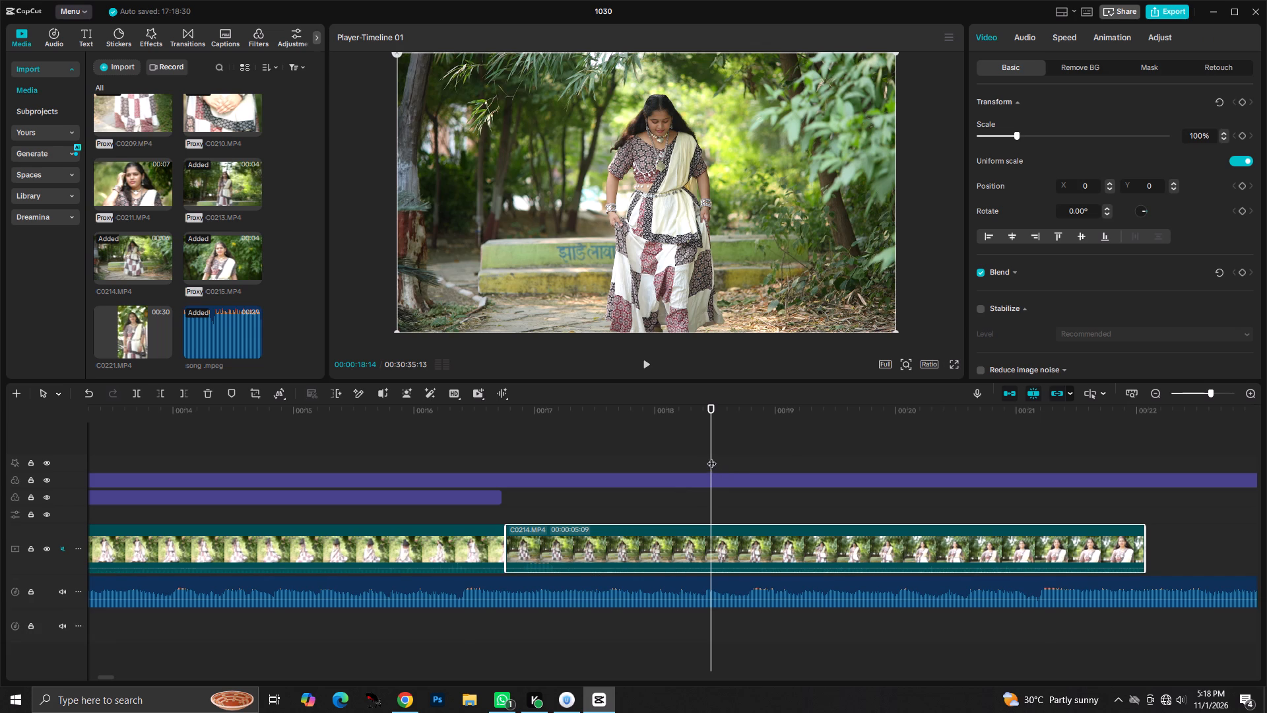
# Extend the end of the Clear II filter past the C0214 clip and play back the filtered footage.
pyautogui.moveTo(711, 457); pyautogui.dragTo(402, 446)
pyautogui.press('space')
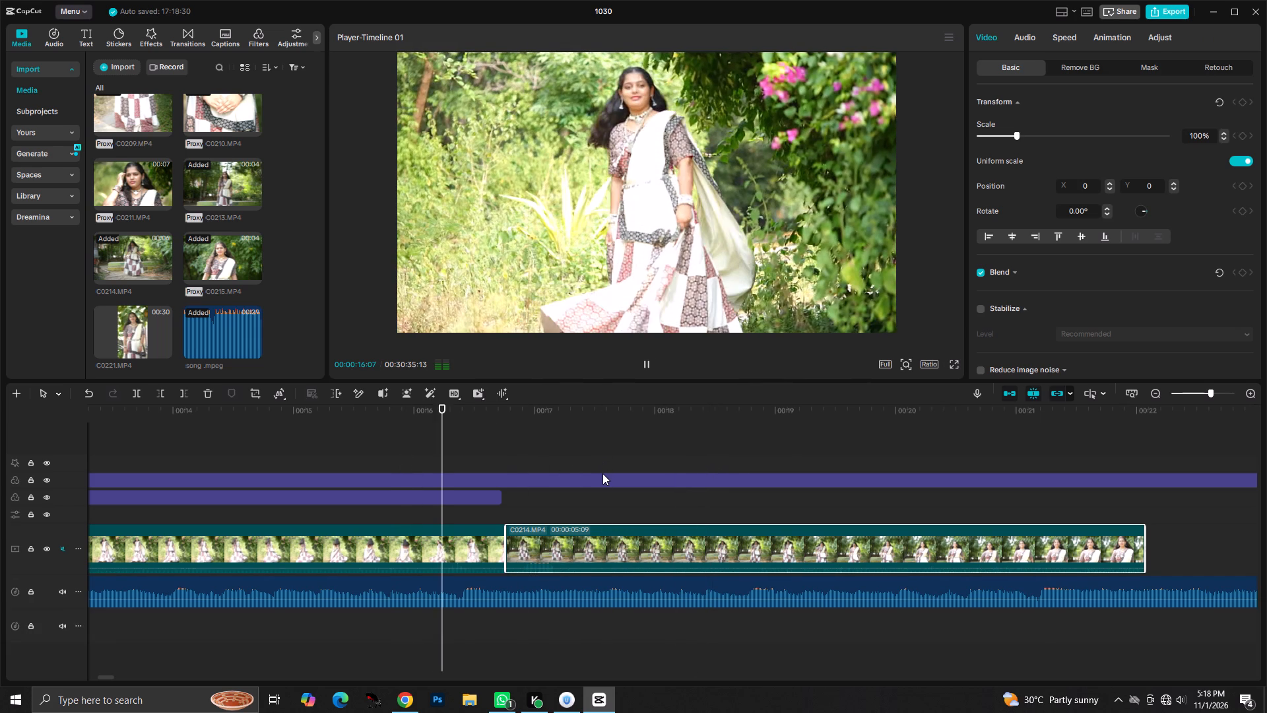
pyautogui.press('space')
pyautogui.click(490, 494)
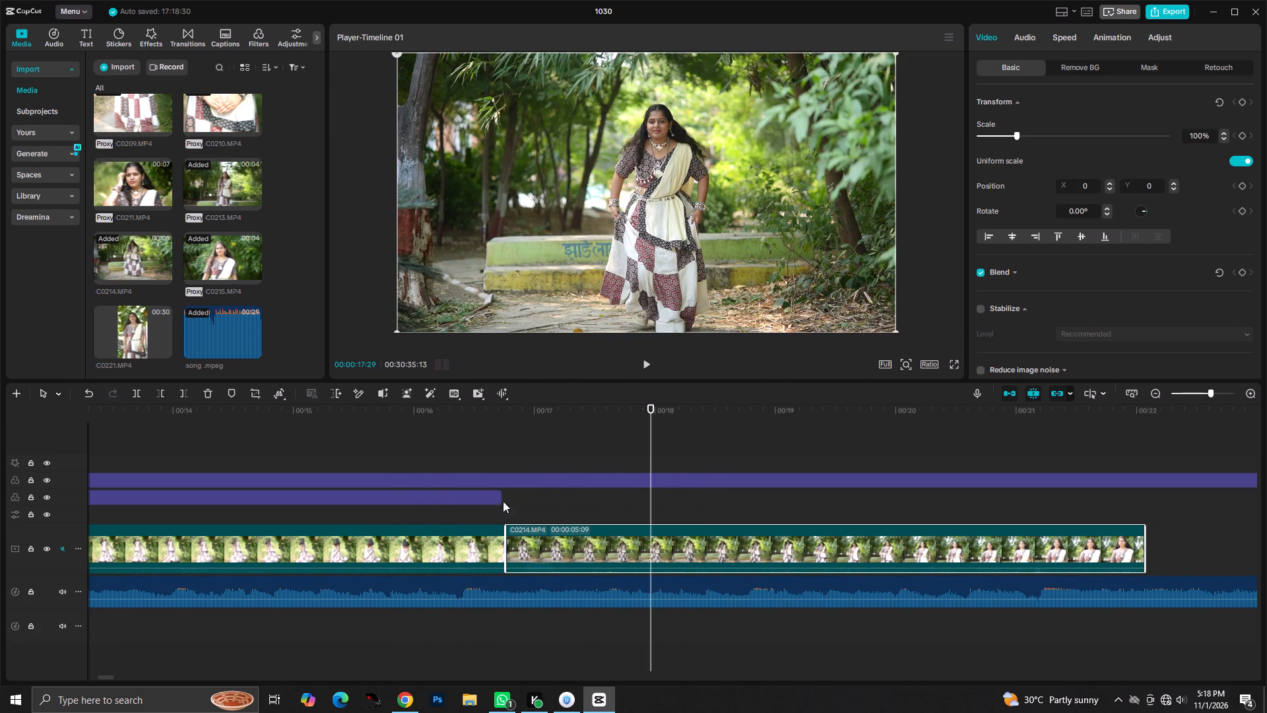
pyautogui.click(493, 497)
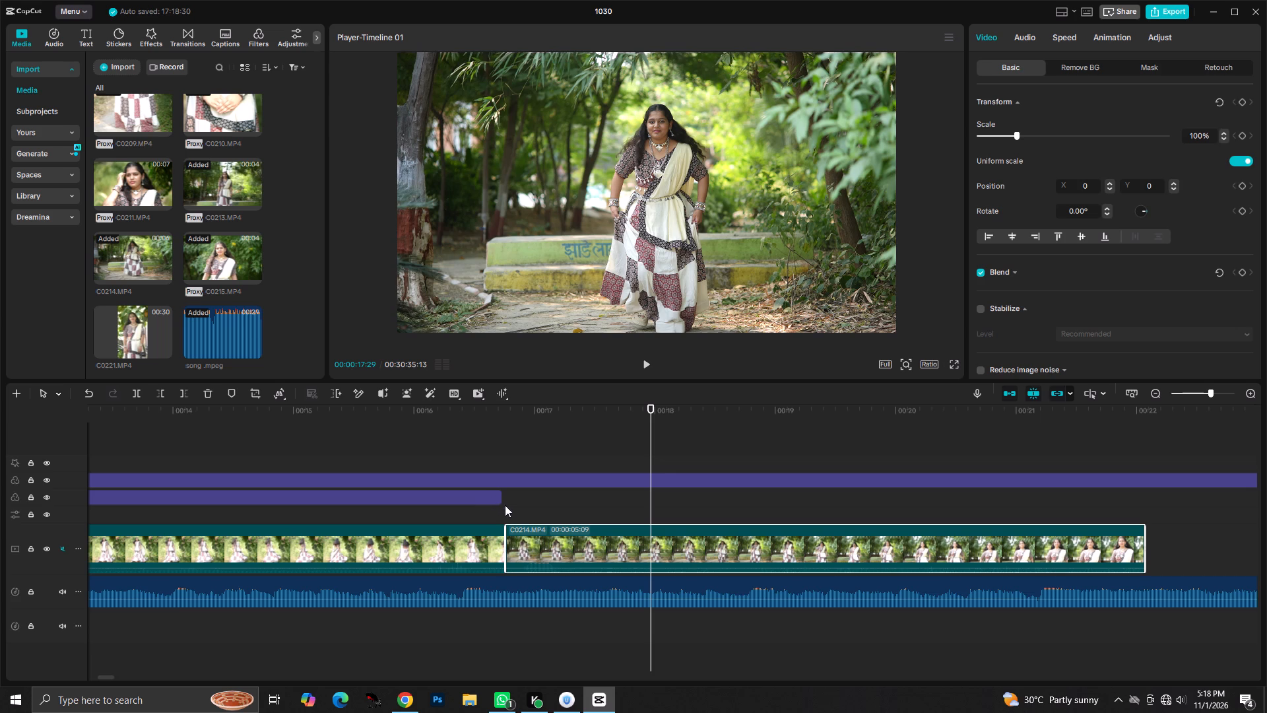
pyautogui.moveTo(503, 496); pyautogui.dragTo(1266, 510)
pyautogui.press('space')
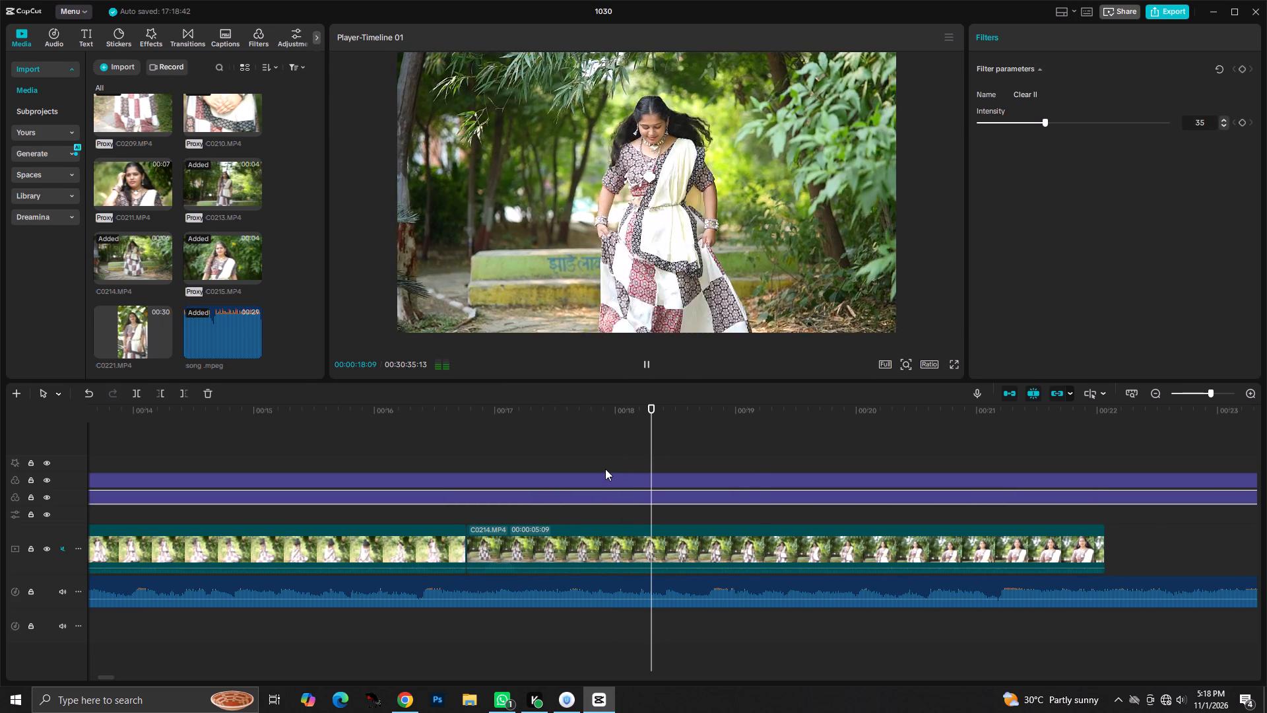
pyautogui.press('space')
pyautogui.press('space')
pyautogui.press('space')
# Turn on stabilization for the C0214 clip.
pyautogui.click(628, 547)
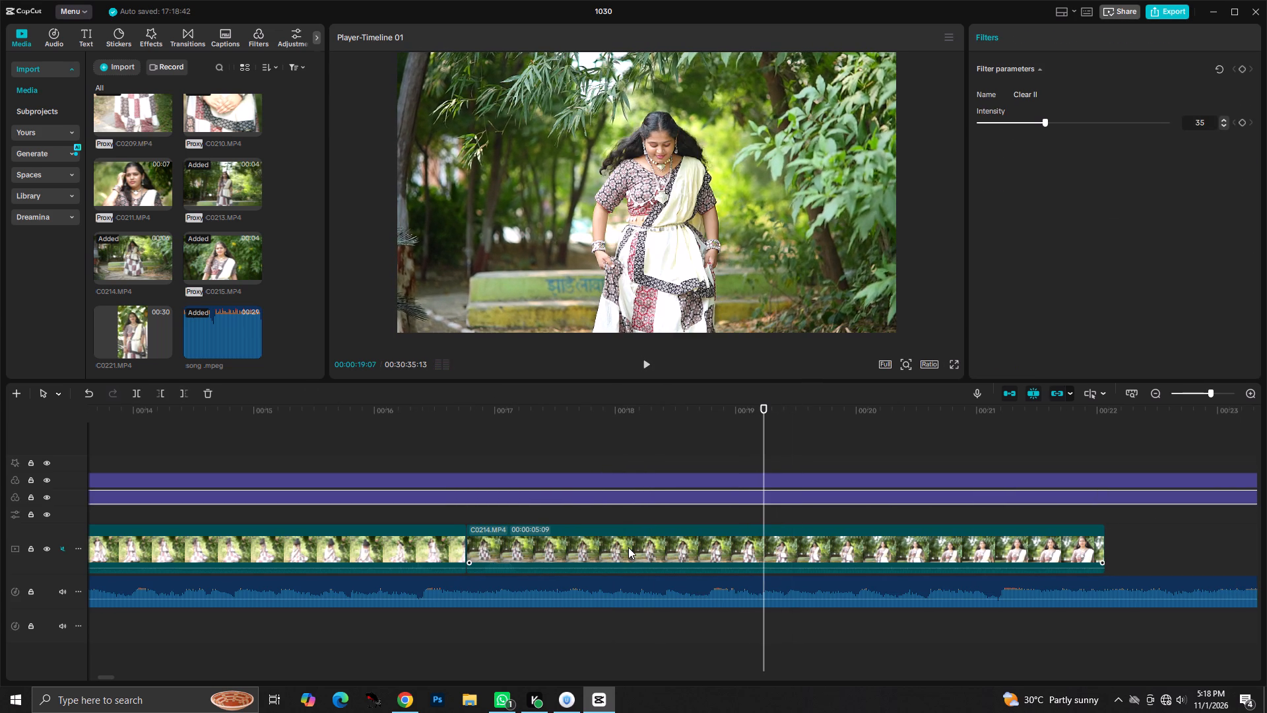
pyautogui.click(979, 310)
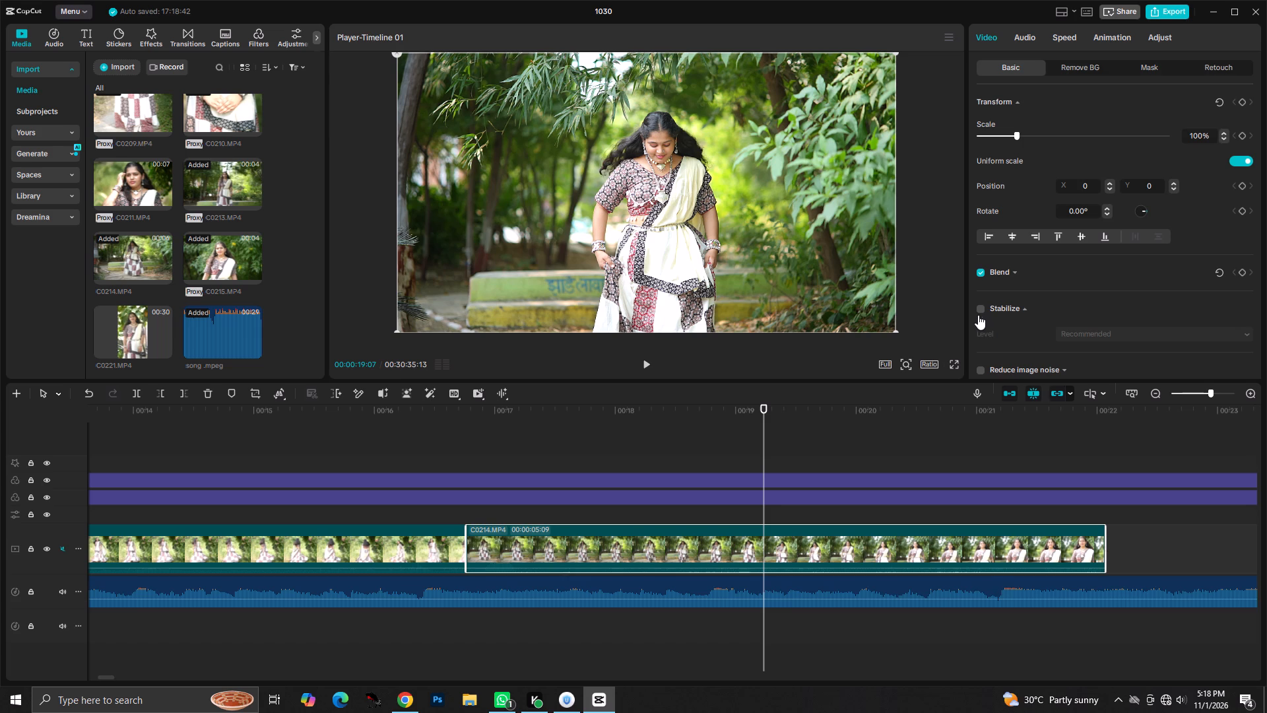
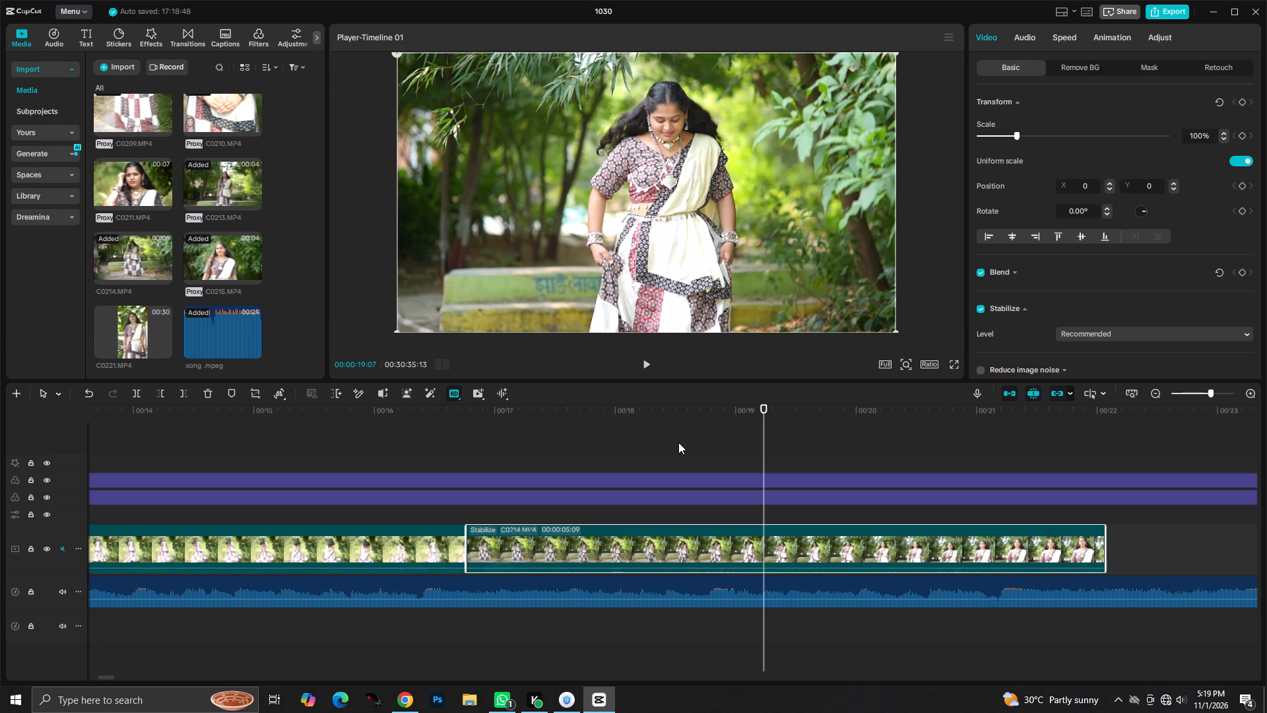
# Review the stabilized C0214 clip, split it at 00:00:17:13 and delete the short opening piece before the cut.
pyautogui.press('space')
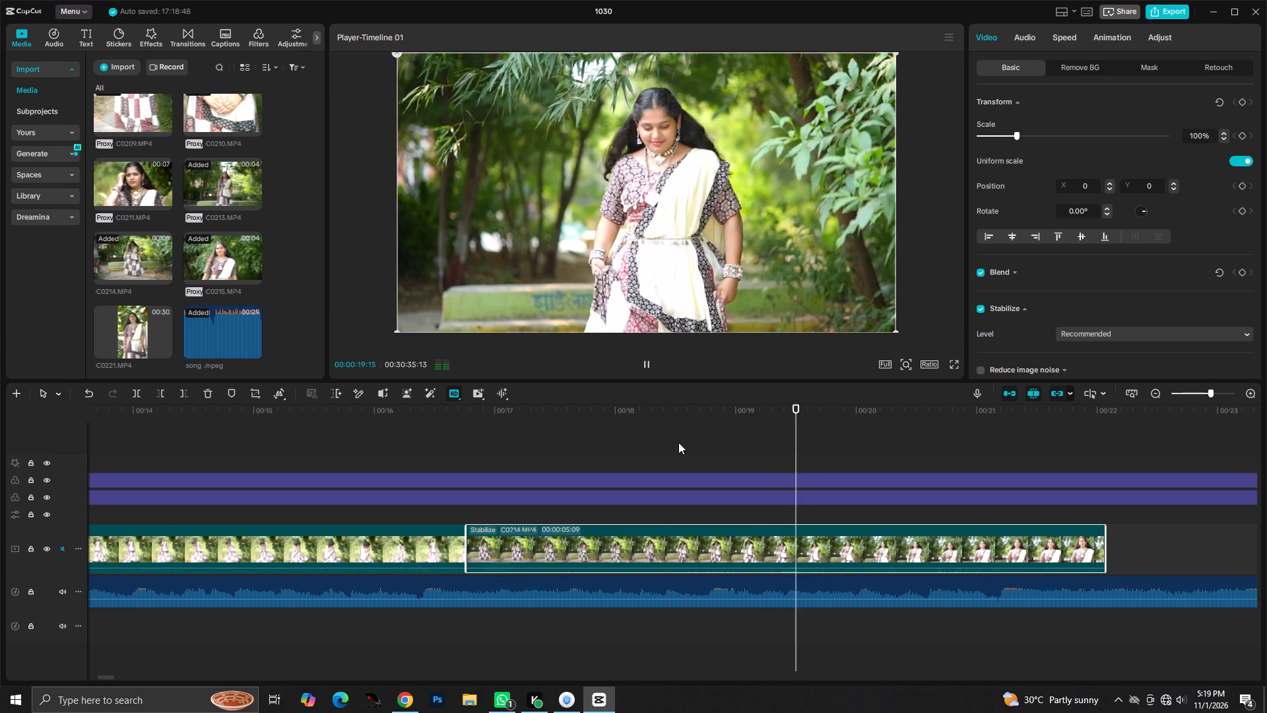
pyautogui.press('space')
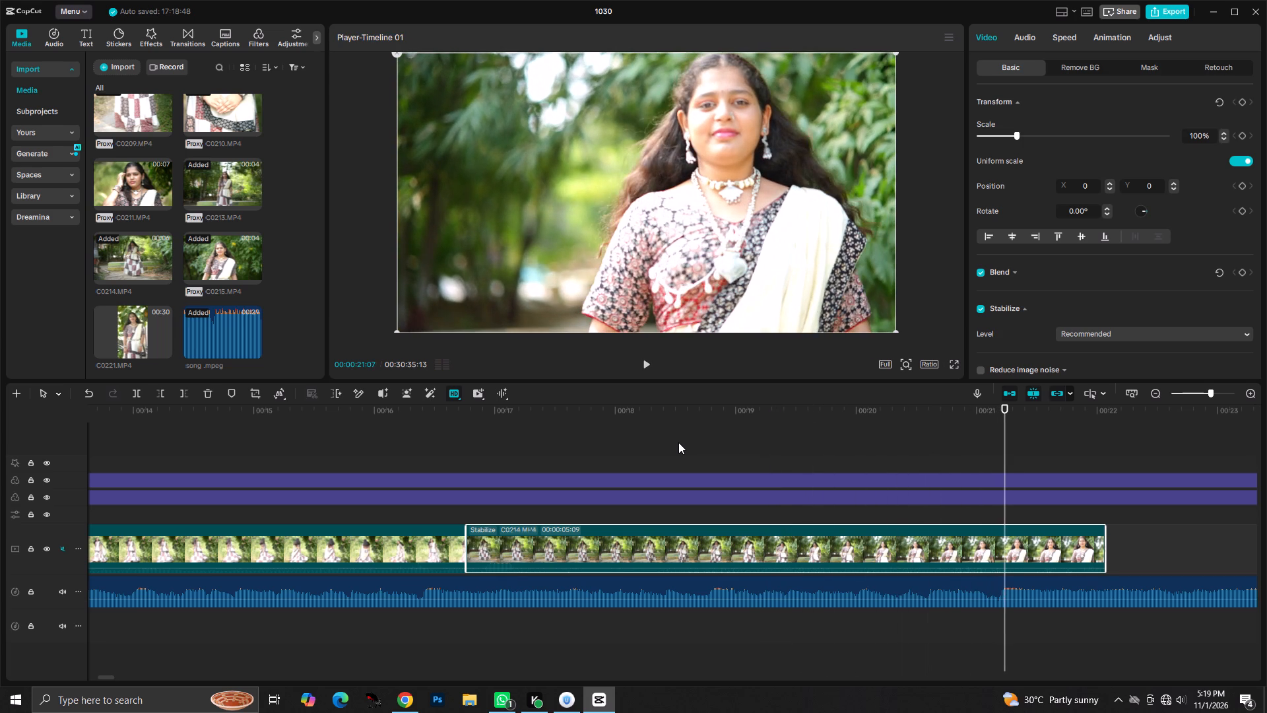
pyautogui.press('space')
pyautogui.press('space')
pyautogui.press('space')
pyautogui.press('space')
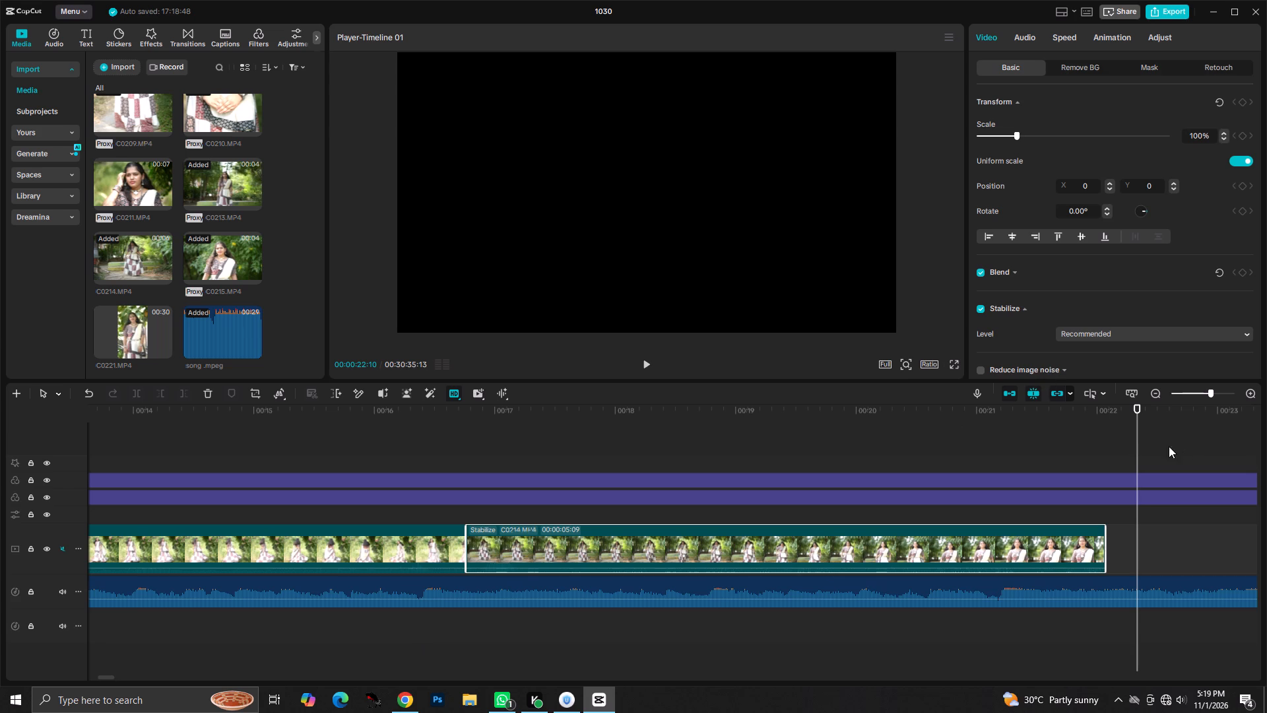
pyautogui.moveTo(1138, 443); pyautogui.dragTo(562, 463)
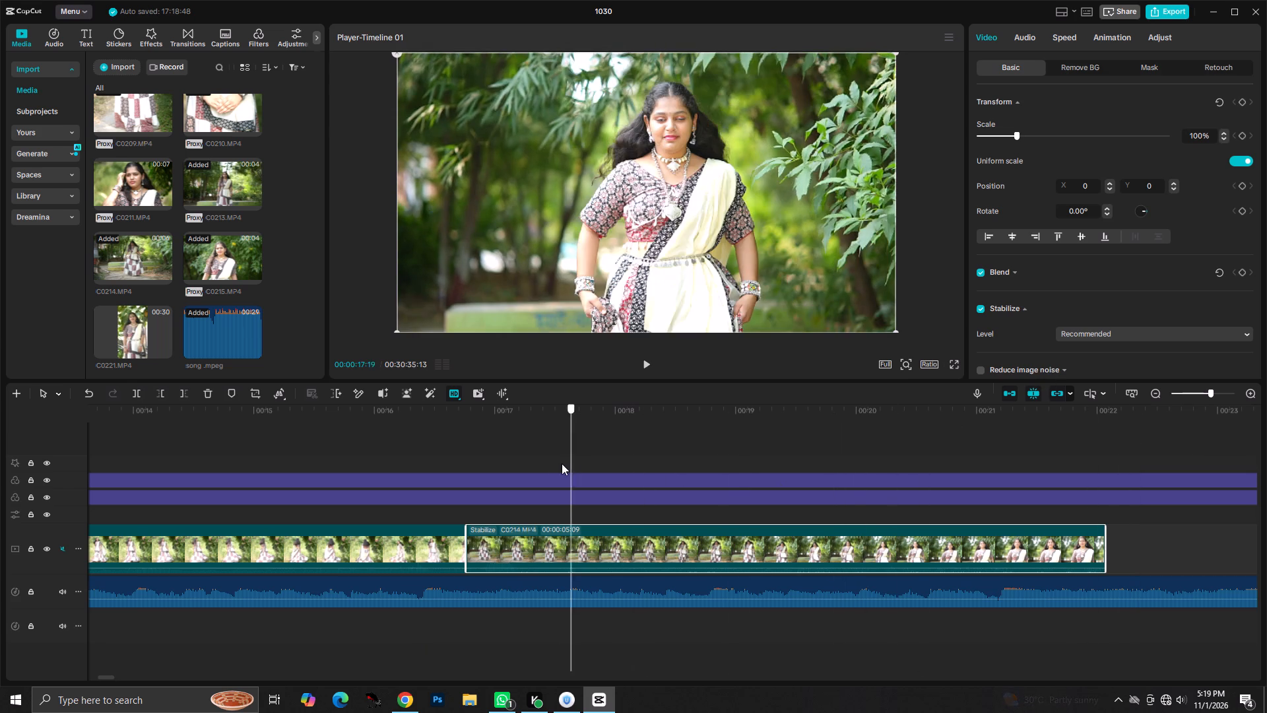
pyautogui.moveTo(562, 463); pyautogui.dragTo(489, 452)
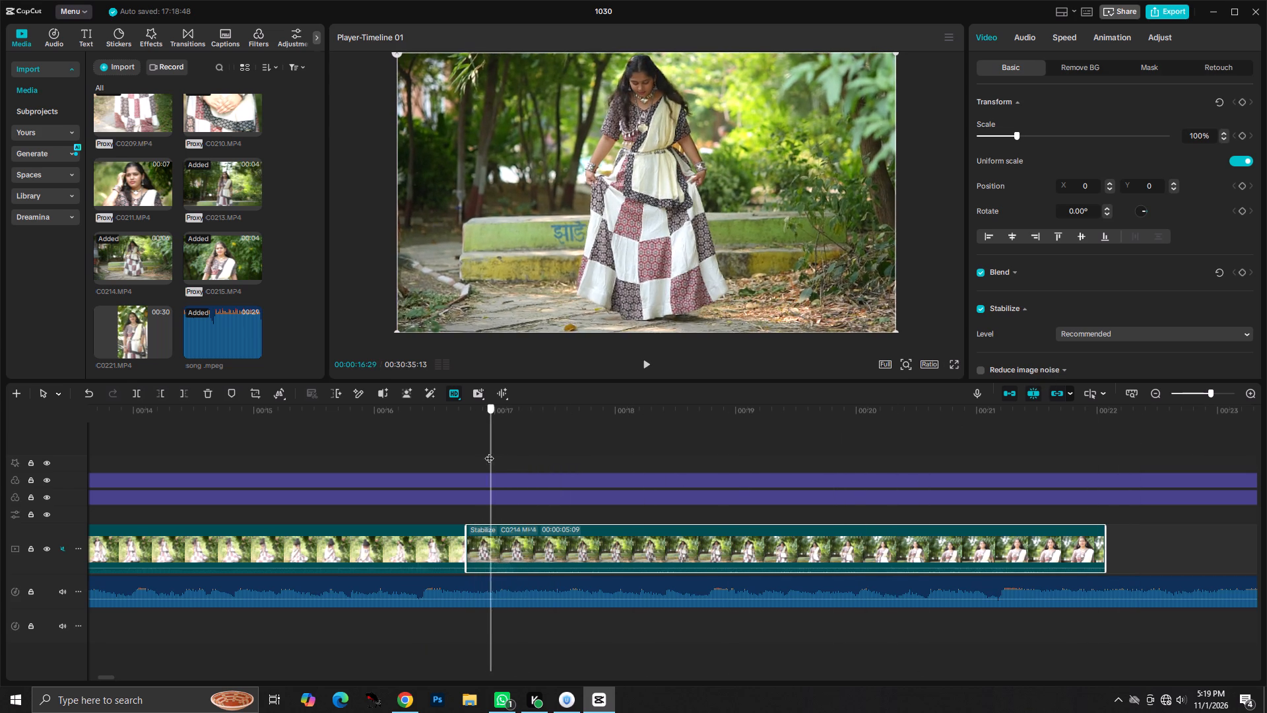
pyautogui.moveTo(489, 452); pyautogui.dragTo(579, 459)
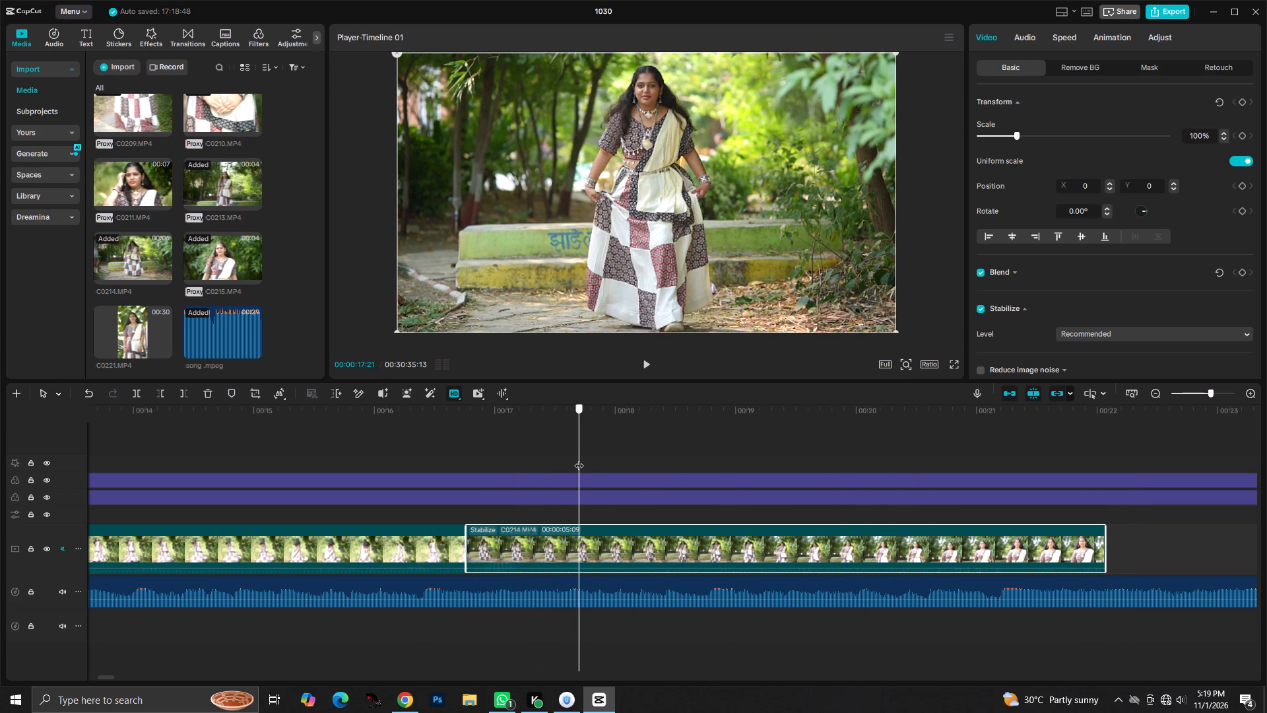
pyautogui.moveTo(579, 459); pyautogui.dragTo(579, 459)
pyautogui.moveTo(579, 463); pyautogui.dragTo(579, 462)
pyautogui.moveTo(579, 462); pyautogui.dragTo(545, 462)
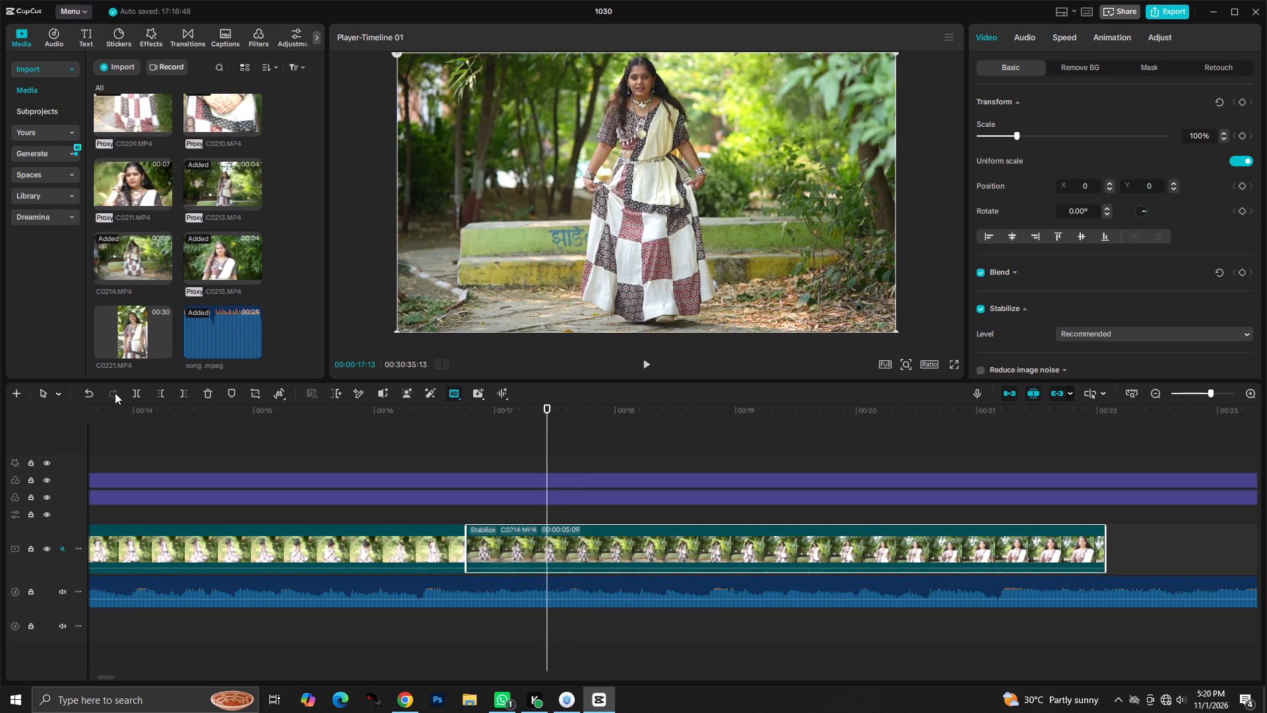
pyautogui.click(134, 393)
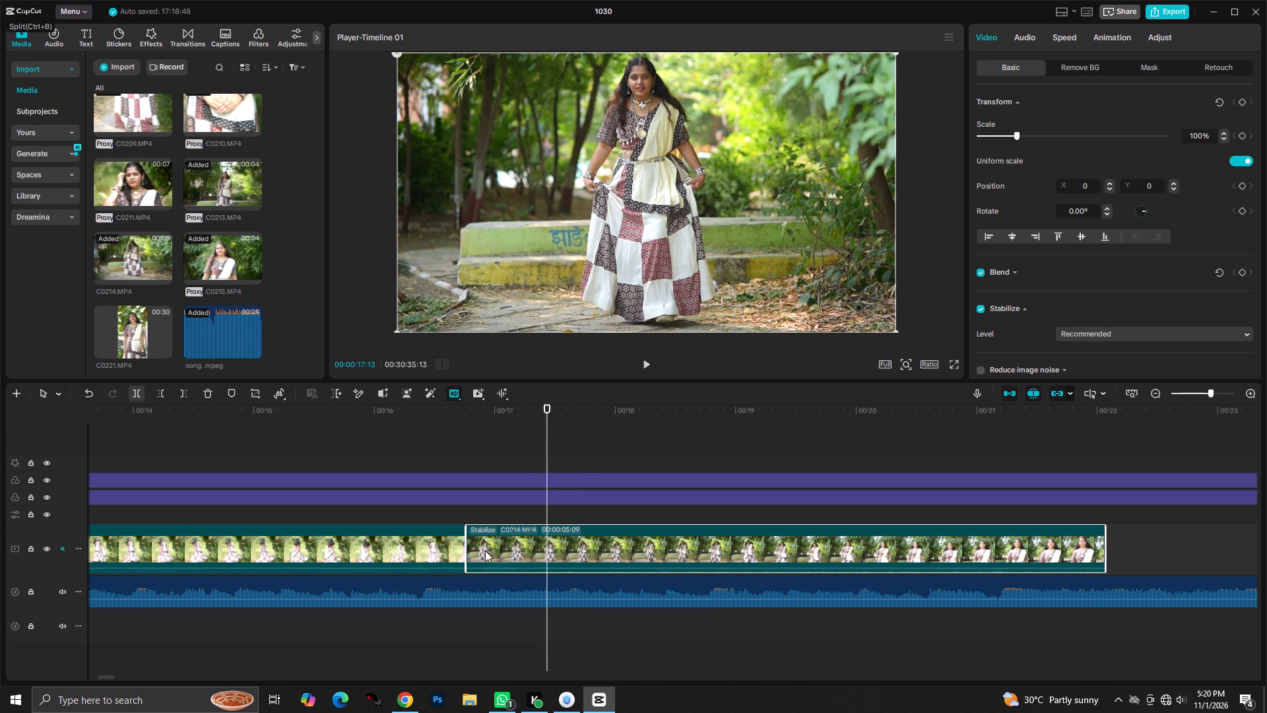
pyautogui.click(496, 559)
pyautogui.press('Delete')
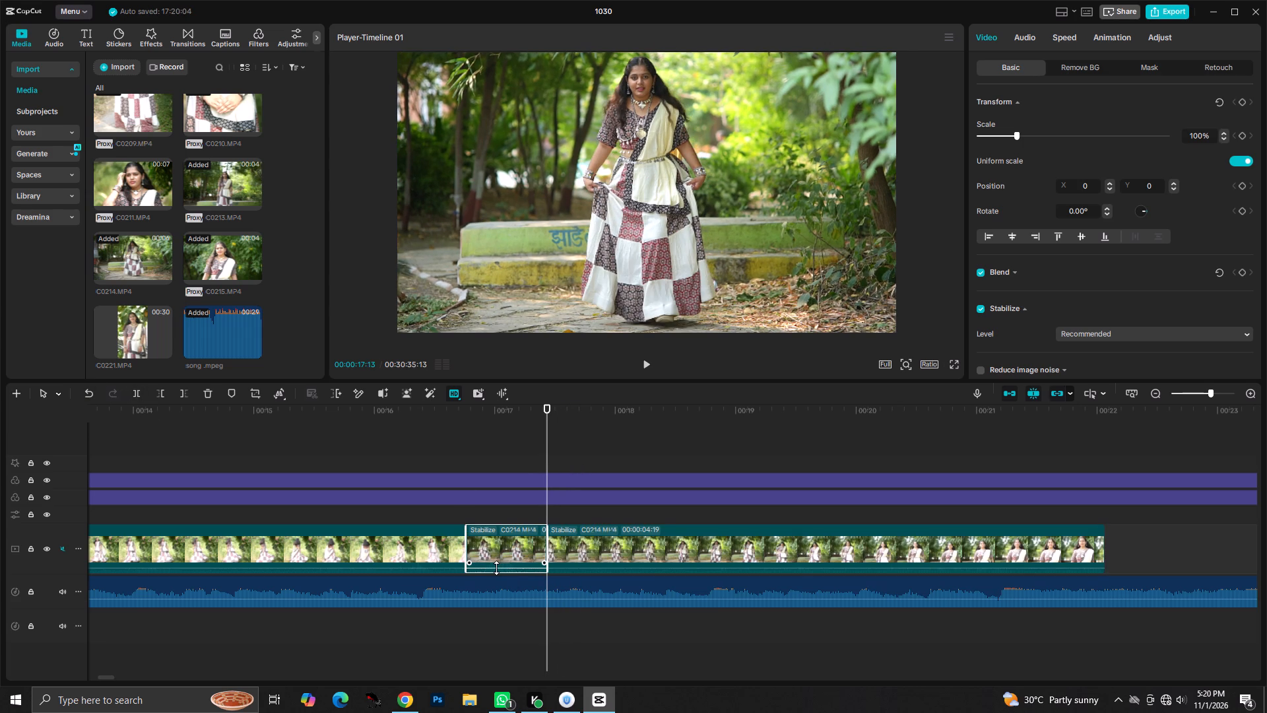
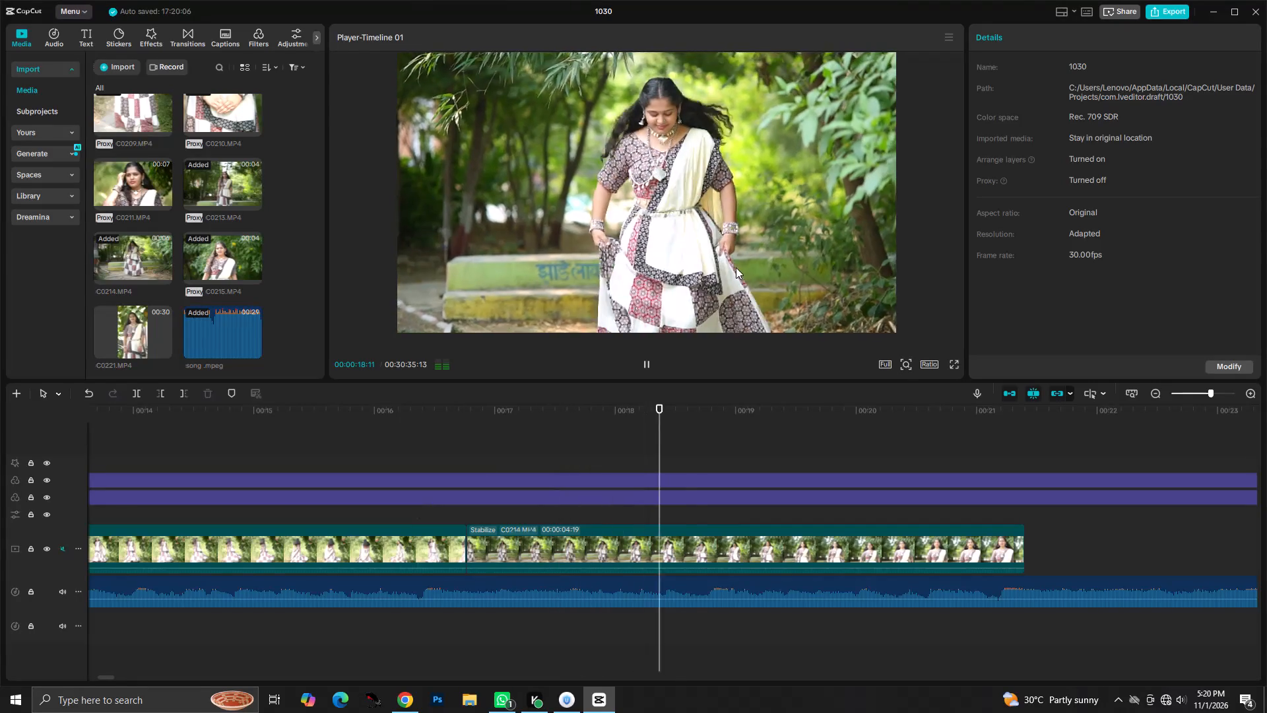
# Review the stabilized C0214 clip, split it at 00:00:18:16 and delete the part after the cut.
pyautogui.press('space')
pyautogui.press('space')
pyautogui.press('space')
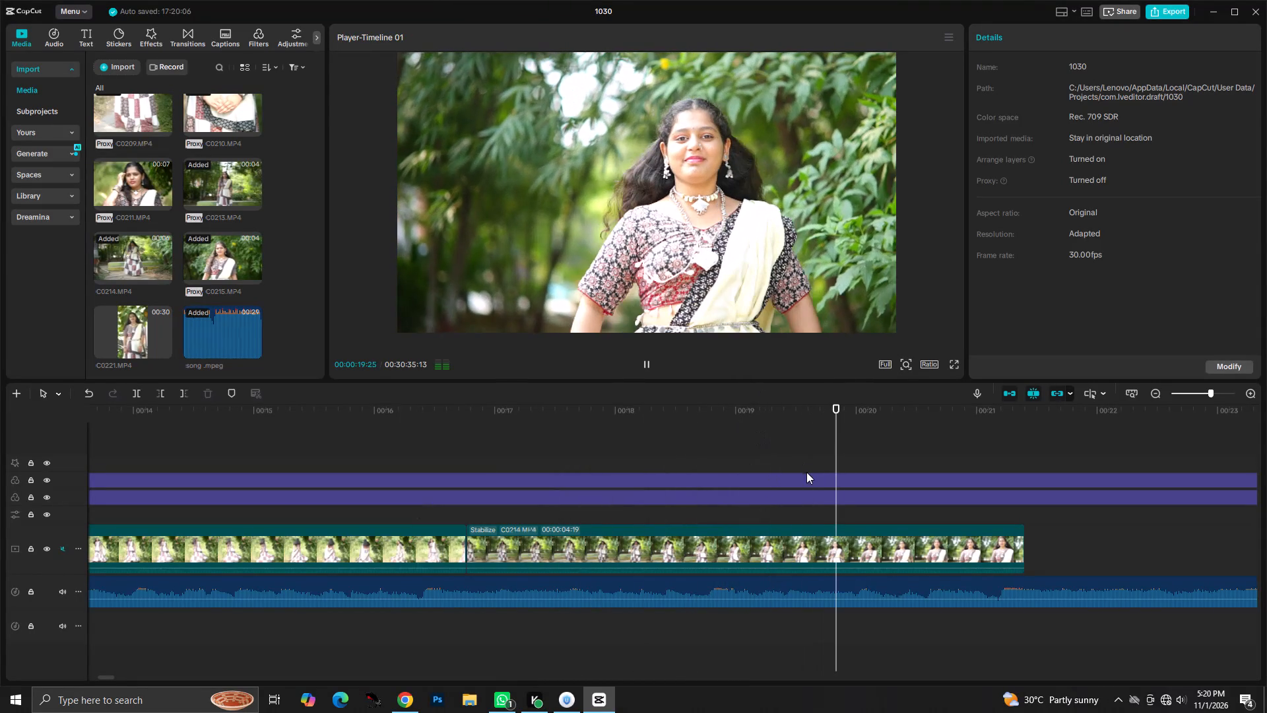
pyautogui.moveTo(847, 453); pyautogui.dragTo(652, 514)
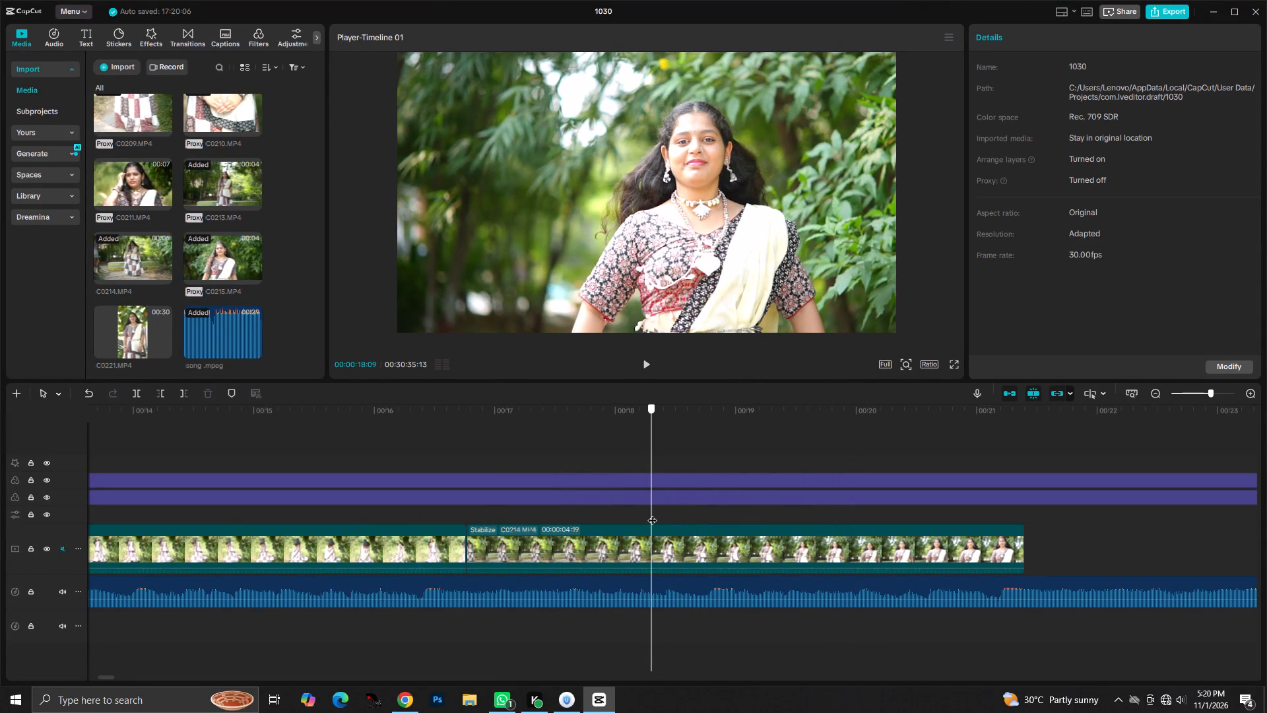
pyautogui.press('space')
pyautogui.press('space')
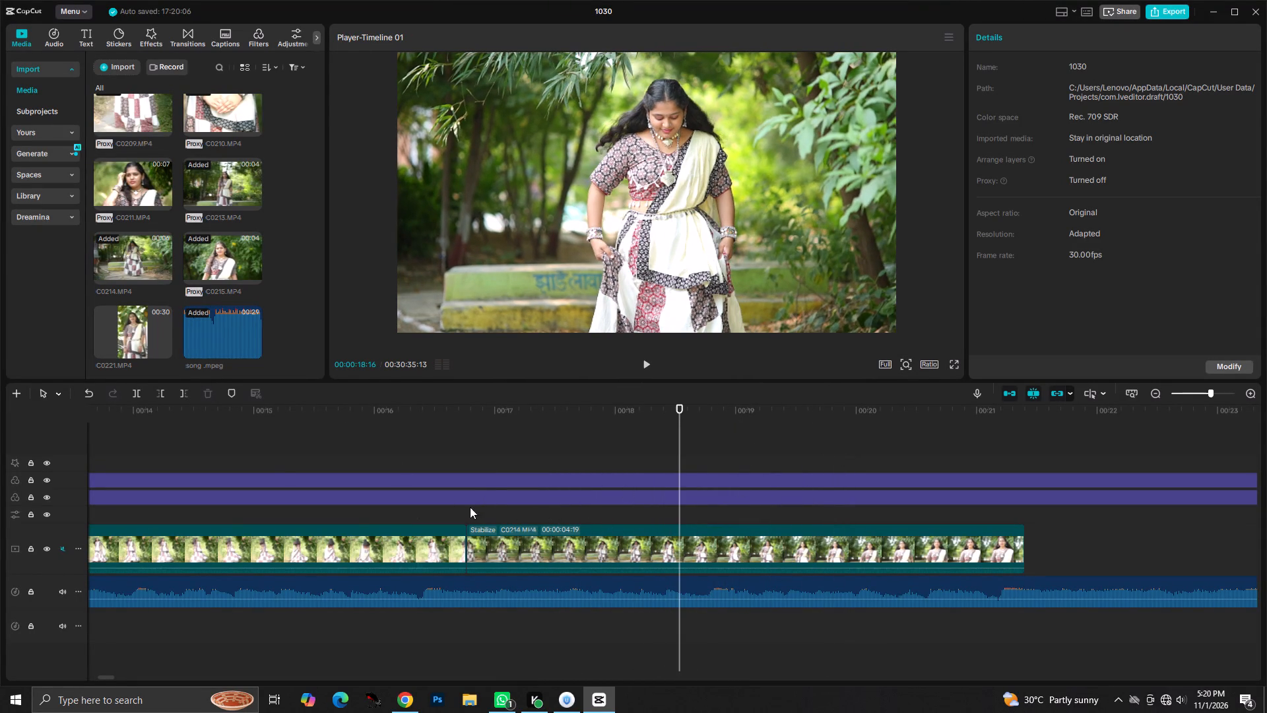
pyautogui.click(549, 543)
pyautogui.click(130, 399)
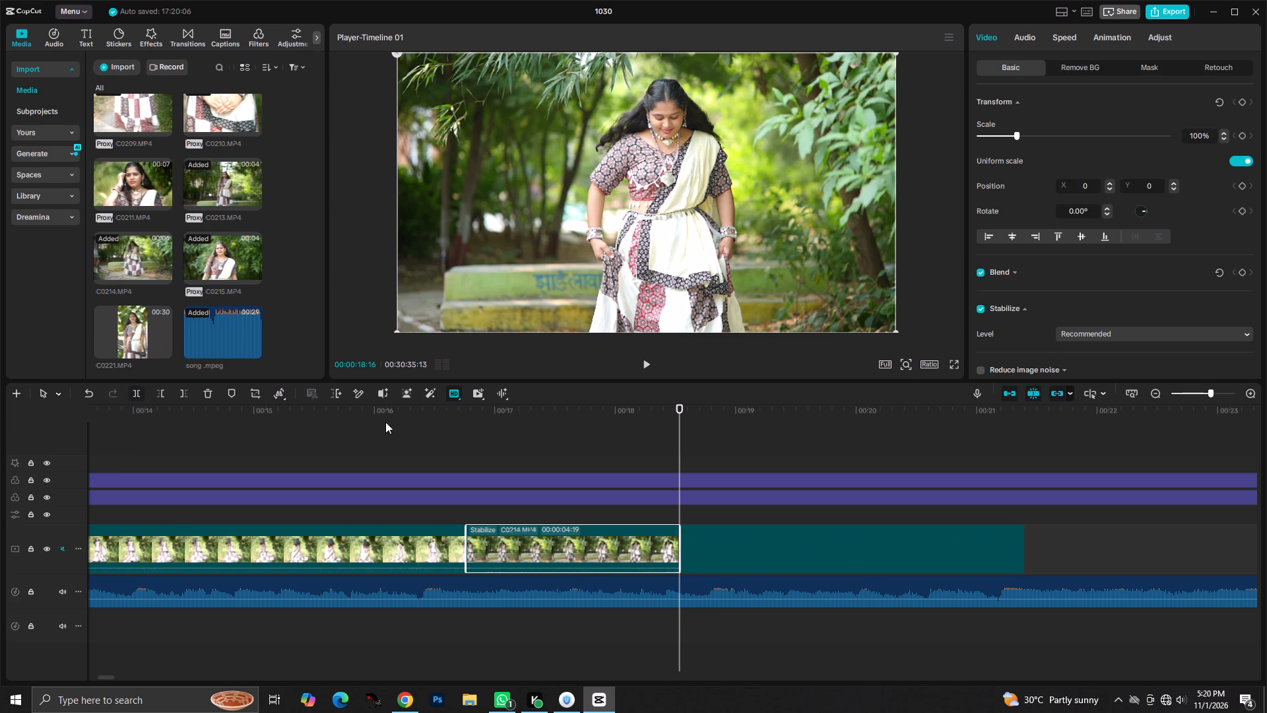
pyautogui.press('Delete')
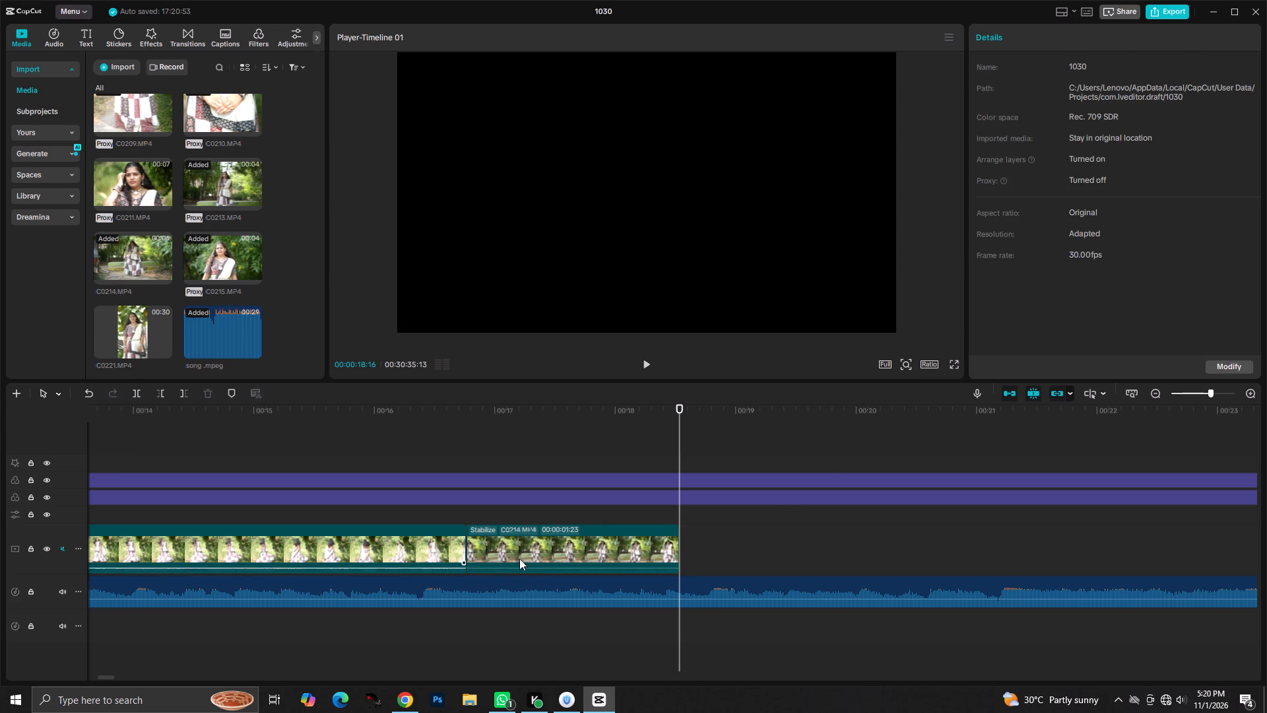
# Apply a Custom speed curve to the trimmed C0214 clip and raise the curve's starting point well above 1x.
pyautogui.click(579, 535)
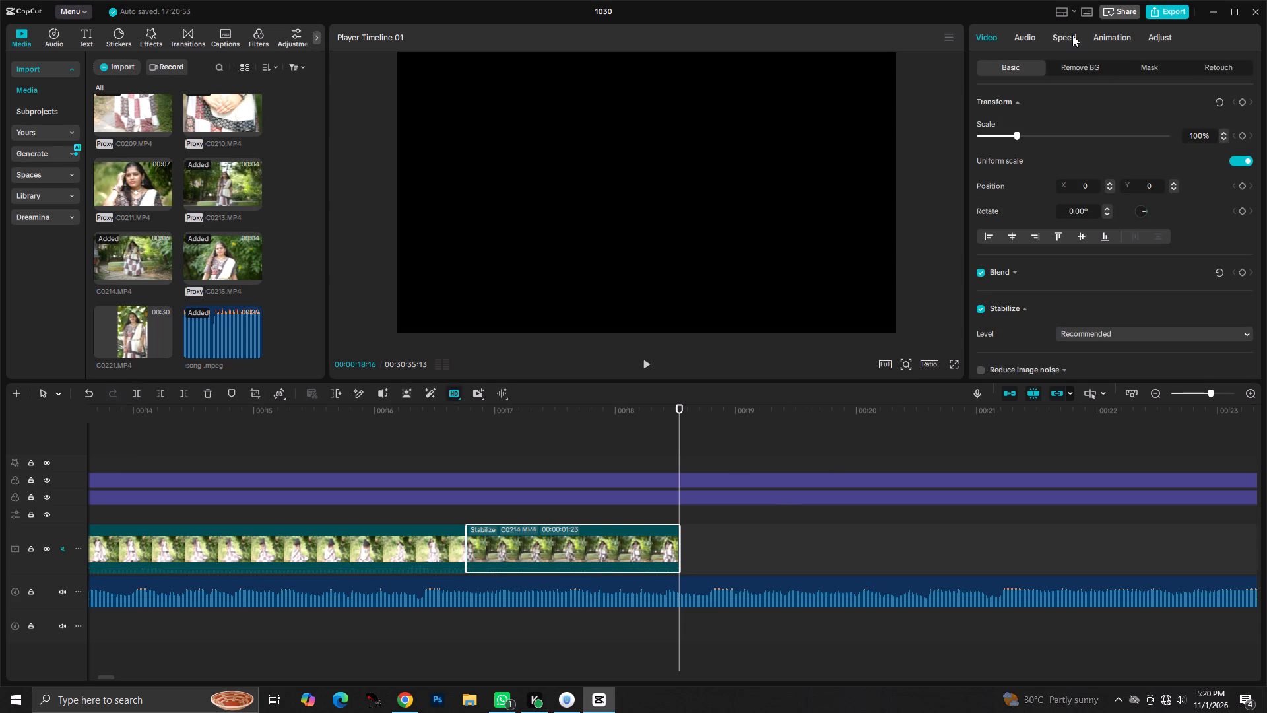
pyautogui.click(1072, 35)
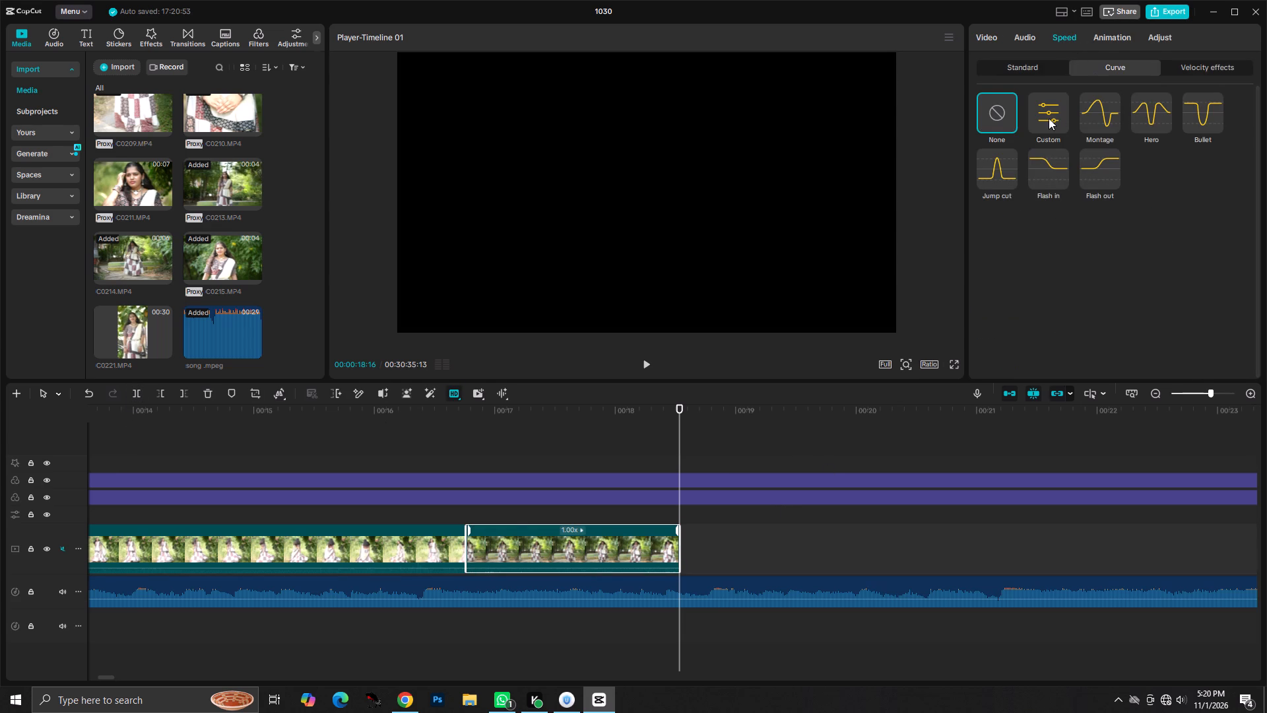
pyautogui.click(1044, 114)
pyautogui.click(978, 291)
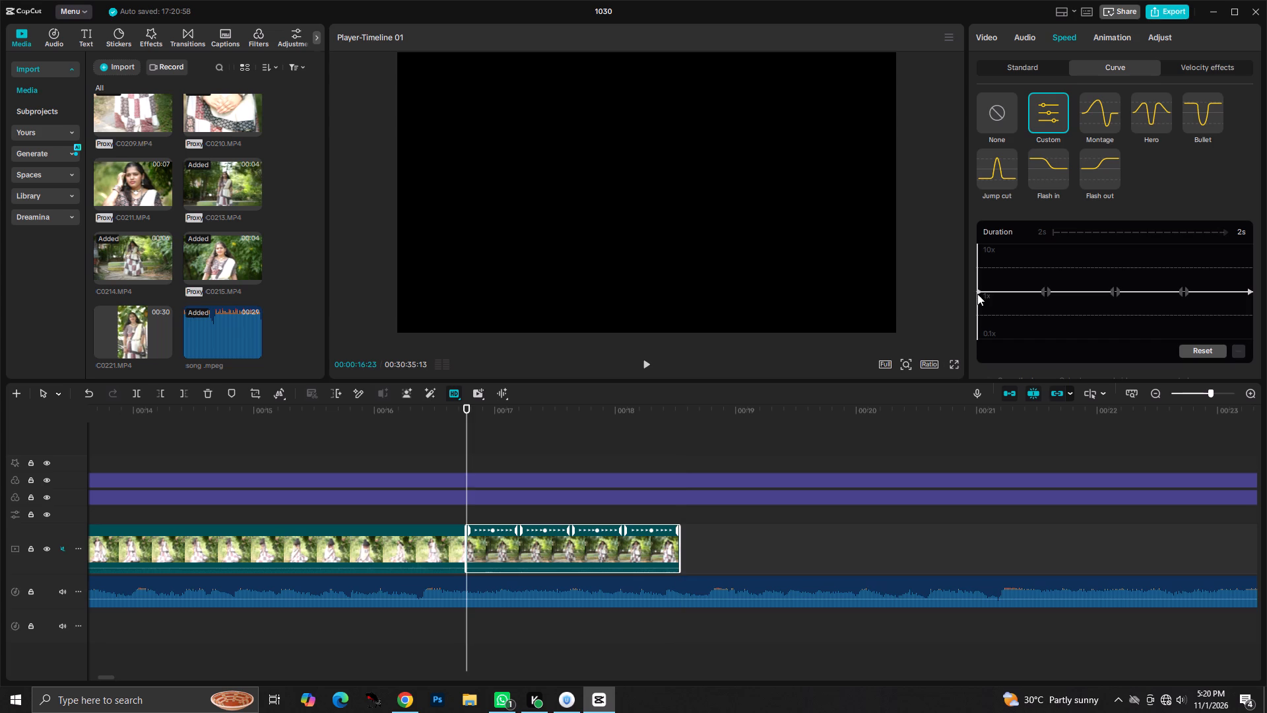
pyautogui.moveTo(976, 291); pyautogui.dragTo(979, 328)
pyautogui.moveTo(978, 291); pyautogui.dragTo(978, 297)
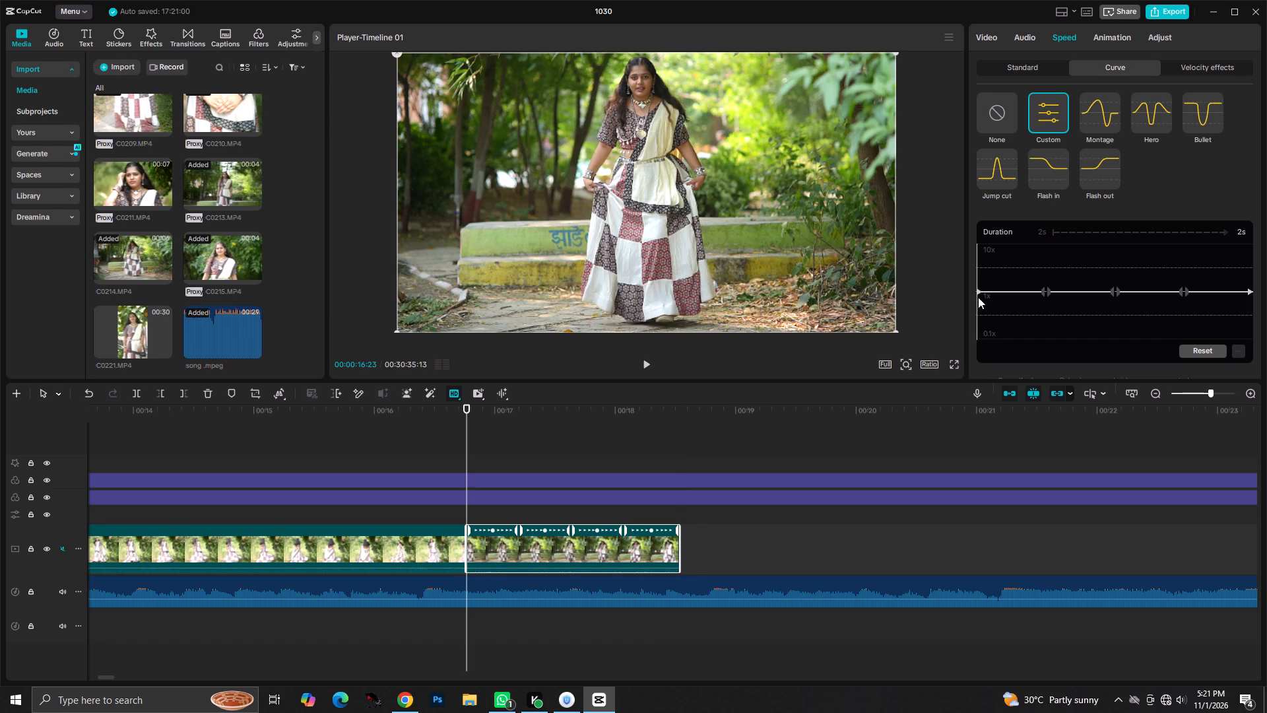
pyautogui.moveTo(978, 297); pyautogui.dragTo(973, 267)
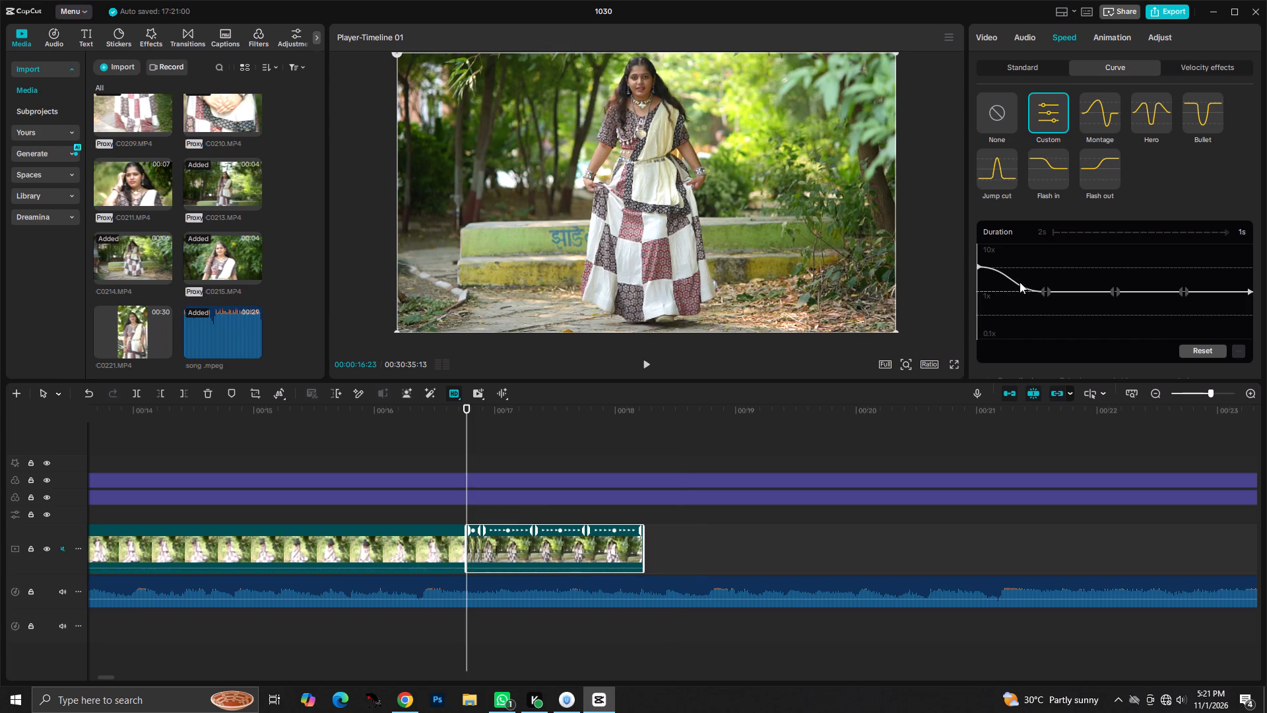
# Lower the curve's second point to near 0.1x for a slow-motion section and play back the clip.
pyautogui.click(1043, 289)
pyautogui.click(1045, 290)
pyautogui.moveTo(1045, 290); pyautogui.dragTo(1053, 333)
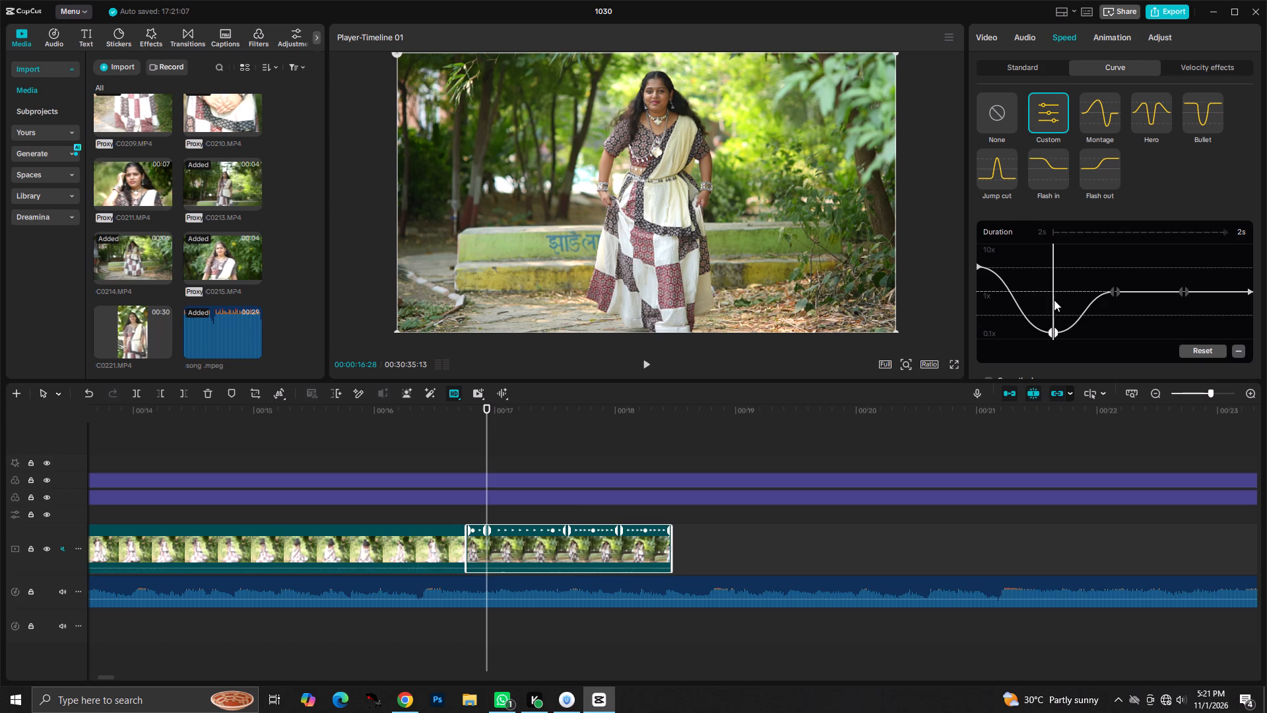
pyautogui.moveTo(1054, 296); pyautogui.dragTo(919, 312)
pyautogui.press('space')
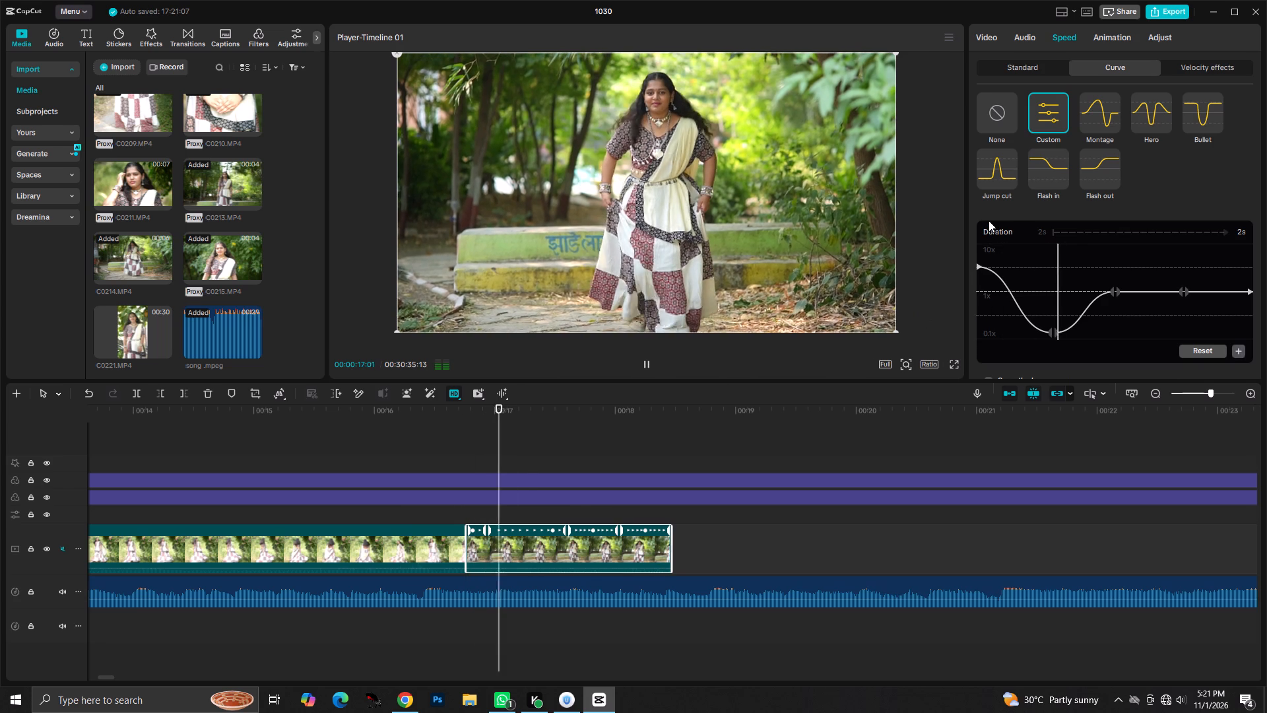
pyautogui.press('space')
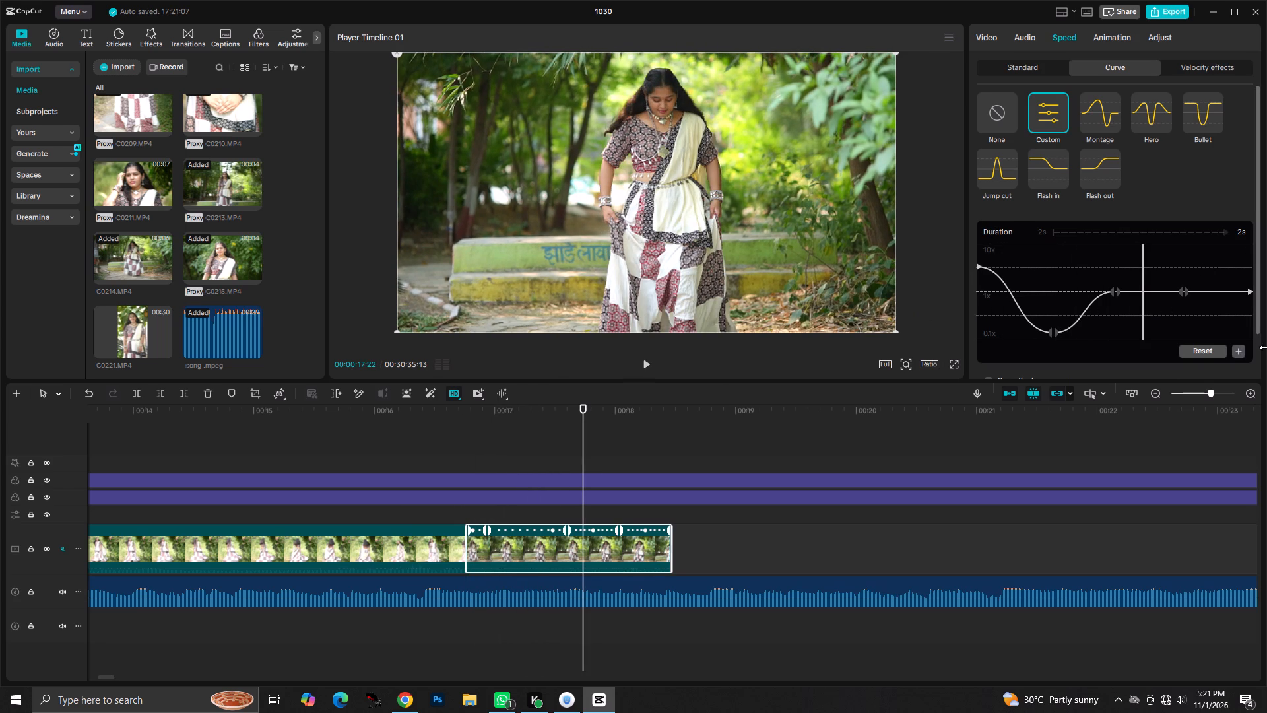
# Add a speed curve point at 00:00:17:22, shift it slightly later, lower it to 0.10x and play back the result.
pyautogui.click(1235, 350)
pyautogui.moveTo(1140, 291); pyautogui.dragTo(1143, 305)
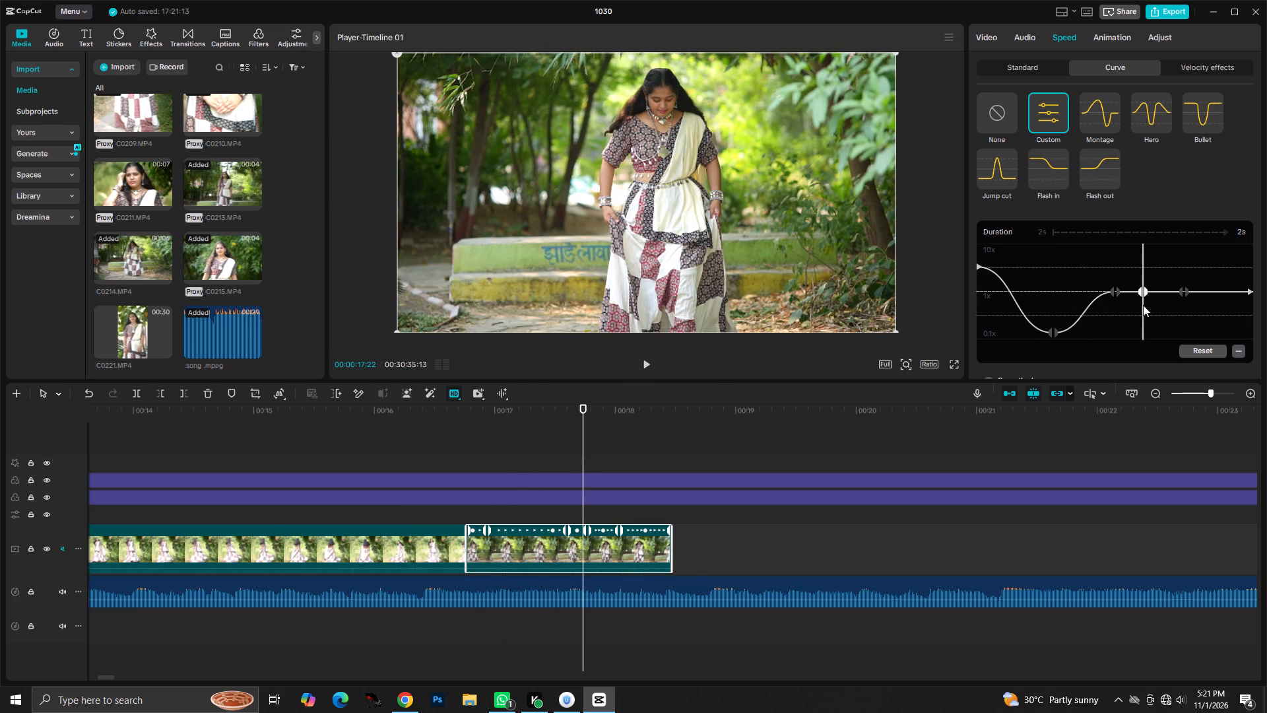
pyautogui.moveTo(1143, 305); pyautogui.dragTo(1150, 354)
pyautogui.moveTo(1150, 287); pyautogui.dragTo(1157, 312)
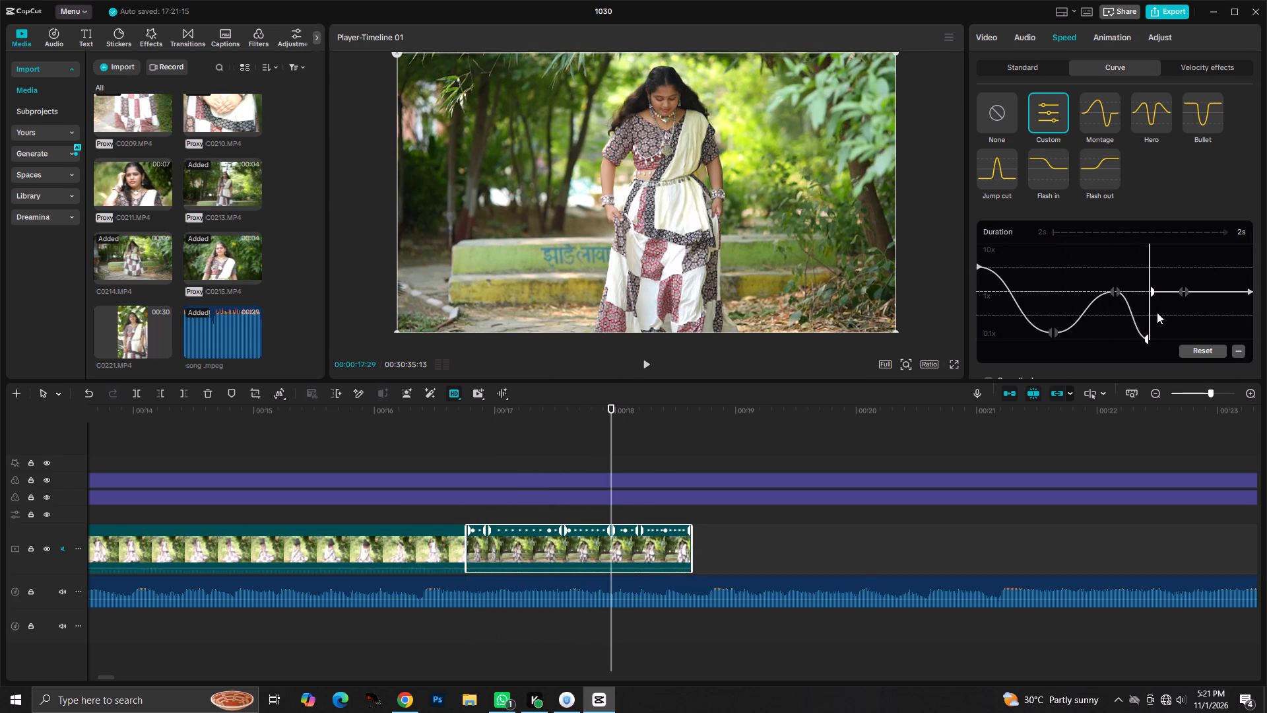
pyautogui.moveTo(1157, 312); pyautogui.dragTo(1159, 320)
pyautogui.moveTo(1161, 292); pyautogui.dragTo(1168, 330)
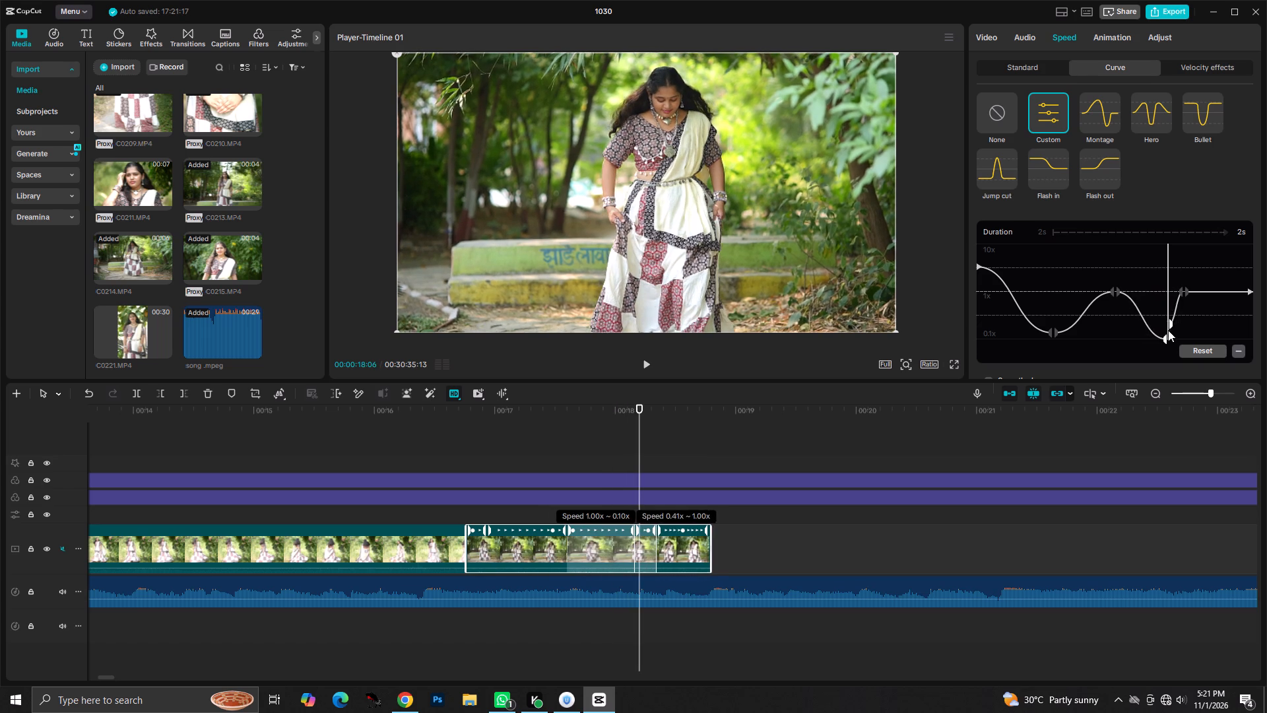
pyautogui.moveTo(1168, 330); pyautogui.dragTo(1164, 339)
pyautogui.moveTo(1162, 301); pyautogui.dragTo(791, 313)
pyautogui.press('space')
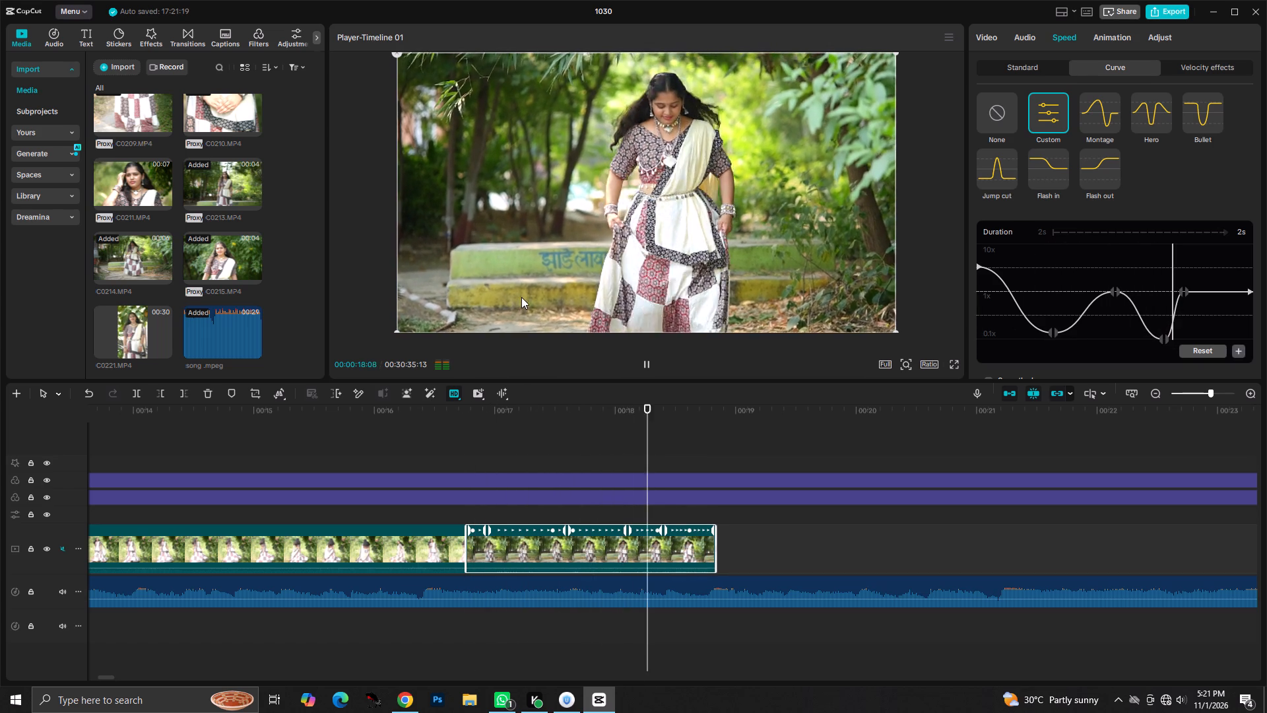
pyautogui.press('space')
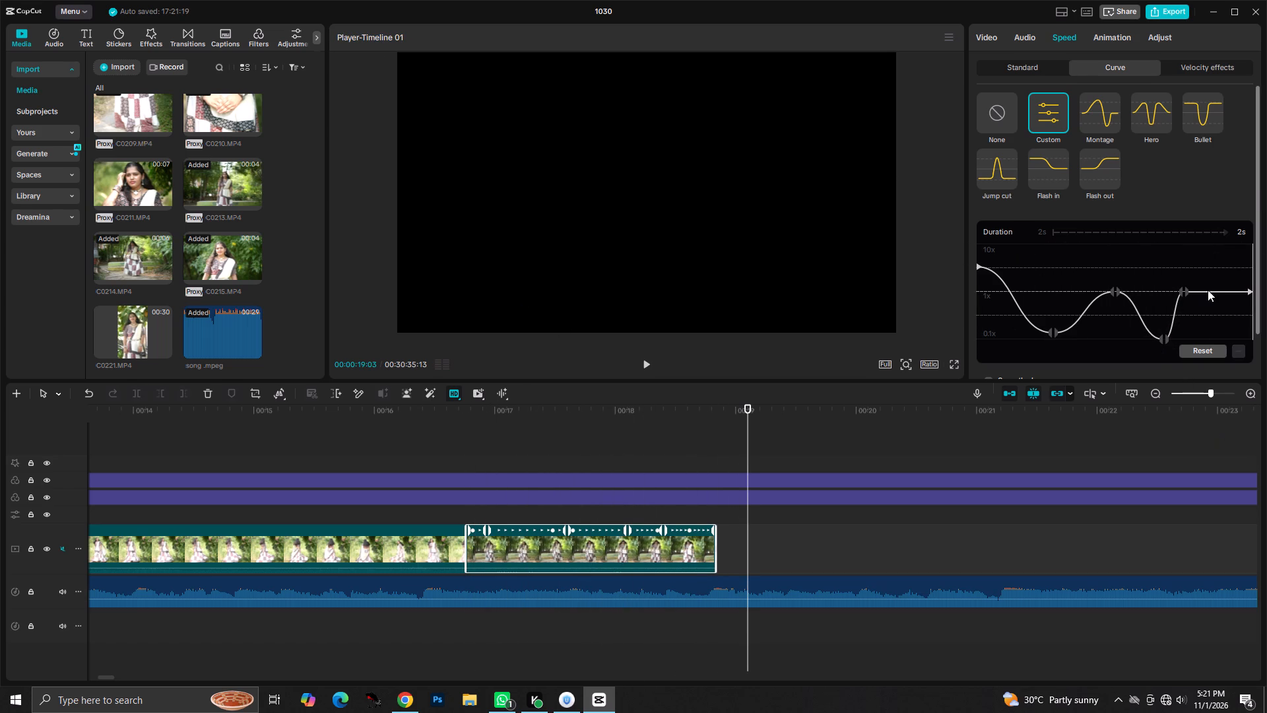
# Move the curve's last inner point close to the clip's end and lower it below 1x to slow the ending.
pyautogui.click(1219, 290)
pyautogui.doubleClick(1251, 290)
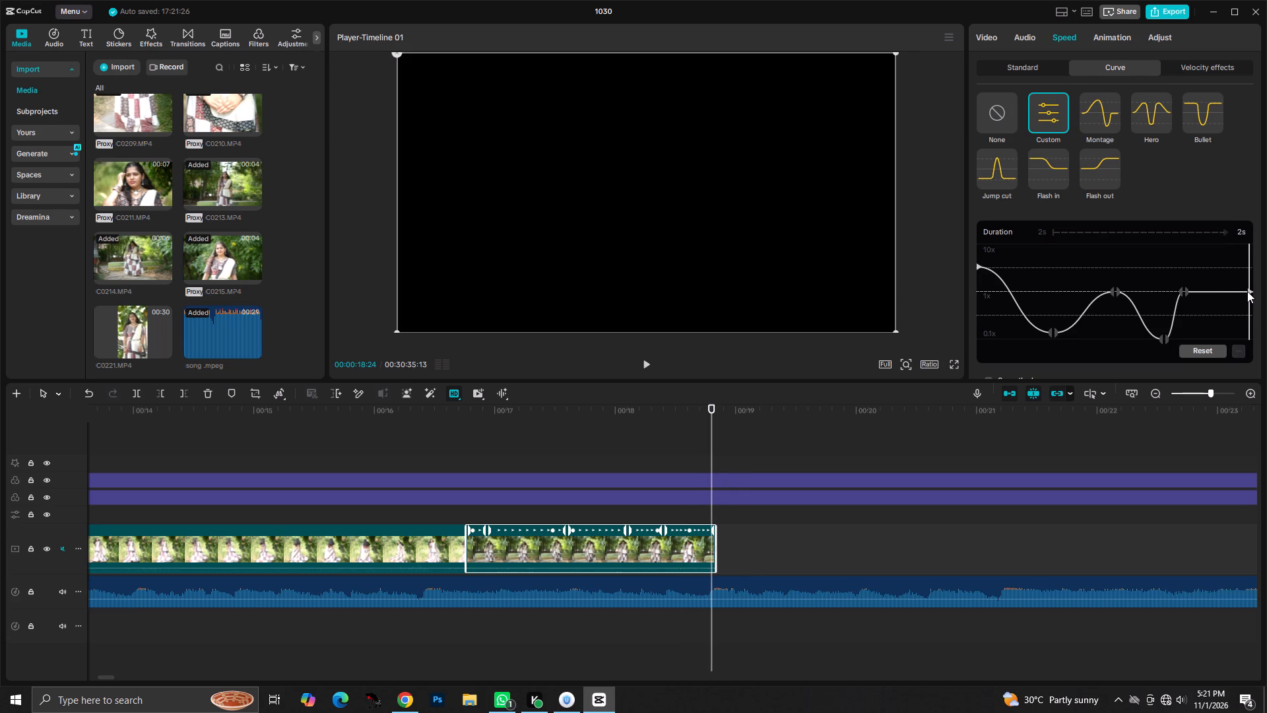
pyautogui.moveTo(1247, 291); pyautogui.dragTo(1249, 300)
pyautogui.moveTo(1248, 287); pyautogui.dragTo(1252, 304)
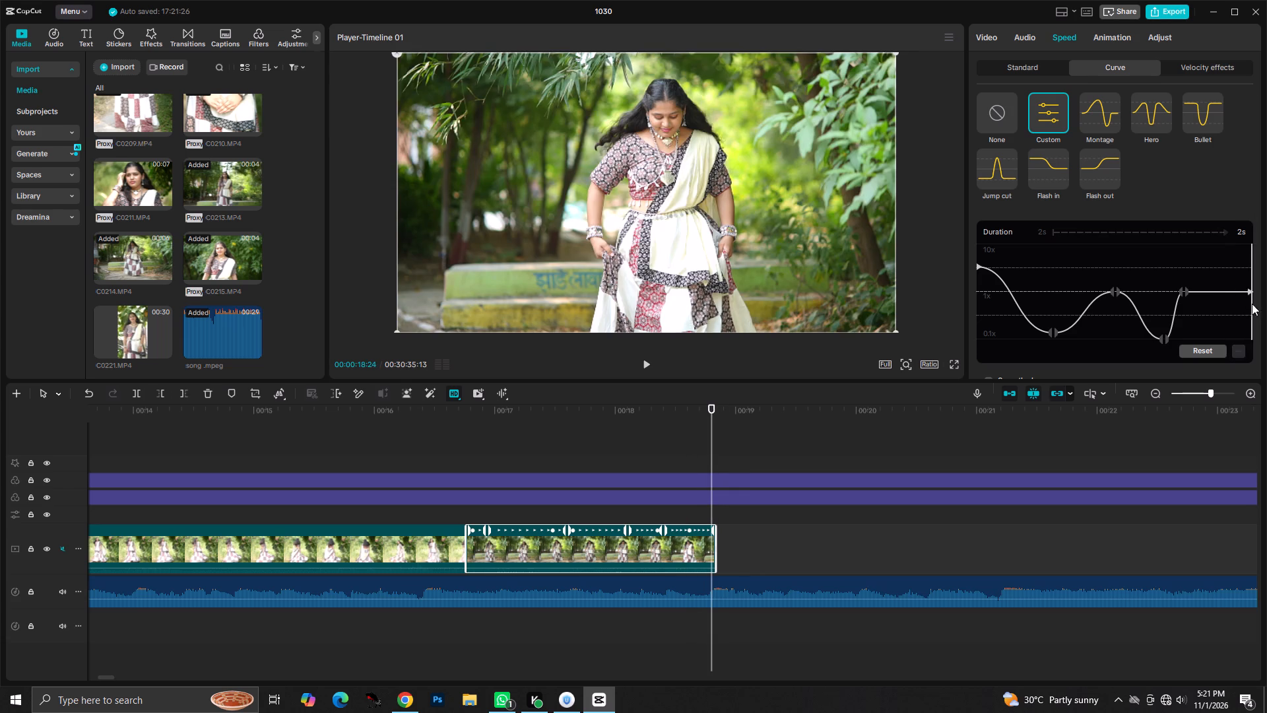
pyautogui.moveTo(1252, 304); pyautogui.dragTo(1247, 303)
pyautogui.click(1182, 294)
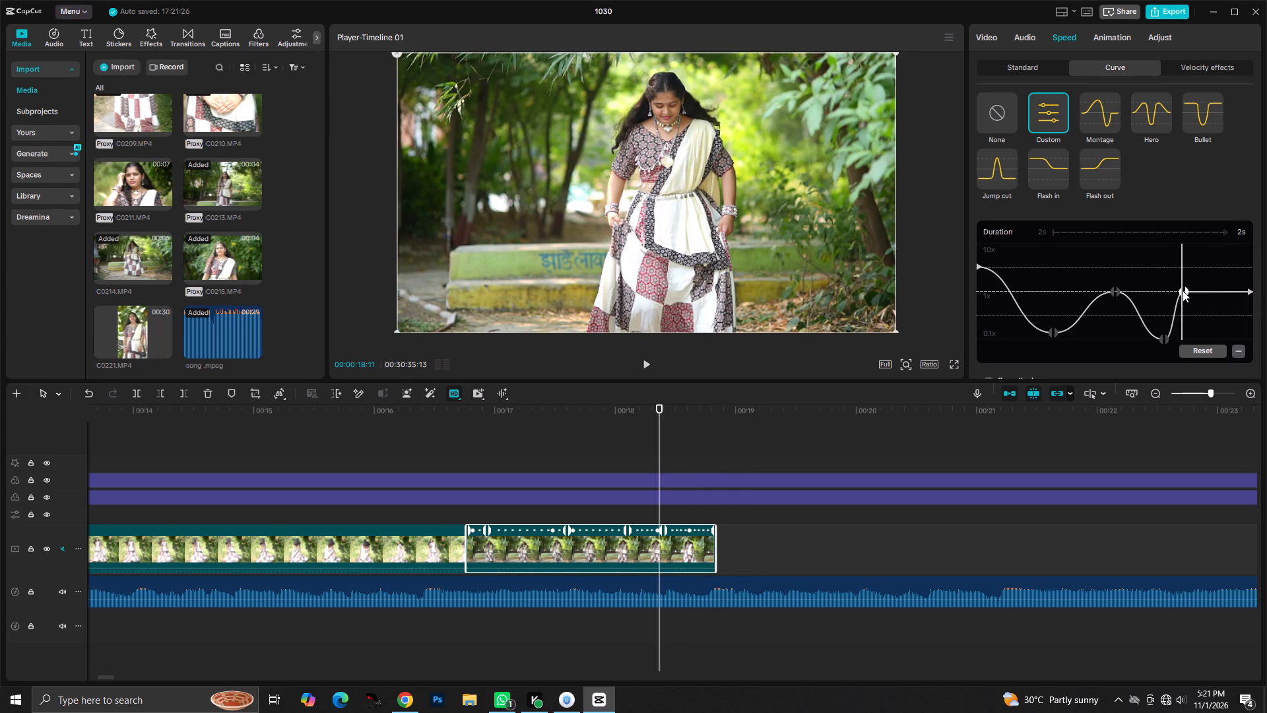
pyautogui.click(1183, 290)
pyautogui.click(1185, 290)
pyautogui.moveTo(1185, 290); pyautogui.dragTo(1226, 316)
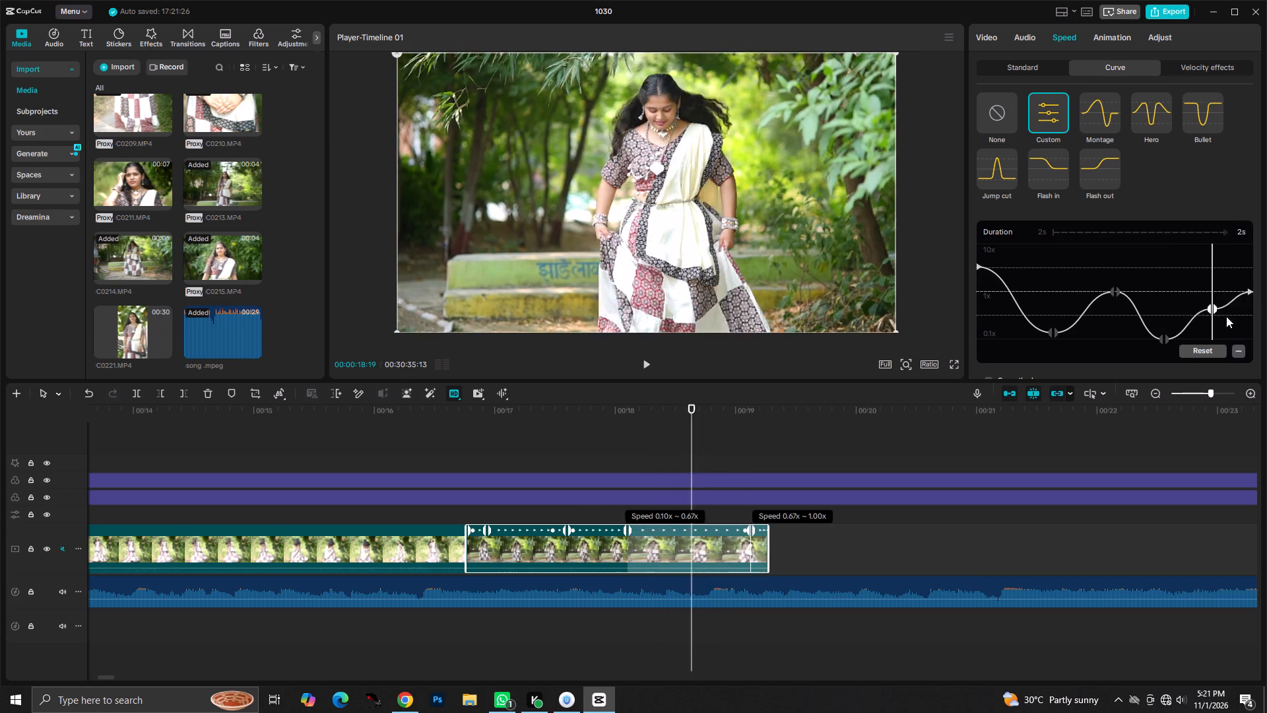
pyautogui.moveTo(1226, 316); pyautogui.dragTo(1241, 327)
# Turn on Smooth slow-mo with frame blending for the speed-ramped C0214 clip.
pyautogui.scroll(-7, 1103, 298)
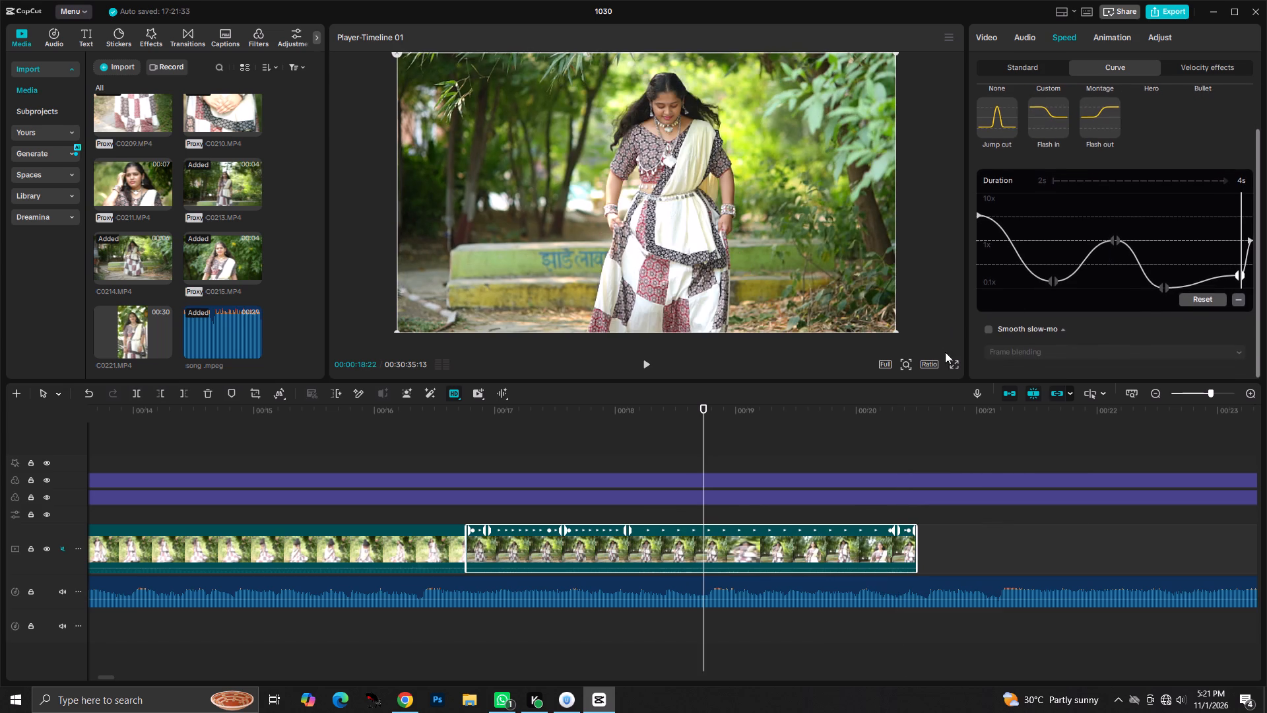
pyautogui.click(989, 329)
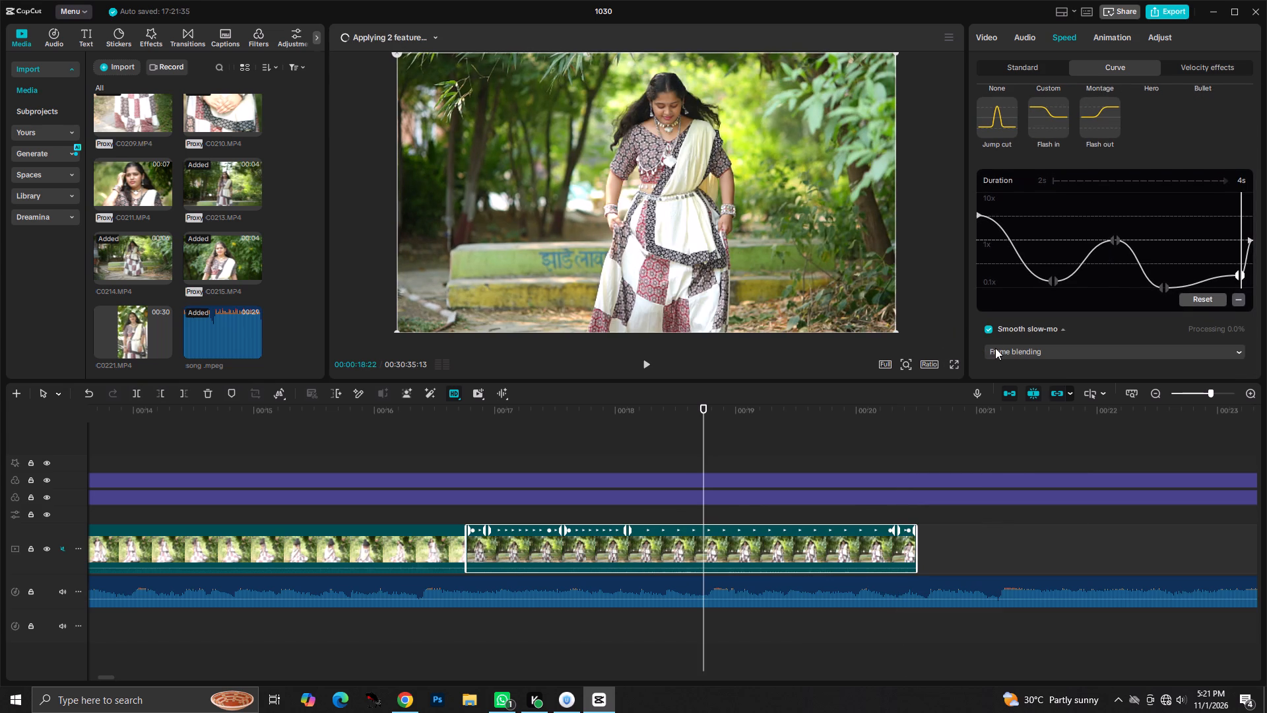
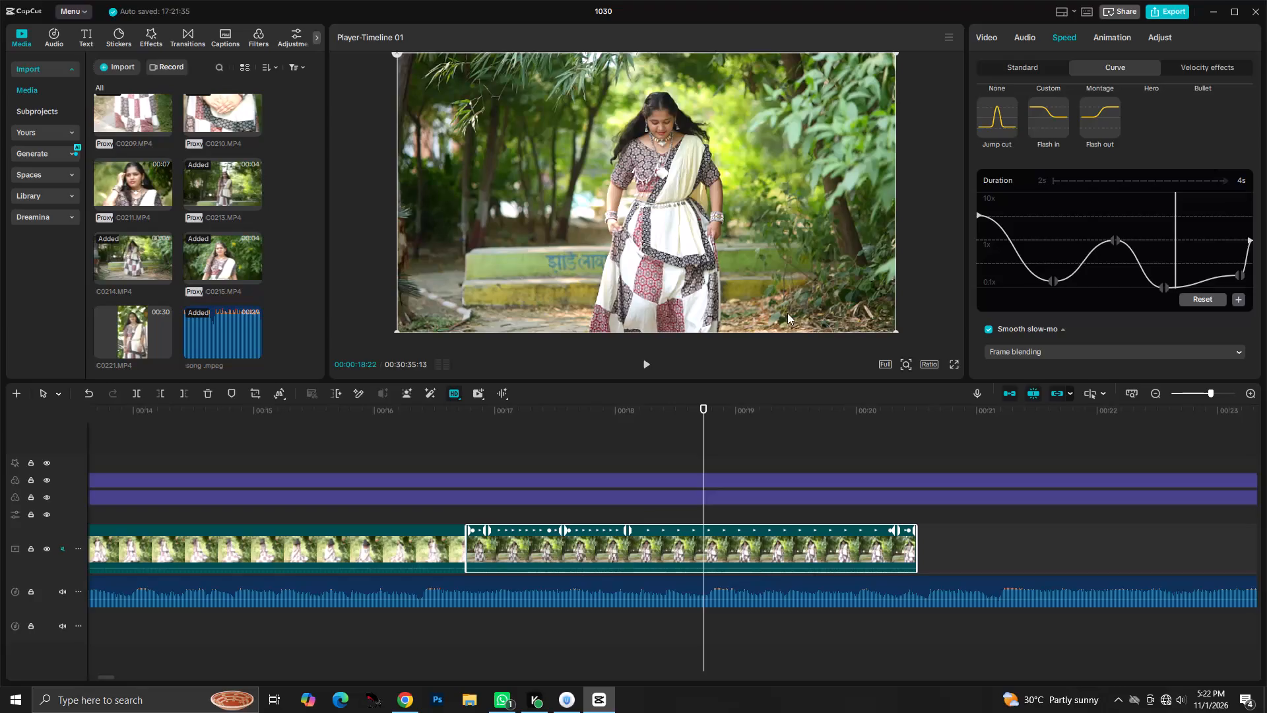
# Play back the rest of the C0214 clip and switch its Smooth slow-mo method to Optical flow.
pyautogui.press('space')
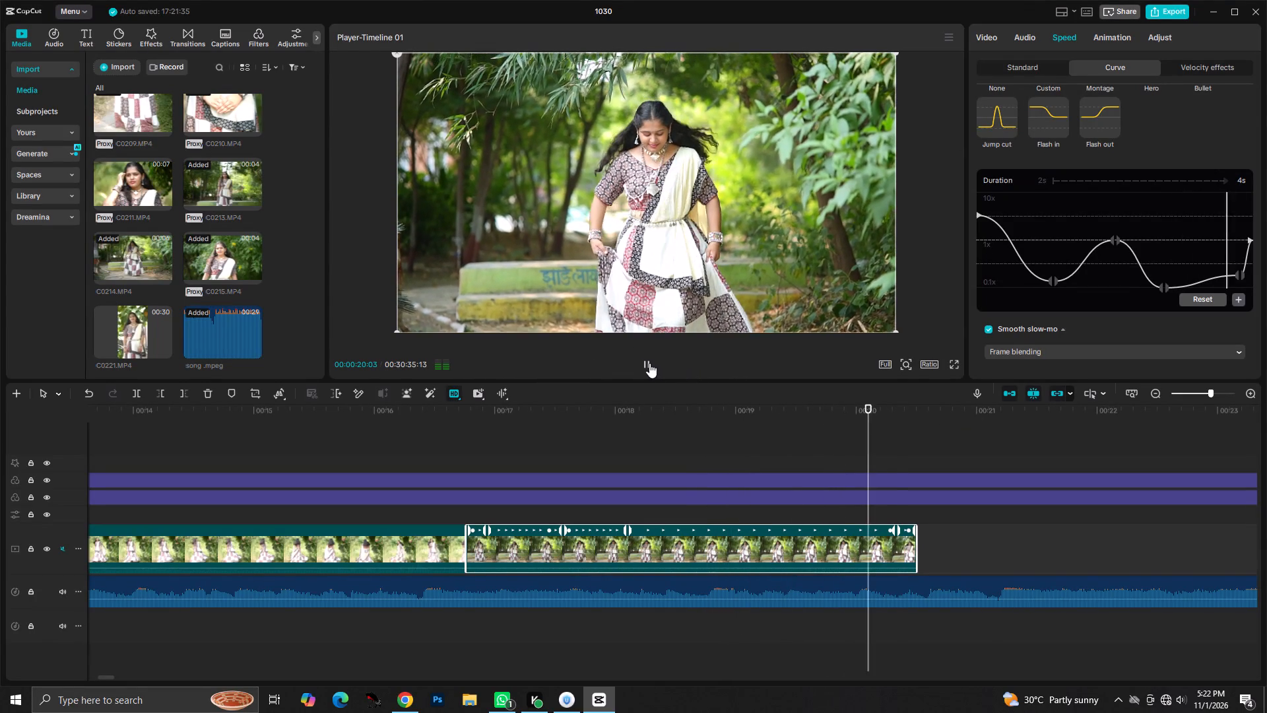
pyautogui.click(649, 363)
pyautogui.scroll(-1, 1064, 323)
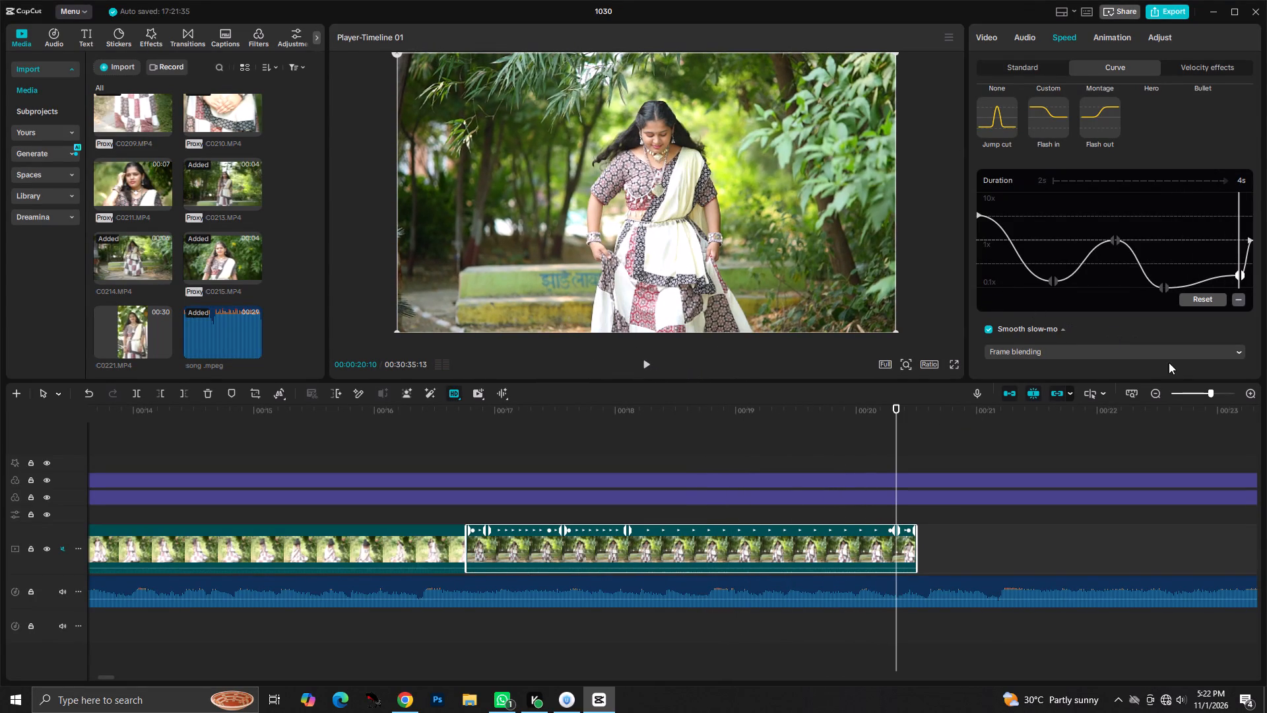
pyautogui.click(1175, 353)
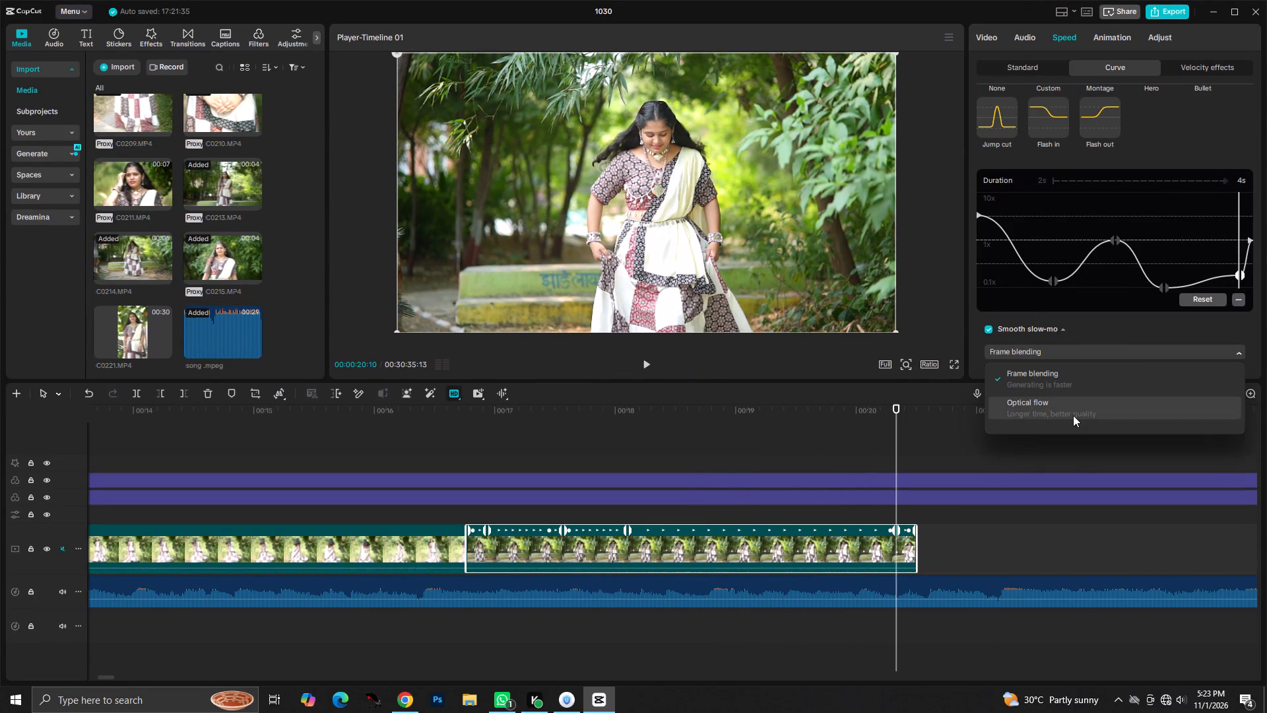
pyautogui.click(1073, 415)
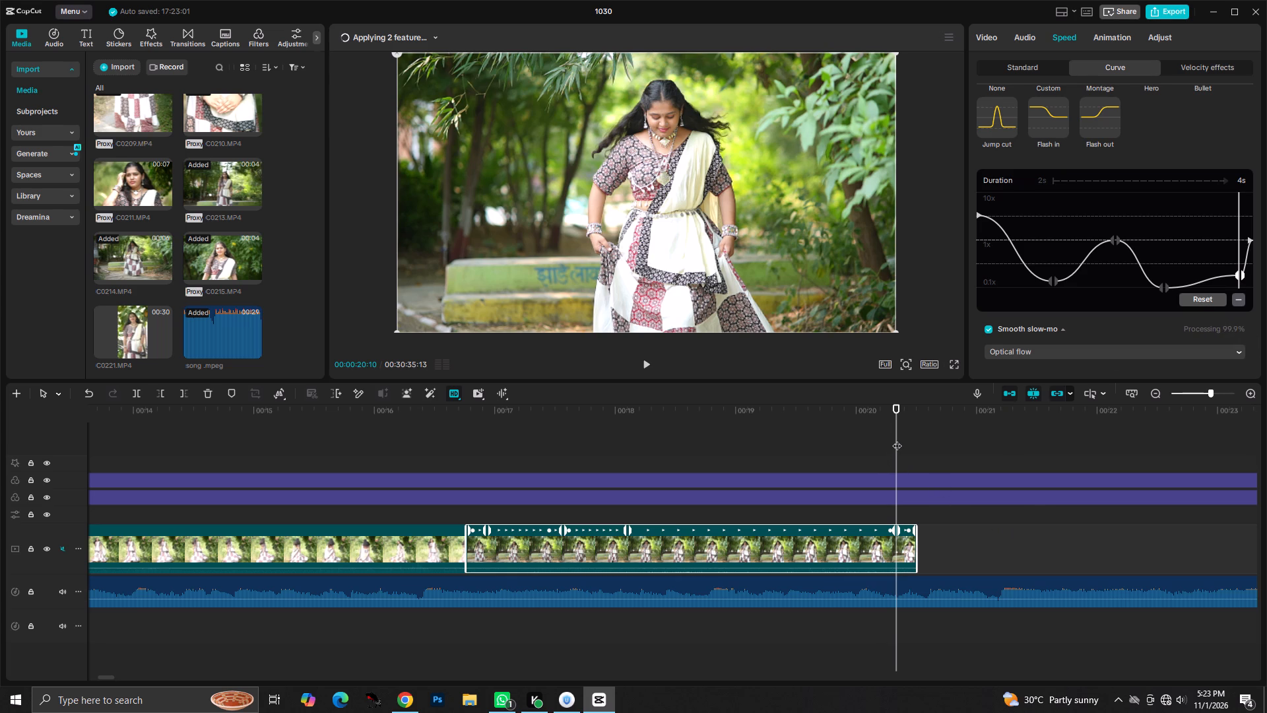
# Play back the C0214 clip from just before its start and check the optical flow processing status.
pyautogui.moveTo(897, 439); pyautogui.dragTo(426, 466)
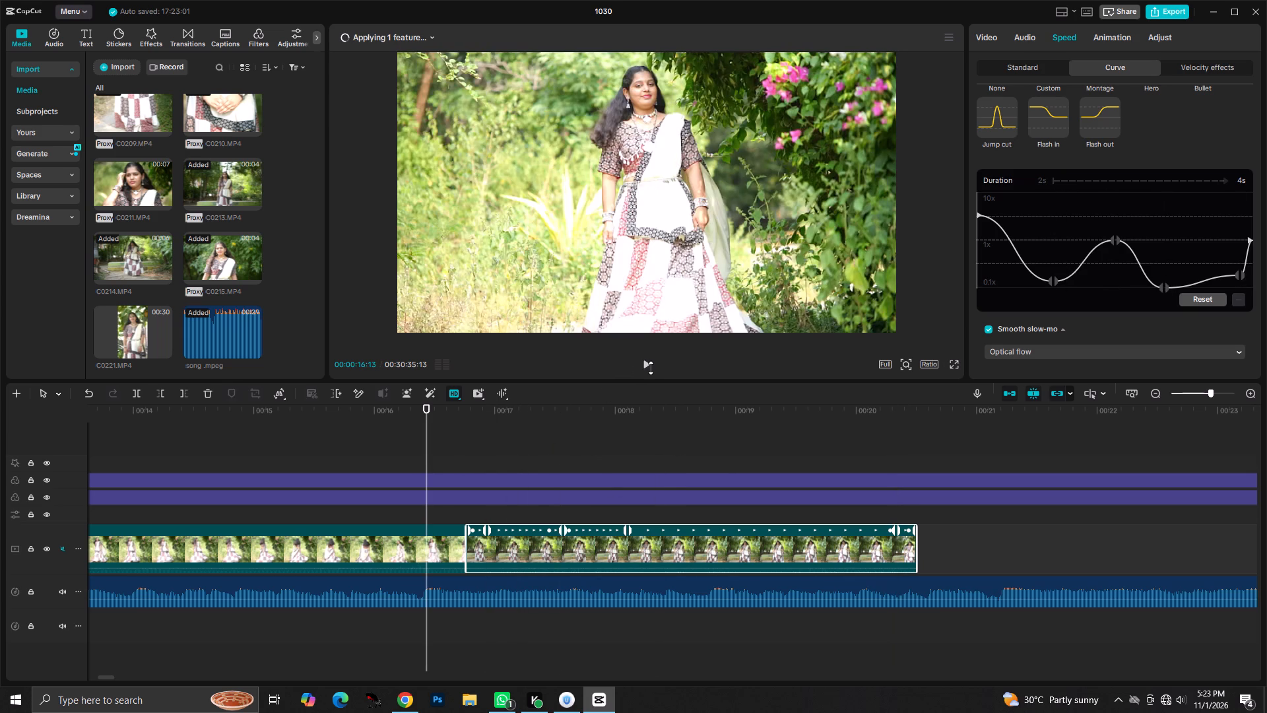
pyautogui.click(646, 366)
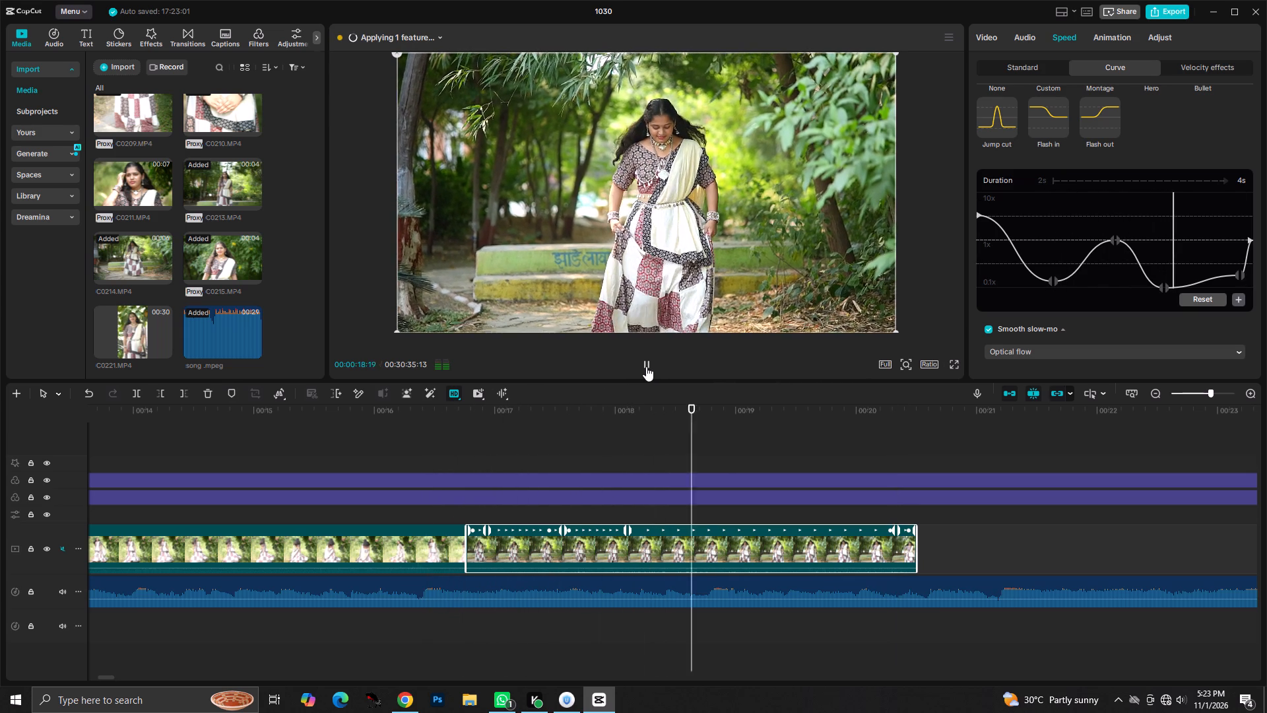
pyautogui.click(646, 365)
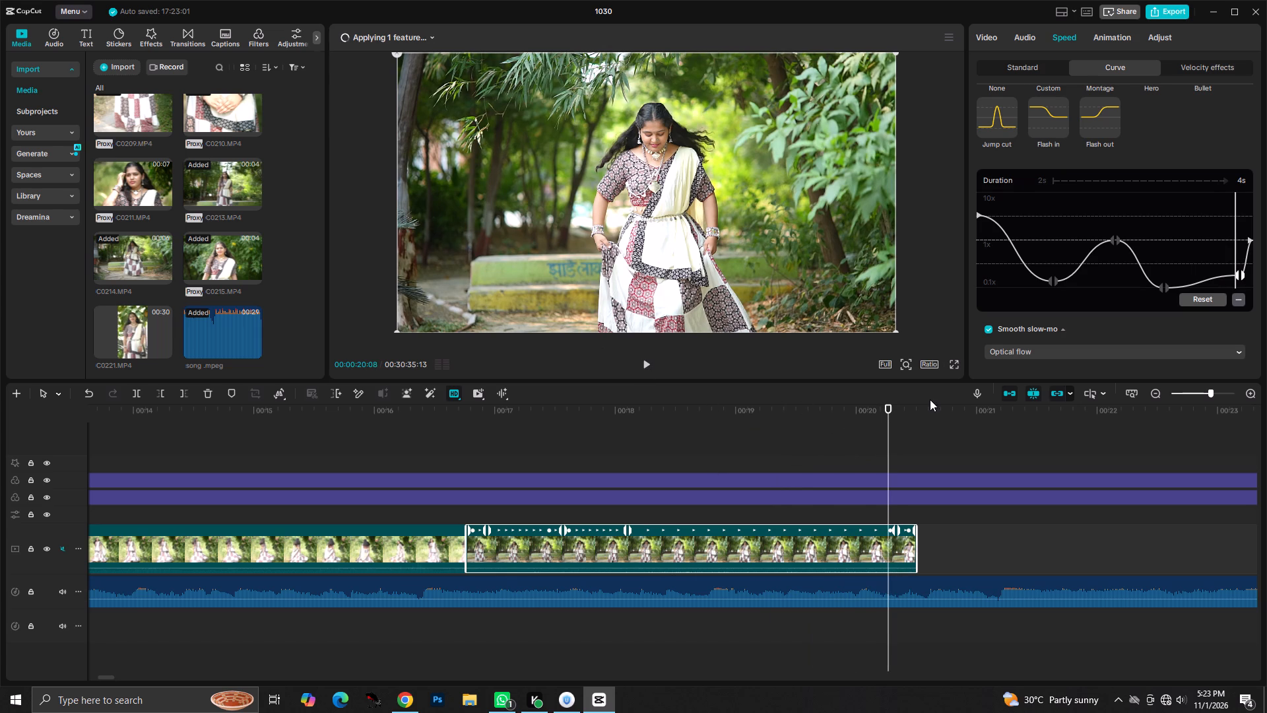
pyautogui.moveTo(886, 437); pyautogui.dragTo(630, 460)
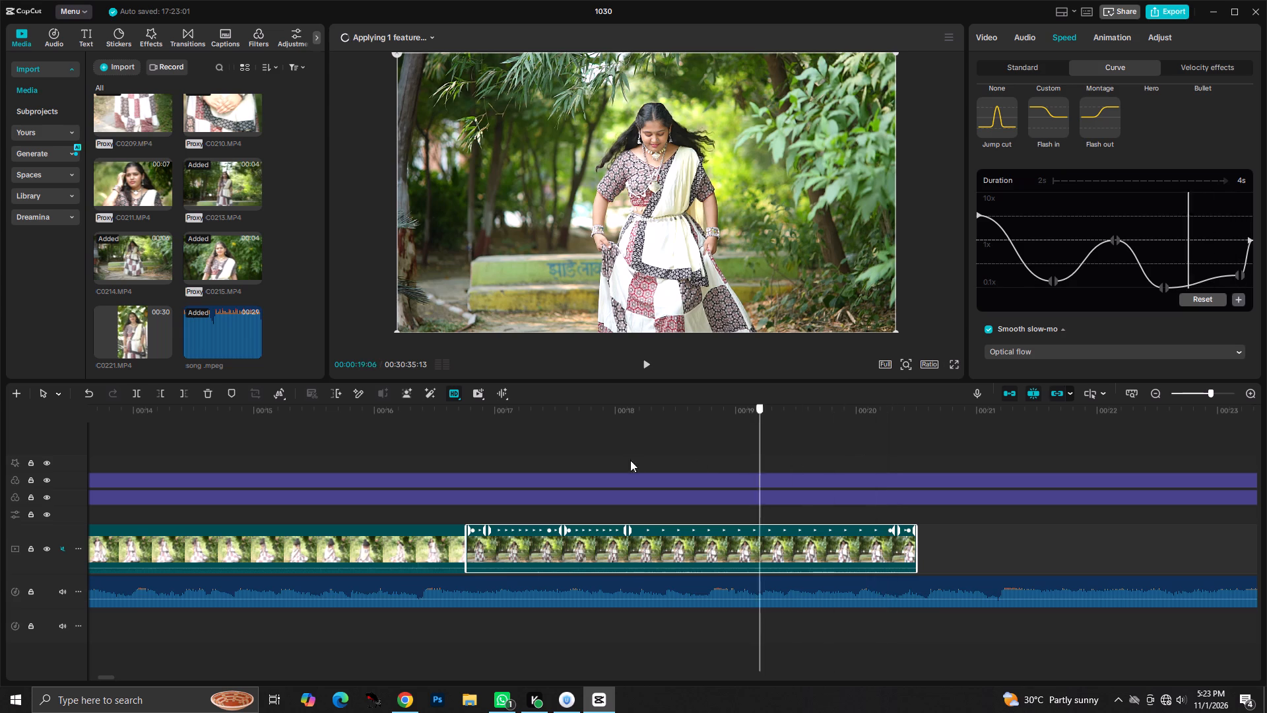
pyautogui.moveTo(630, 460); pyautogui.dragTo(401, 498)
pyautogui.scroll(3, 186, 201)
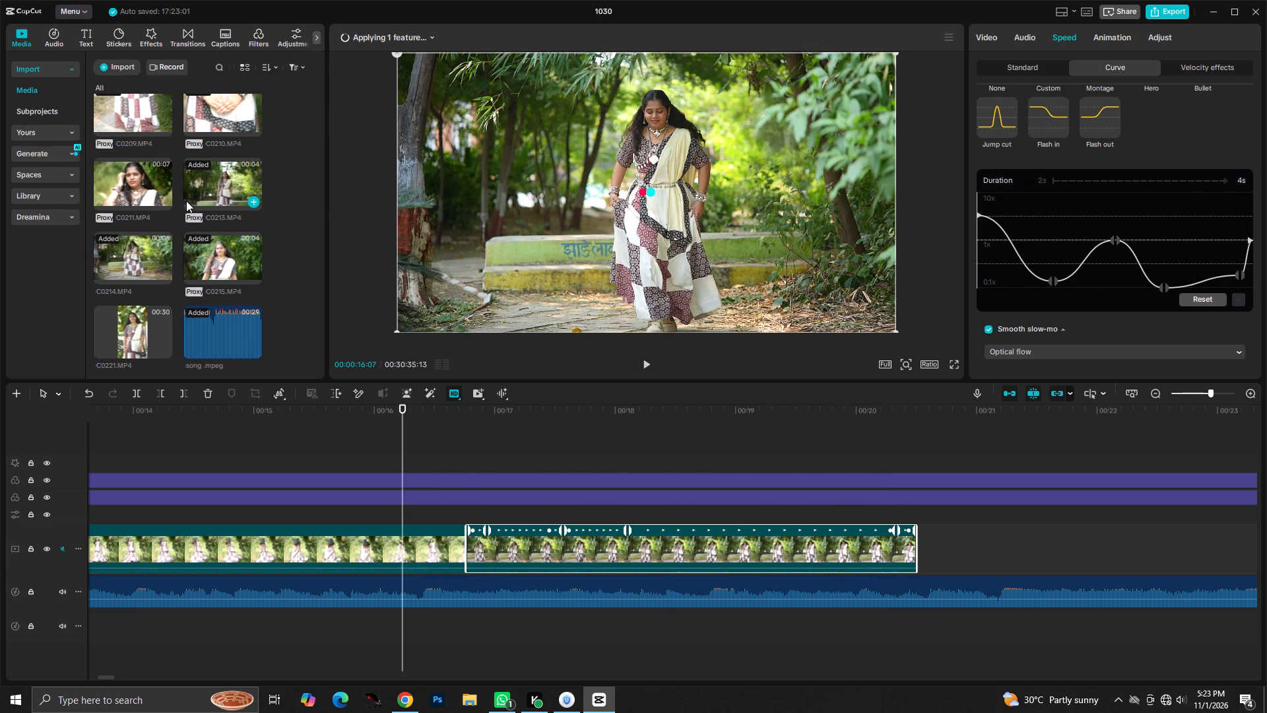
pyautogui.scroll(9, 186, 201)
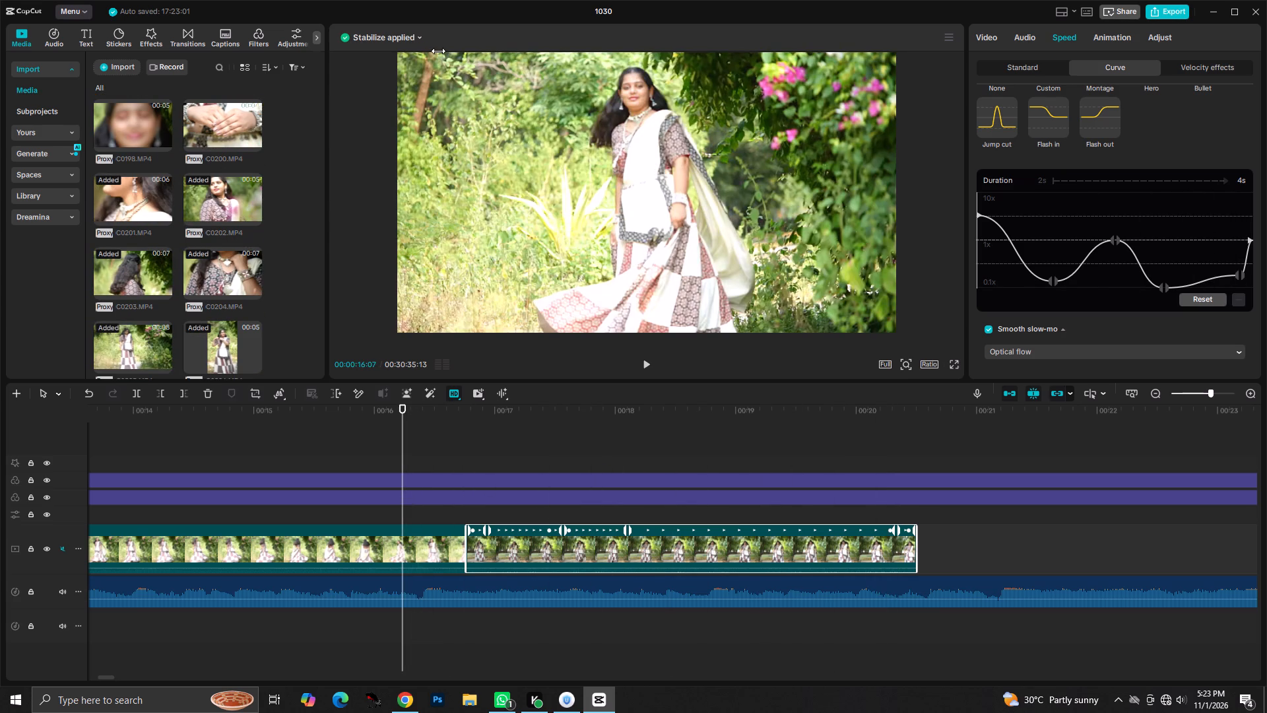
pyautogui.click(413, 38)
# Replay the C0214 clip and its final slow-motion section to examine the smoothness of the optical flow motion.
pyautogui.click(644, 370)
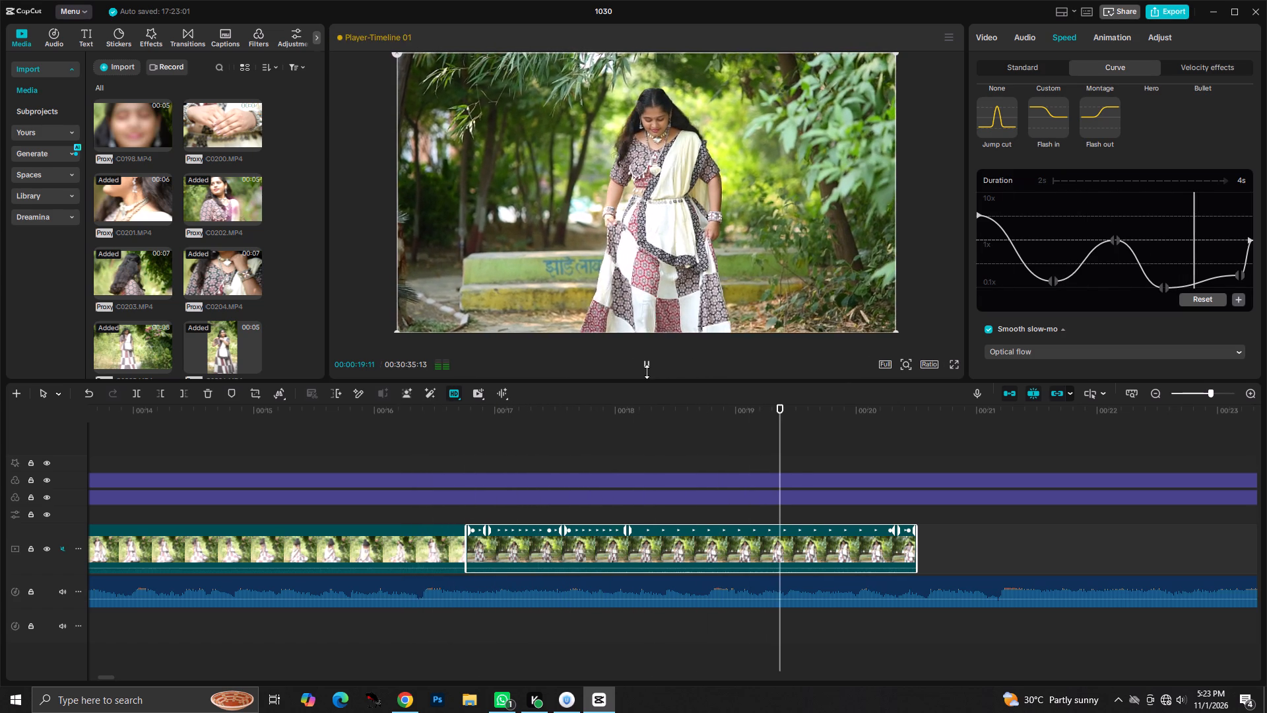
pyautogui.click(647, 372)
pyautogui.moveTo(812, 445); pyautogui.dragTo(824, 443)
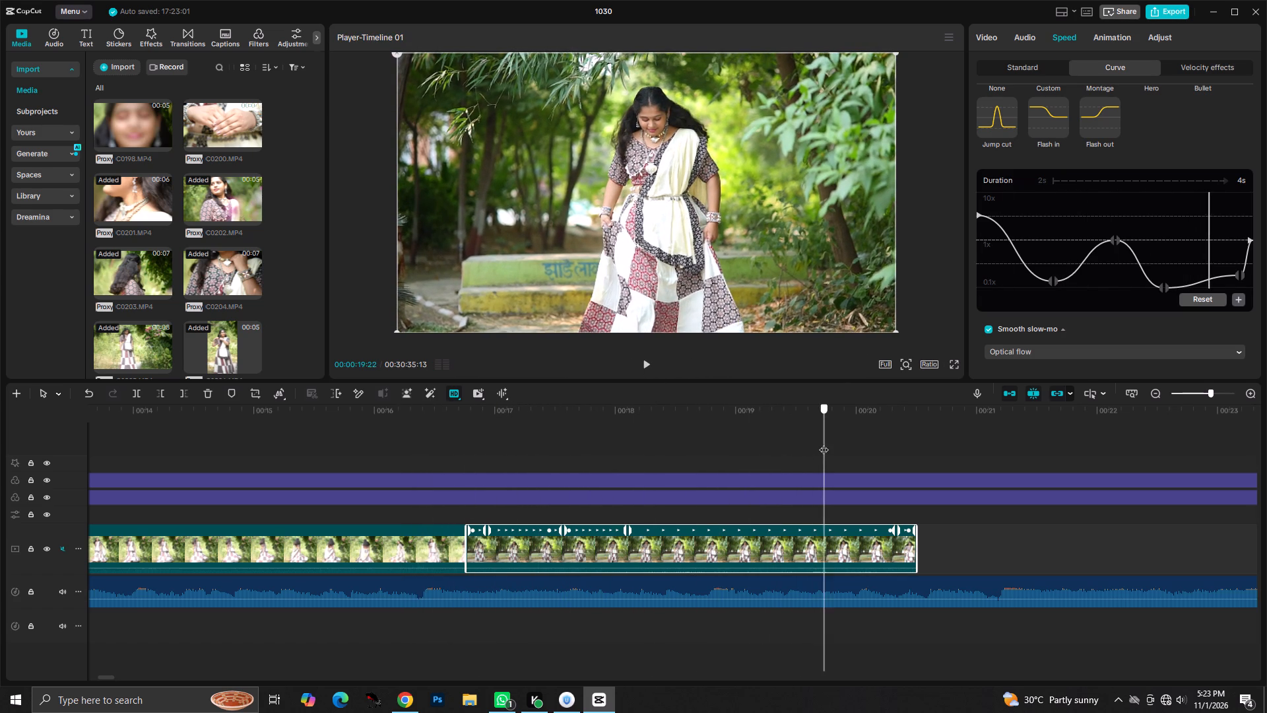
pyautogui.moveTo(824, 443); pyautogui.dragTo(809, 469)
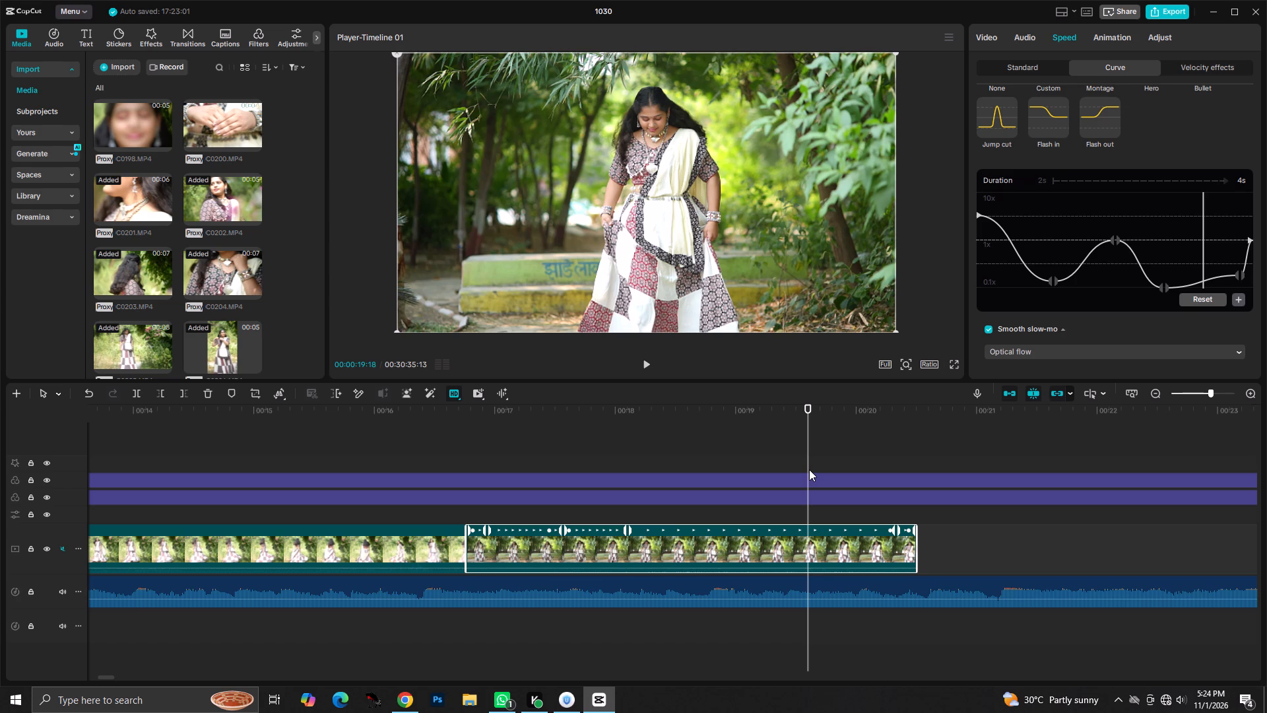
pyautogui.press('space')
pyautogui.press('space')
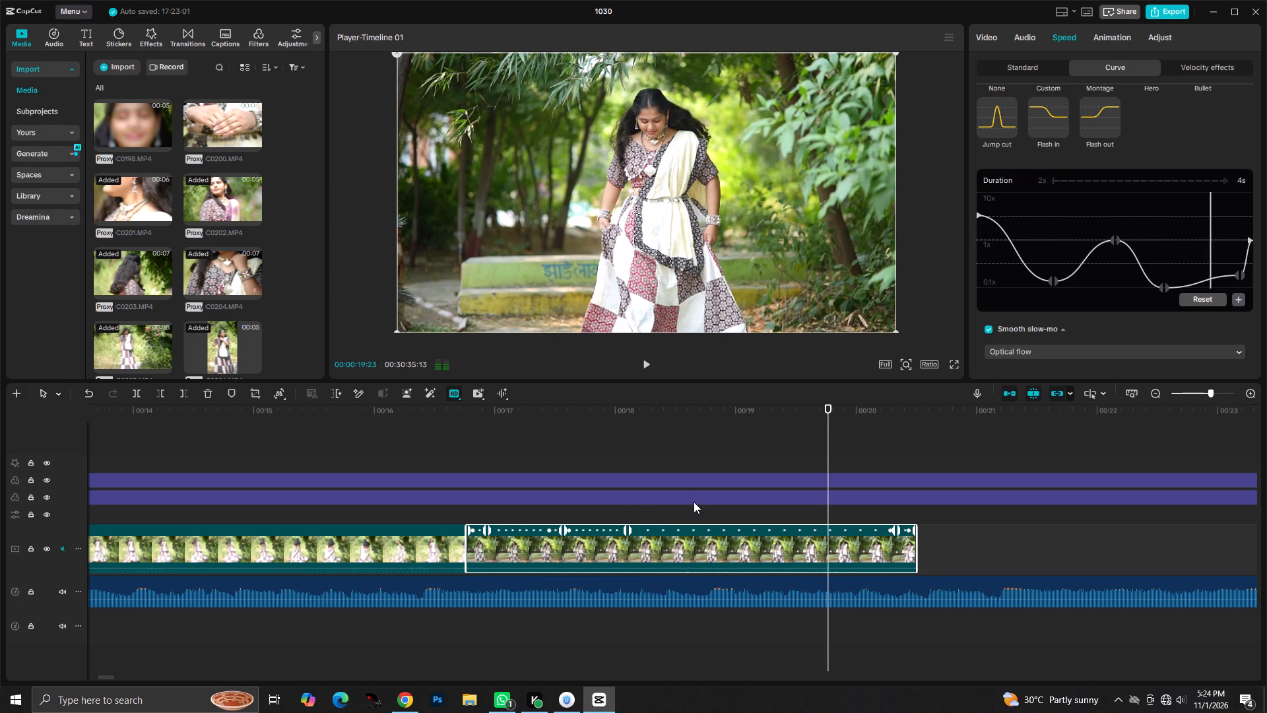
pyautogui.moveTo(828, 436); pyautogui.dragTo(540, 492)
pyautogui.press('space')
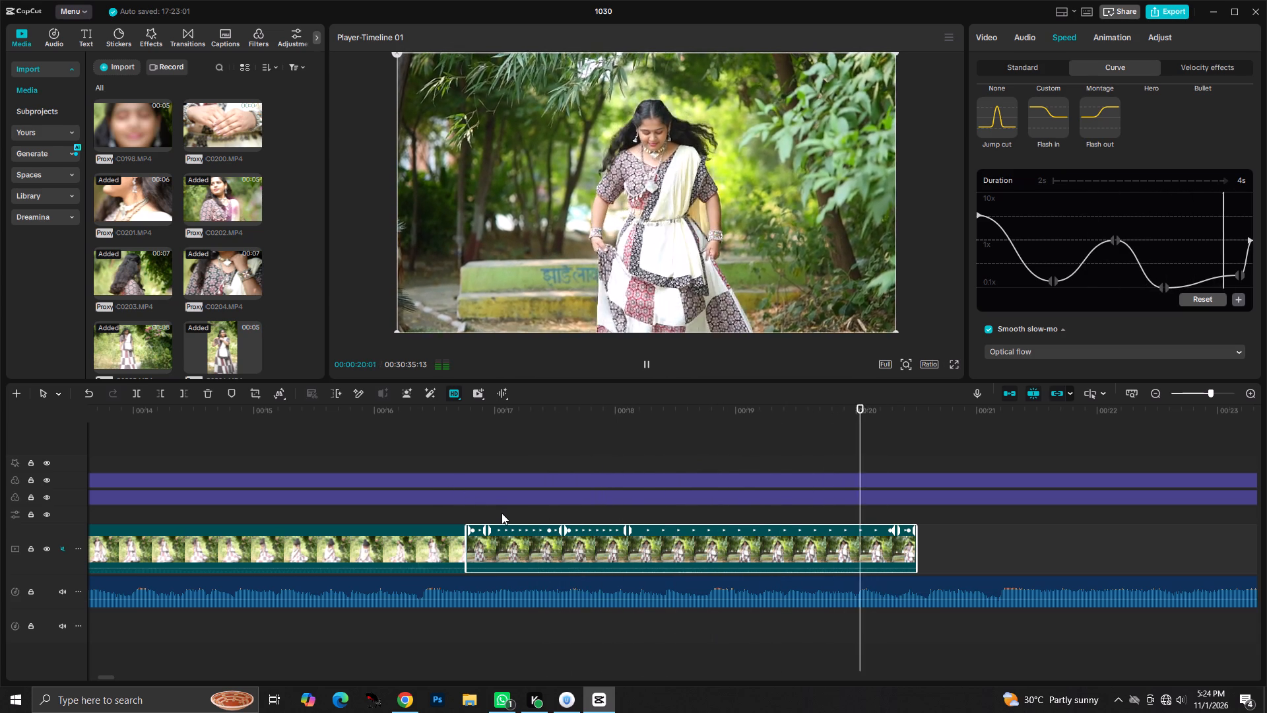
pyautogui.press('space')
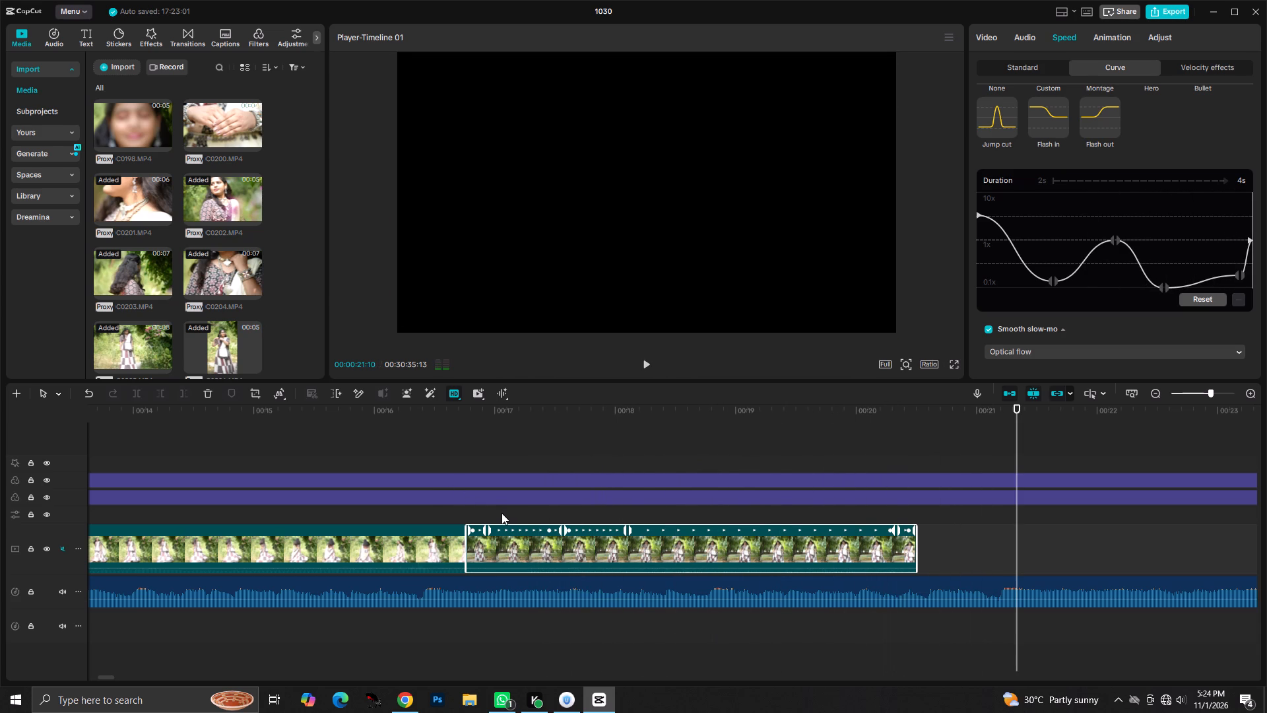
# Play the timeline from 00:00:00:00 through the C0214 slow-motion section to review the edit so far.
pyautogui.moveTo(1016, 416); pyautogui.dragTo(785, 506)
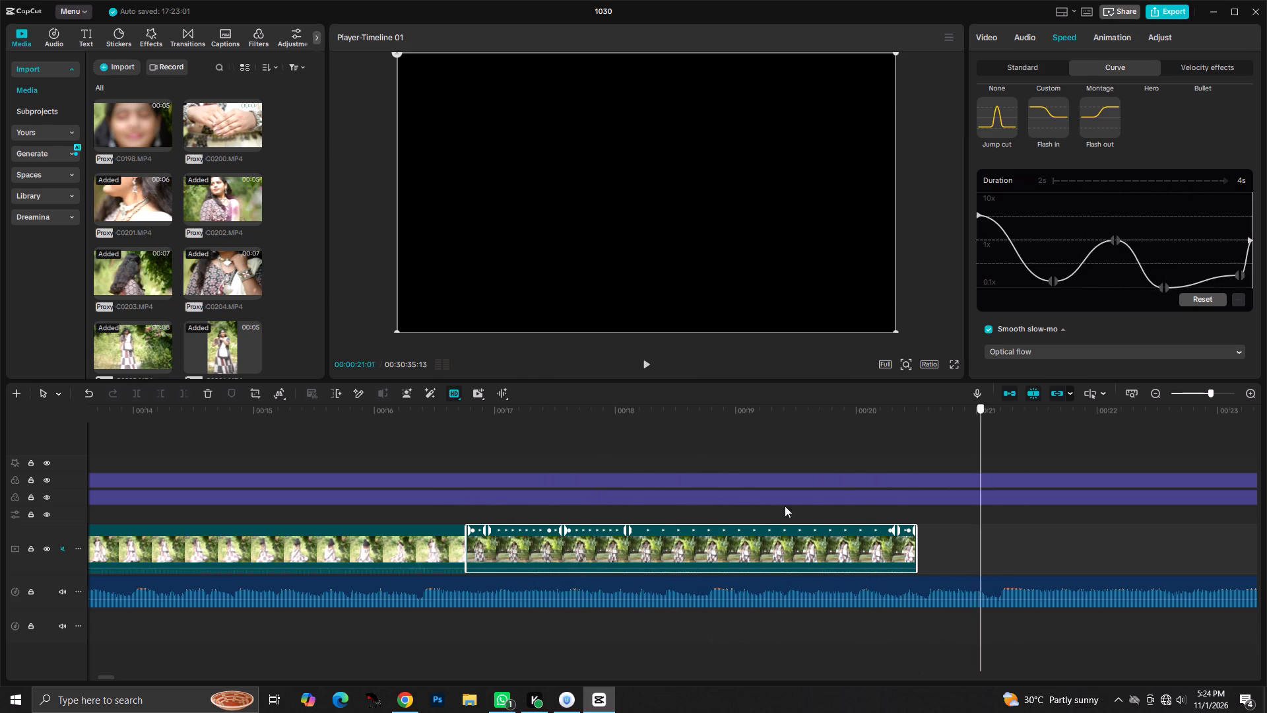
pyautogui.moveTo(785, 506); pyautogui.dragTo(0, 698)
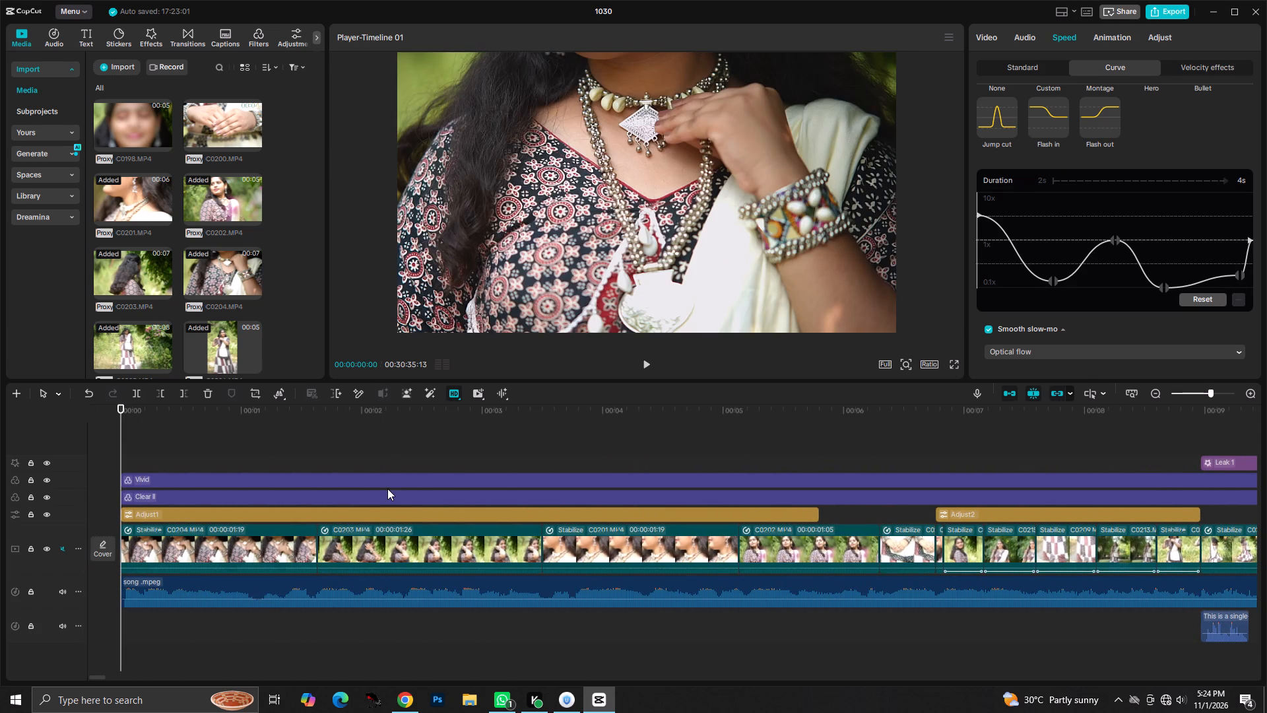
pyautogui.press('space')
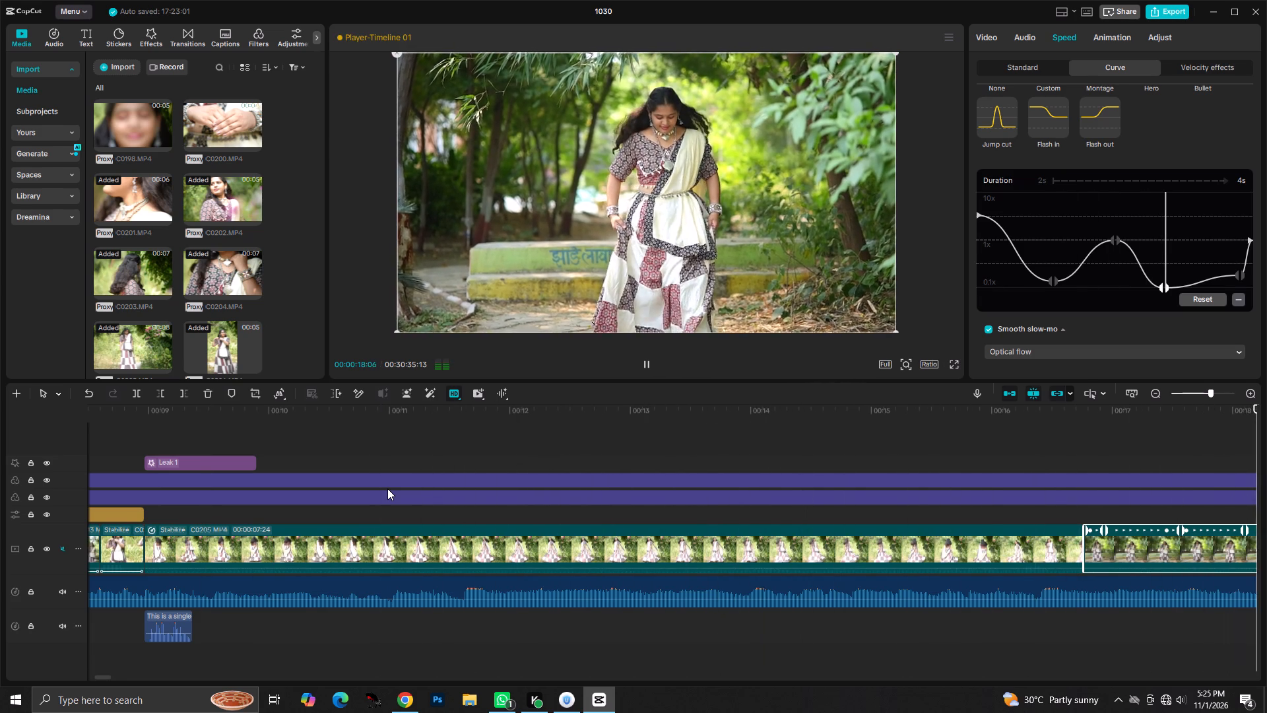
pyautogui.press('space')
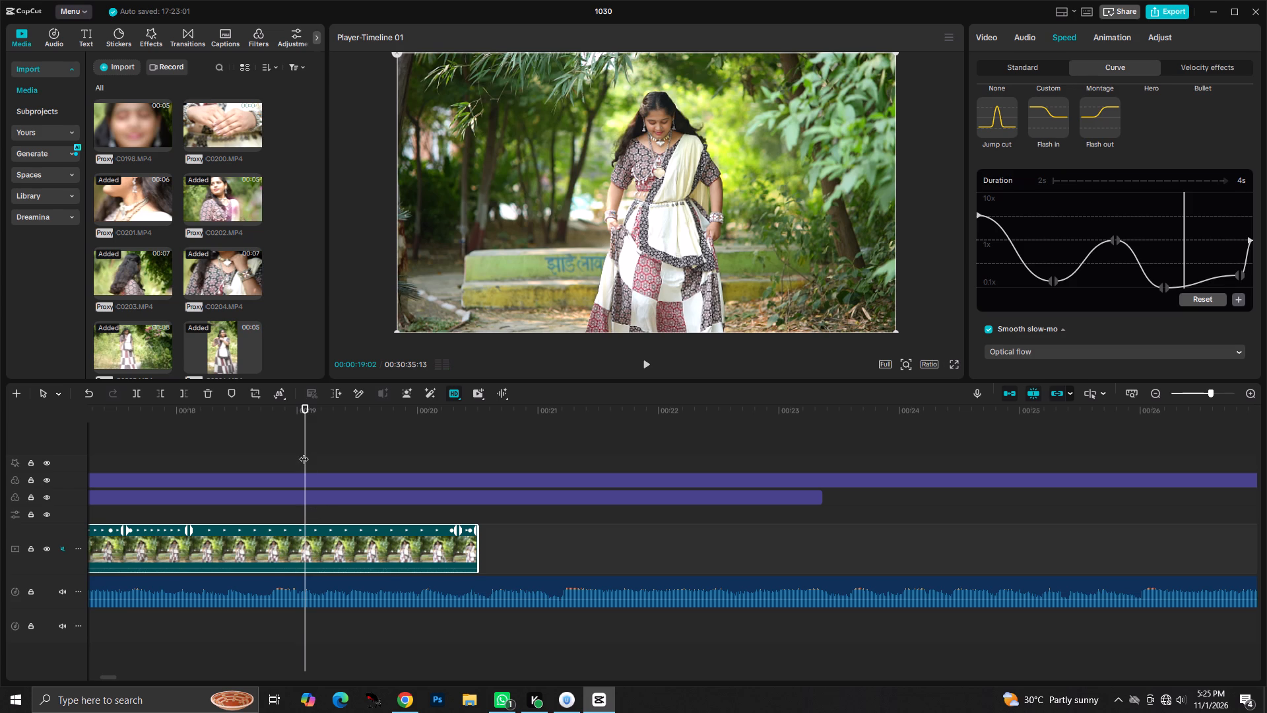
# Apply the Trending Fade In entrance animation with a 0.5s duration to the first clip, C0204.
pyautogui.moveTo(304, 452); pyautogui.dragTo(0, 477)
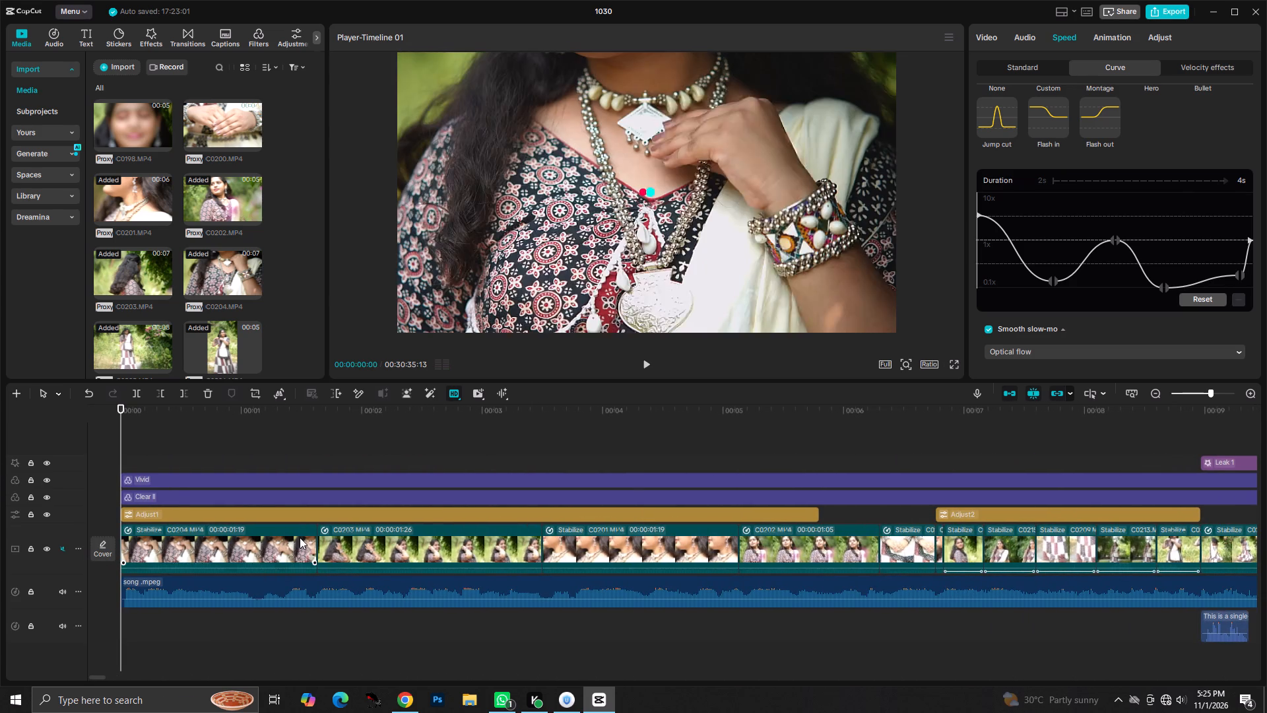
pyautogui.click(300, 537)
pyautogui.click(318, 542)
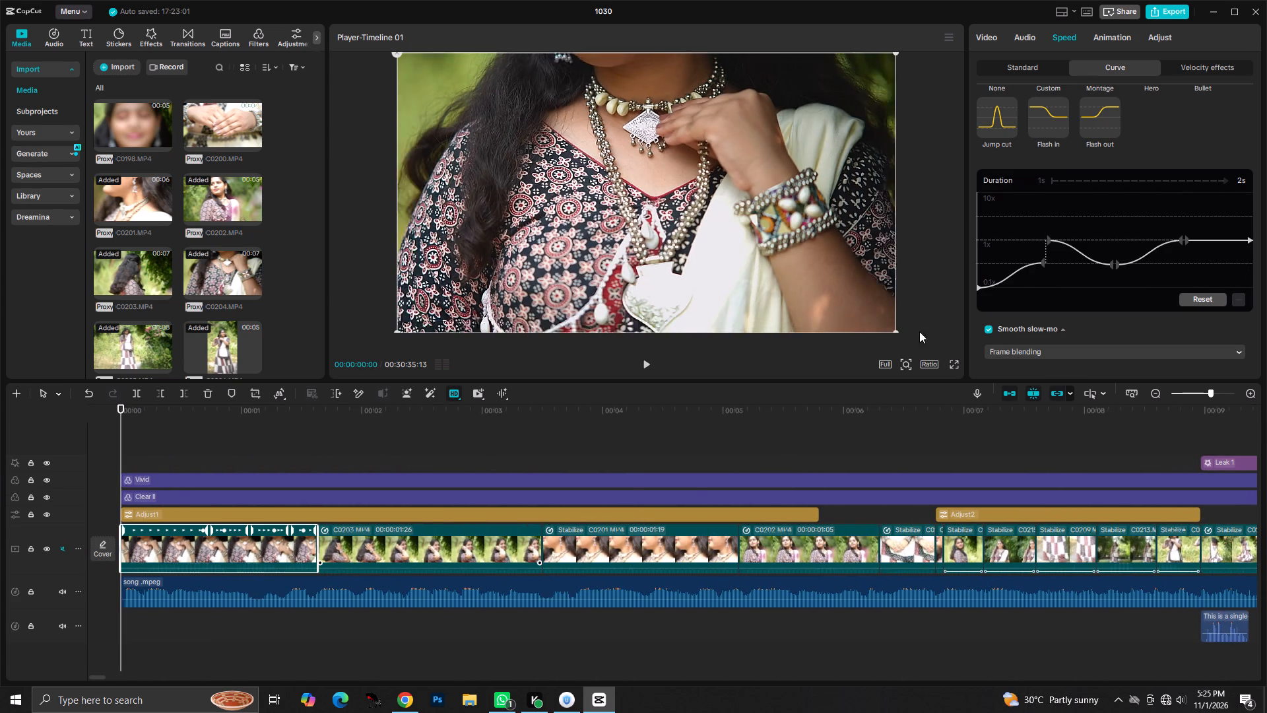
pyautogui.click(1104, 40)
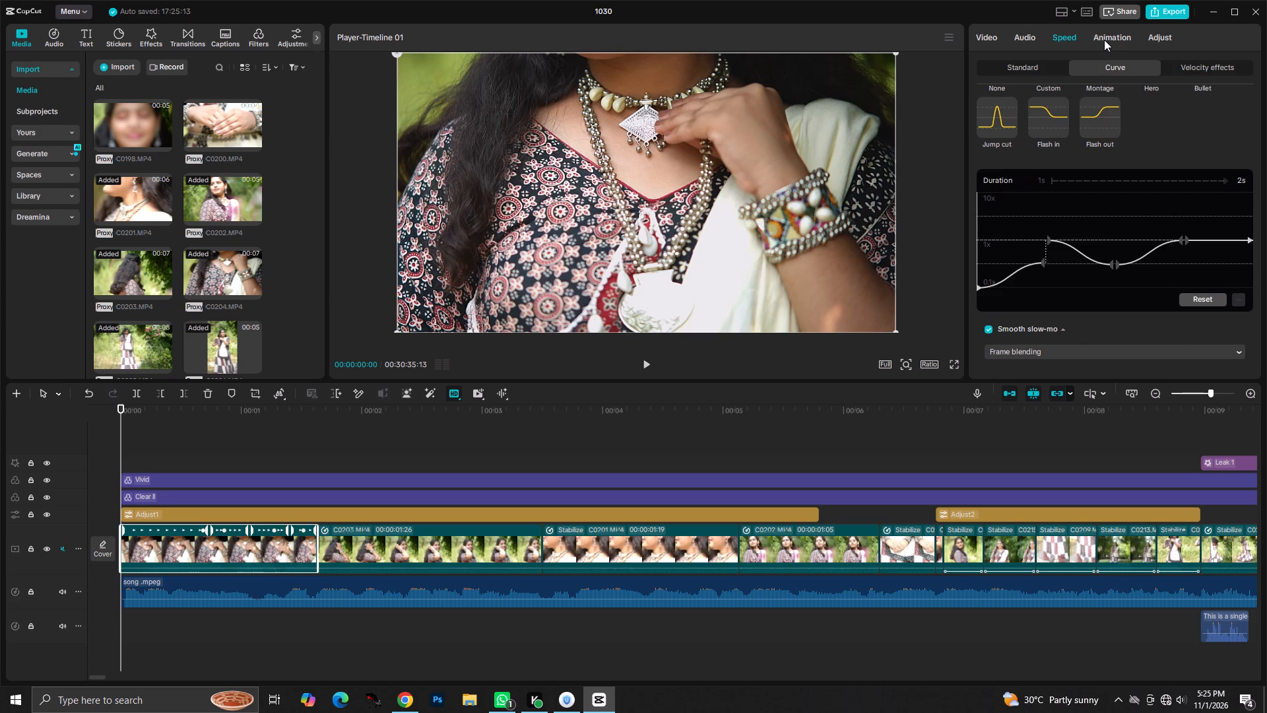
pyautogui.click(1031, 125)
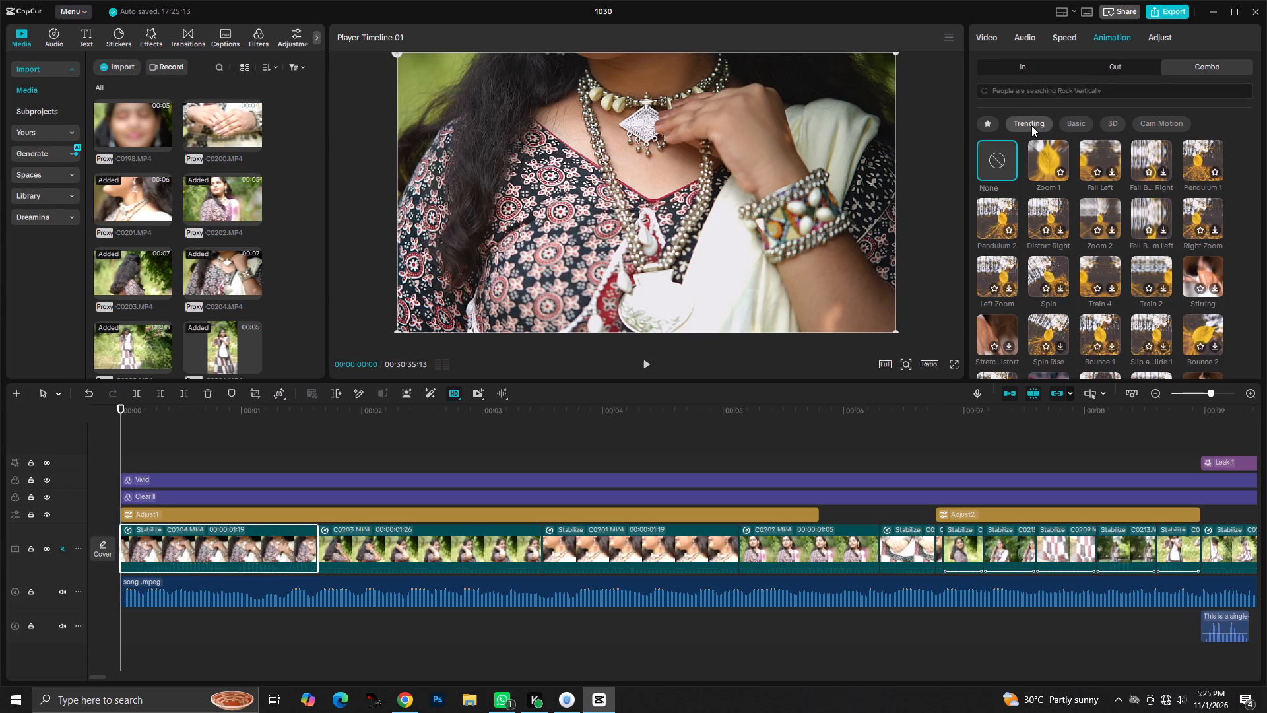
pyautogui.click(1079, 123)
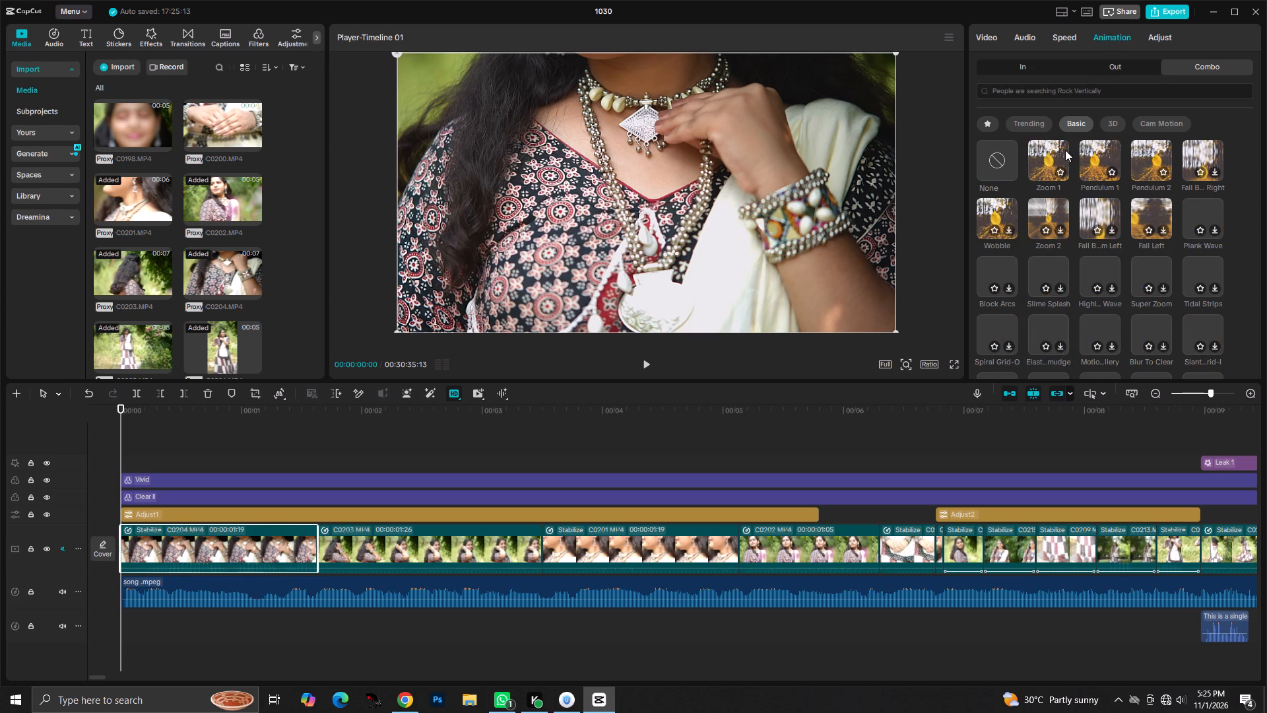
pyautogui.click(1035, 120)
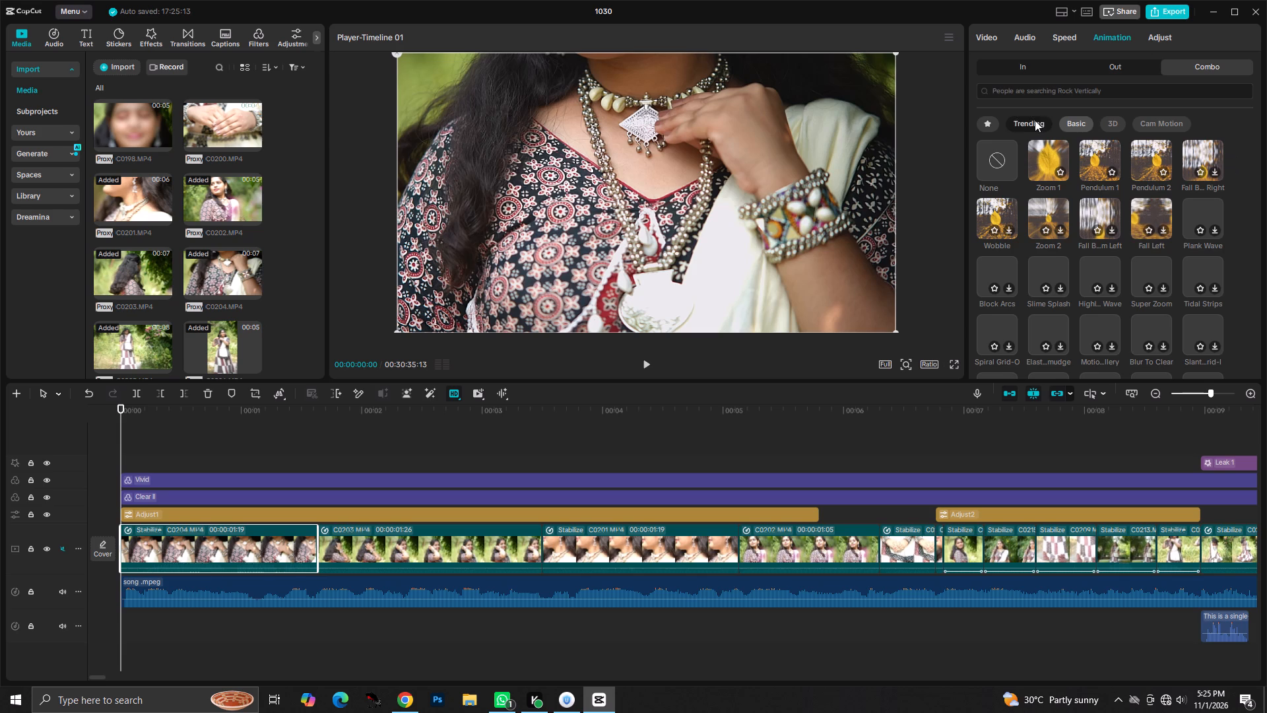
pyautogui.click(1079, 122)
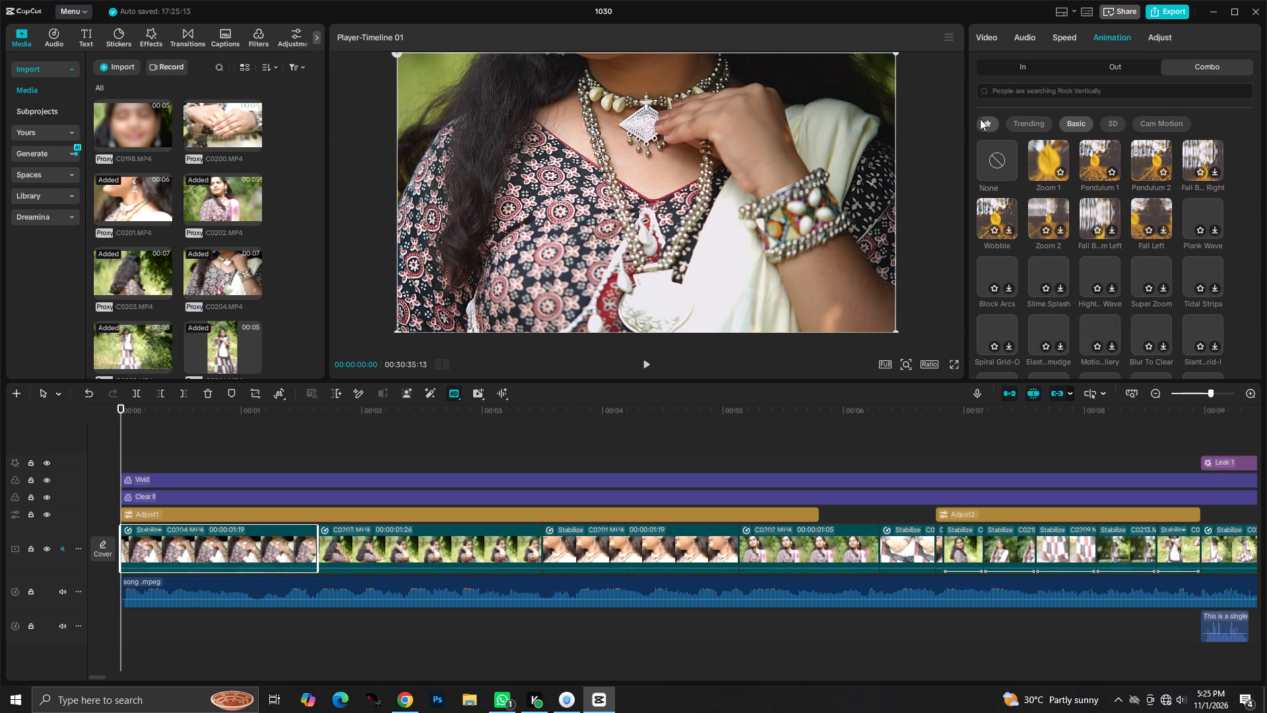
pyautogui.click(983, 125)
pyautogui.click(1010, 121)
pyautogui.click(1021, 74)
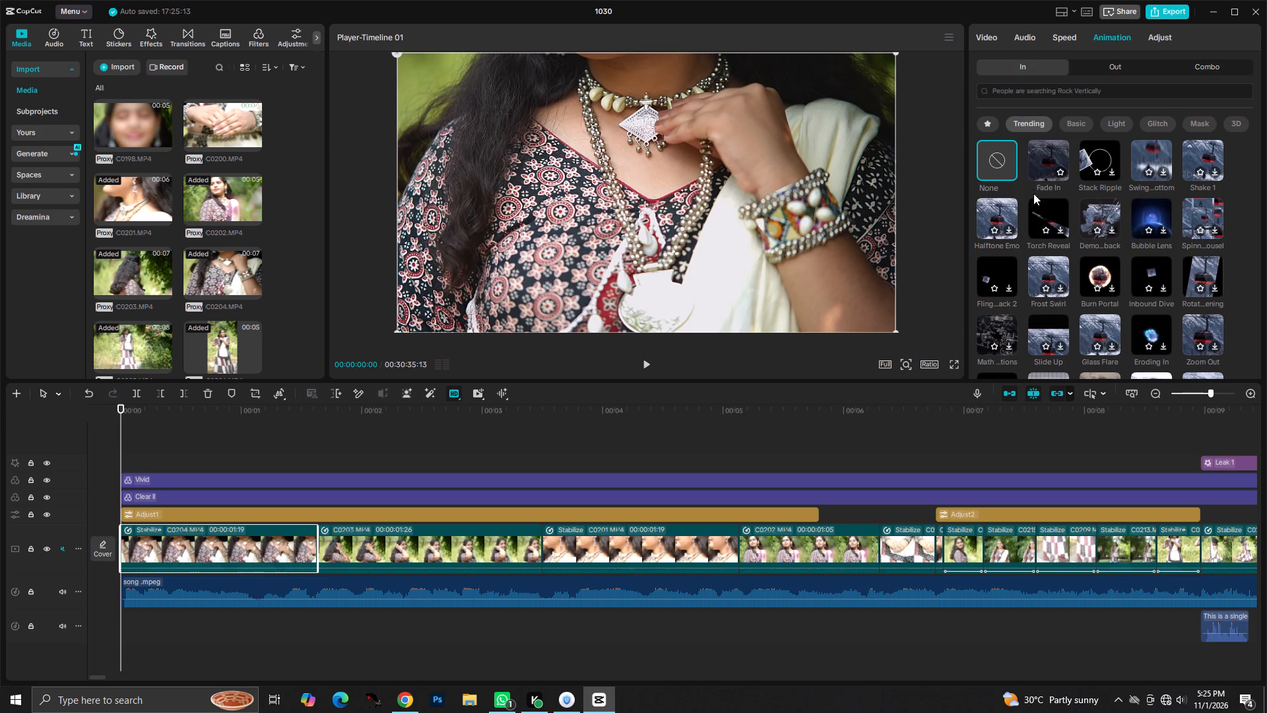
pyautogui.click(1041, 170)
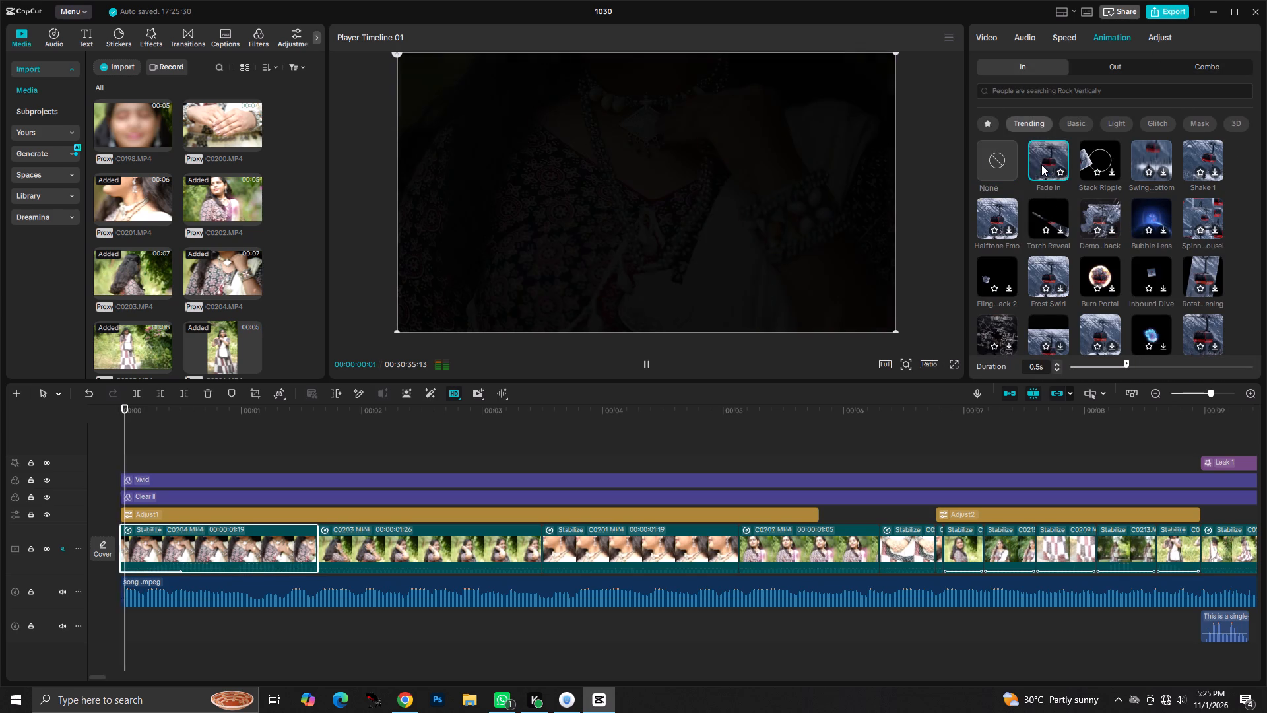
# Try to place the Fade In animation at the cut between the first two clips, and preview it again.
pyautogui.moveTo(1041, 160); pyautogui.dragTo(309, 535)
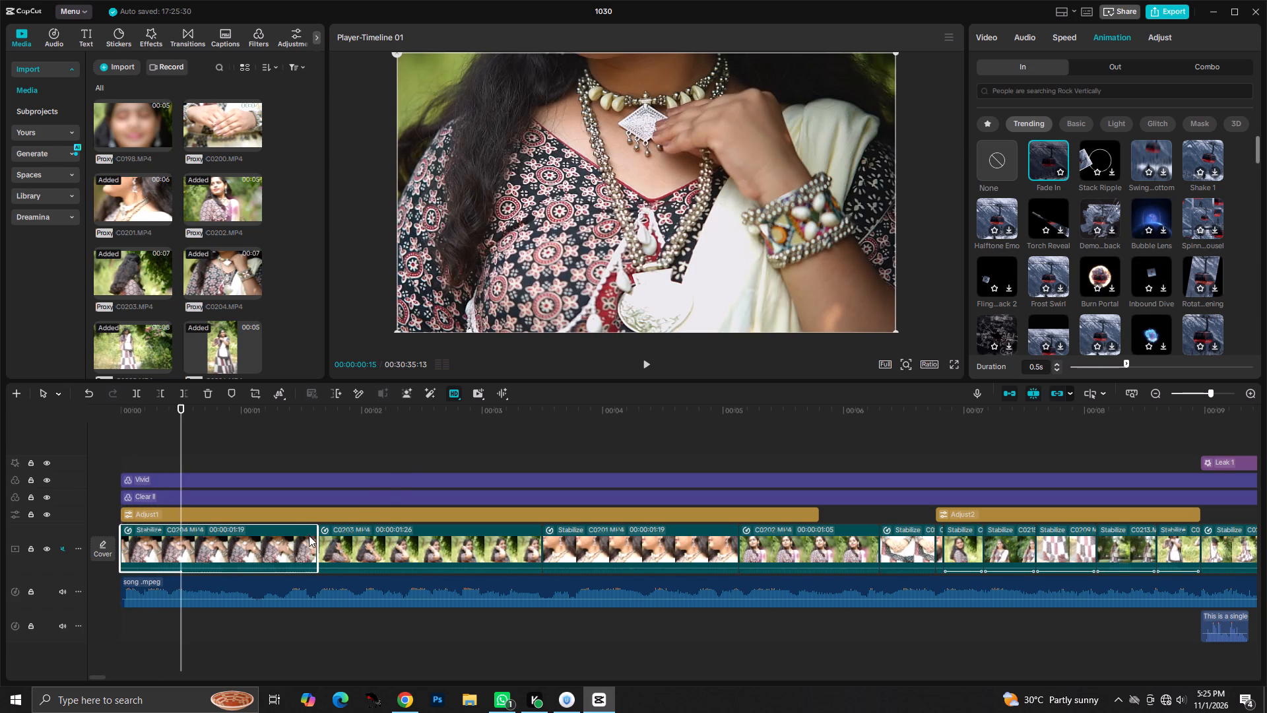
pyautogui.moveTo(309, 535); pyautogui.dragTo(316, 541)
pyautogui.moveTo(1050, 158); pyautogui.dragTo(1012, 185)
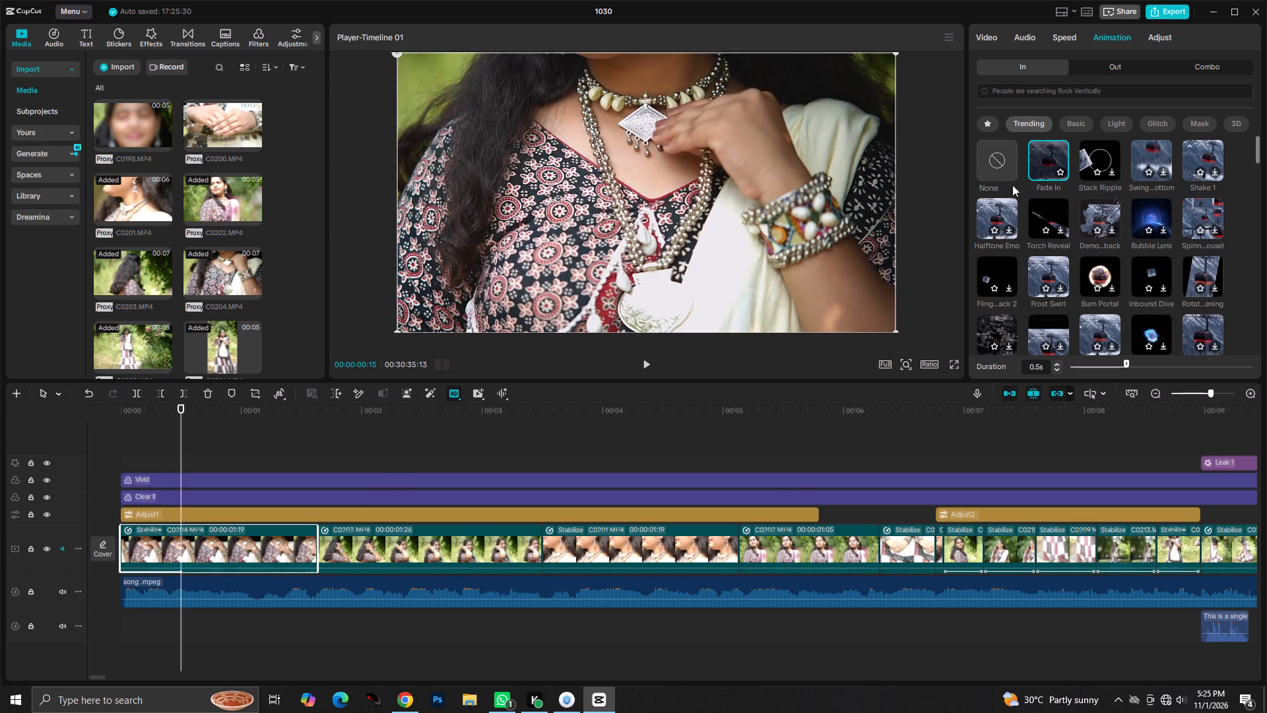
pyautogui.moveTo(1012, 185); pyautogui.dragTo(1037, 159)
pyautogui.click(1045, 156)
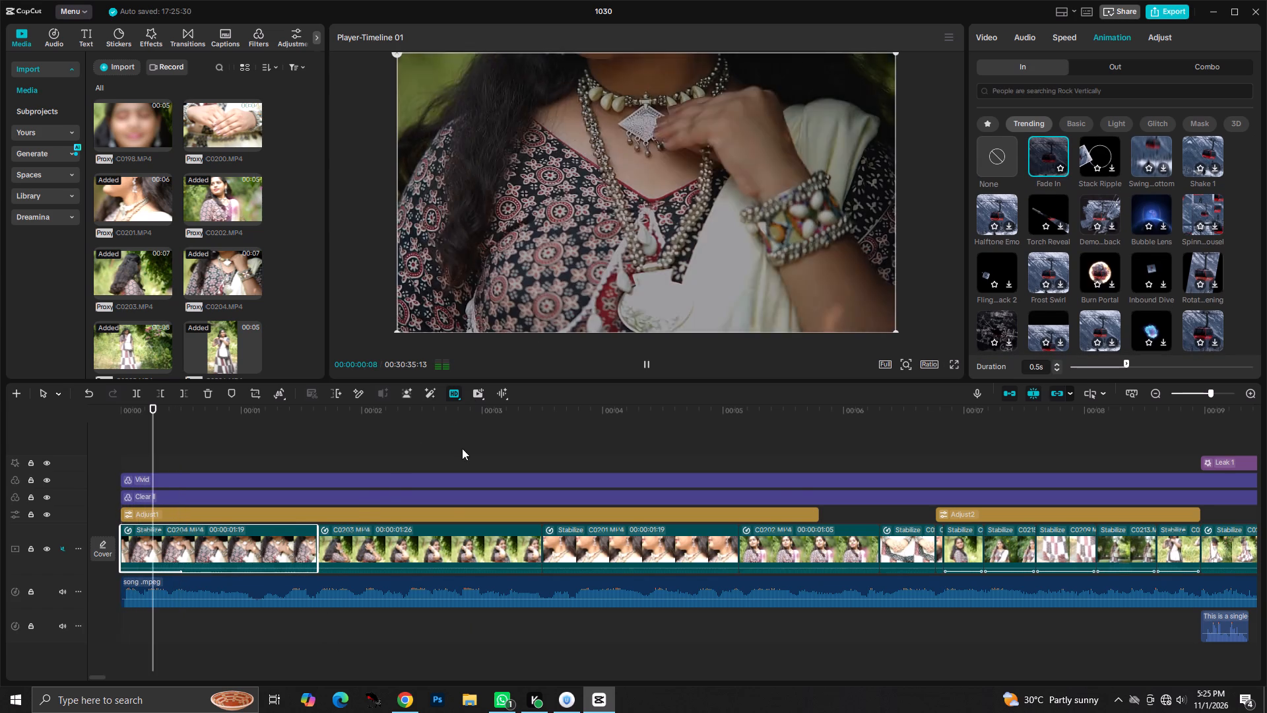
# Apply the Trending Fade In entrance animation at 0.5s to C0203, C0201, C0202 and the short clip before Adjust2.
pyautogui.click(443, 533)
pyautogui.click(1038, 152)
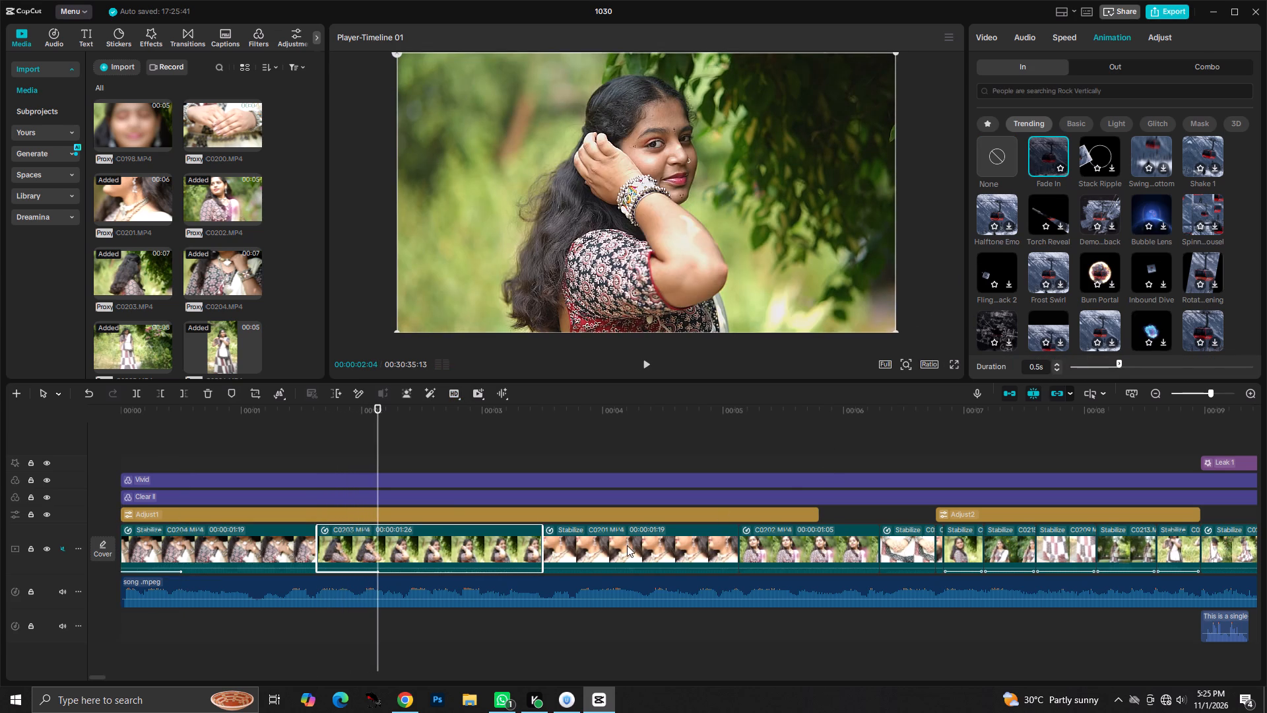
pyautogui.click(627, 545)
pyautogui.click(1053, 151)
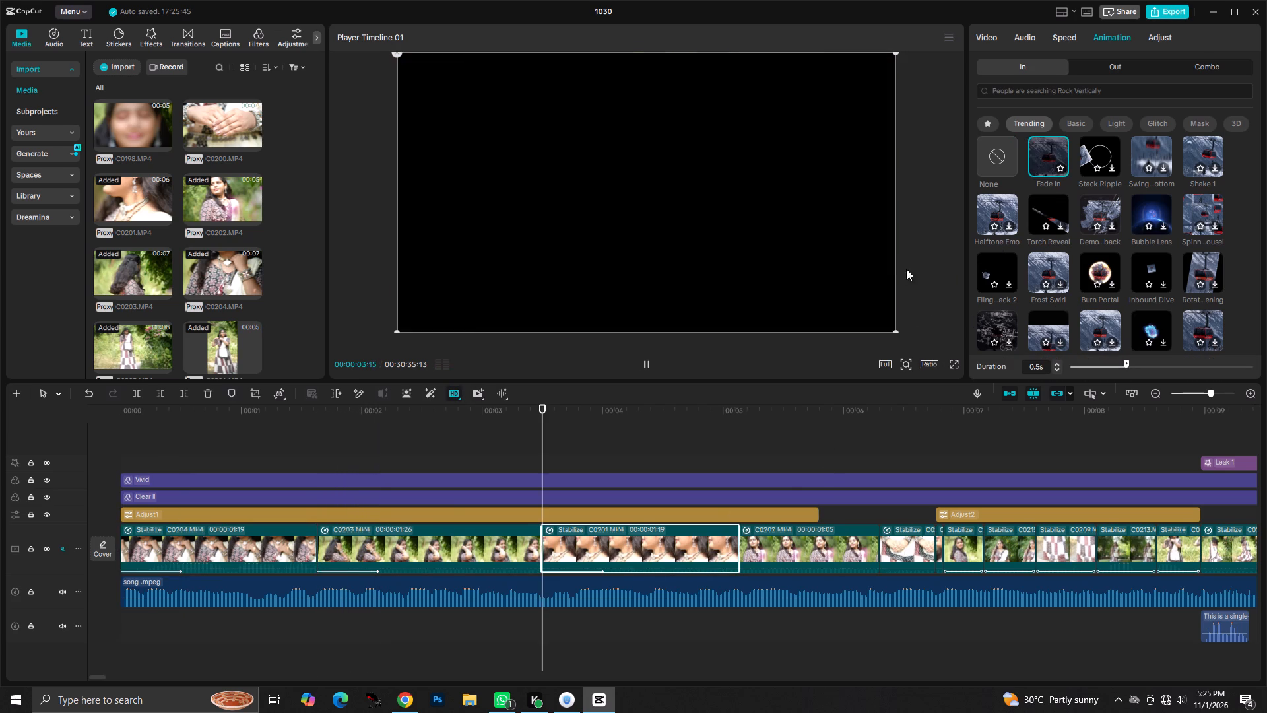
pyautogui.click(793, 537)
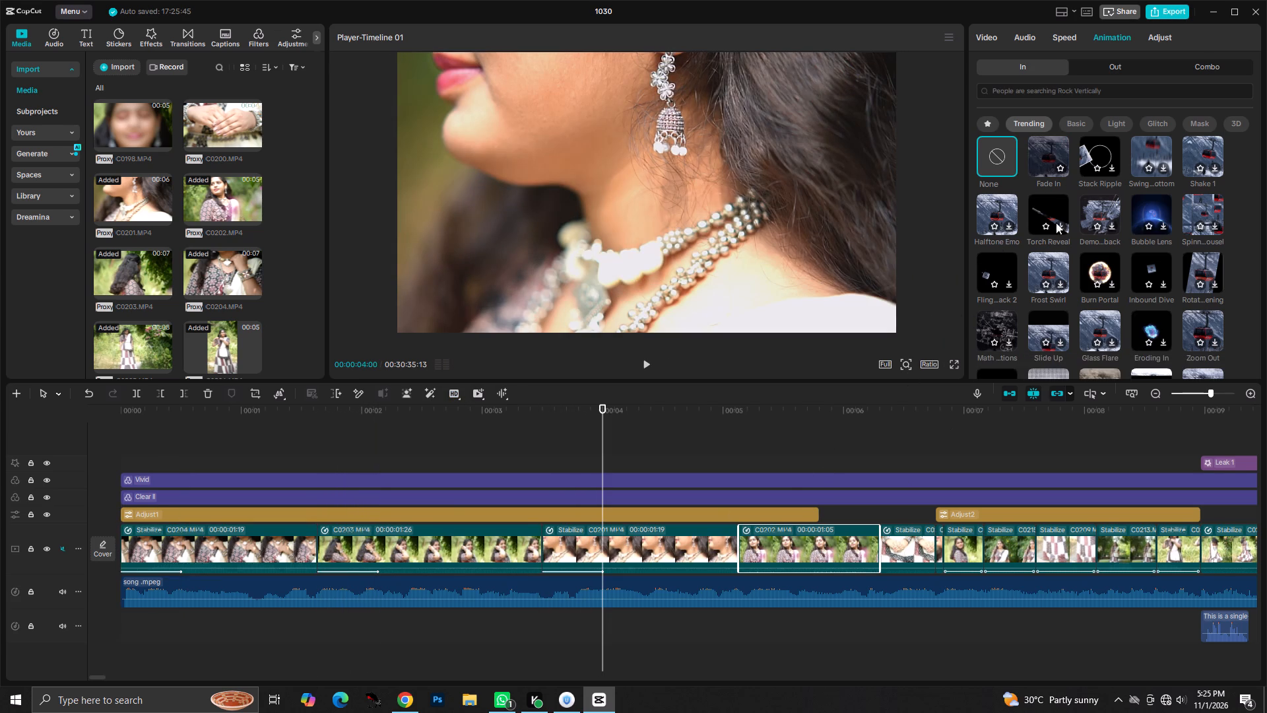
pyautogui.click(1052, 155)
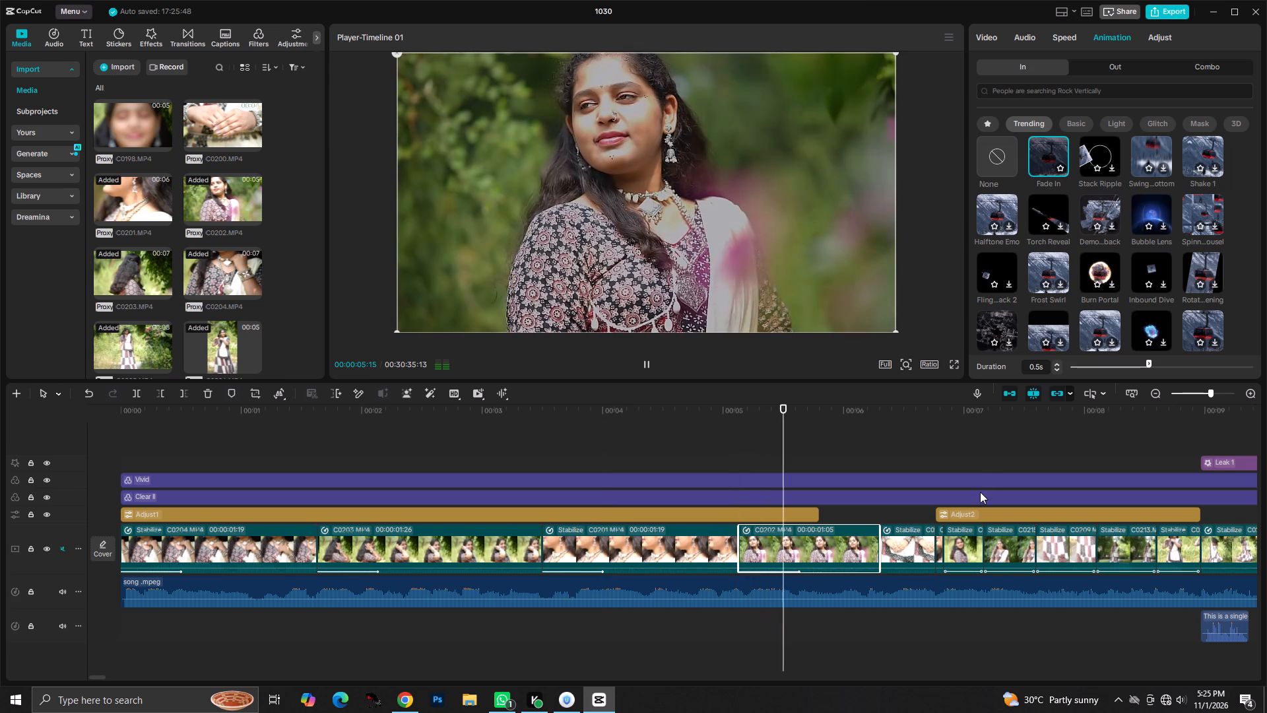
pyautogui.click(904, 553)
pyautogui.click(1043, 145)
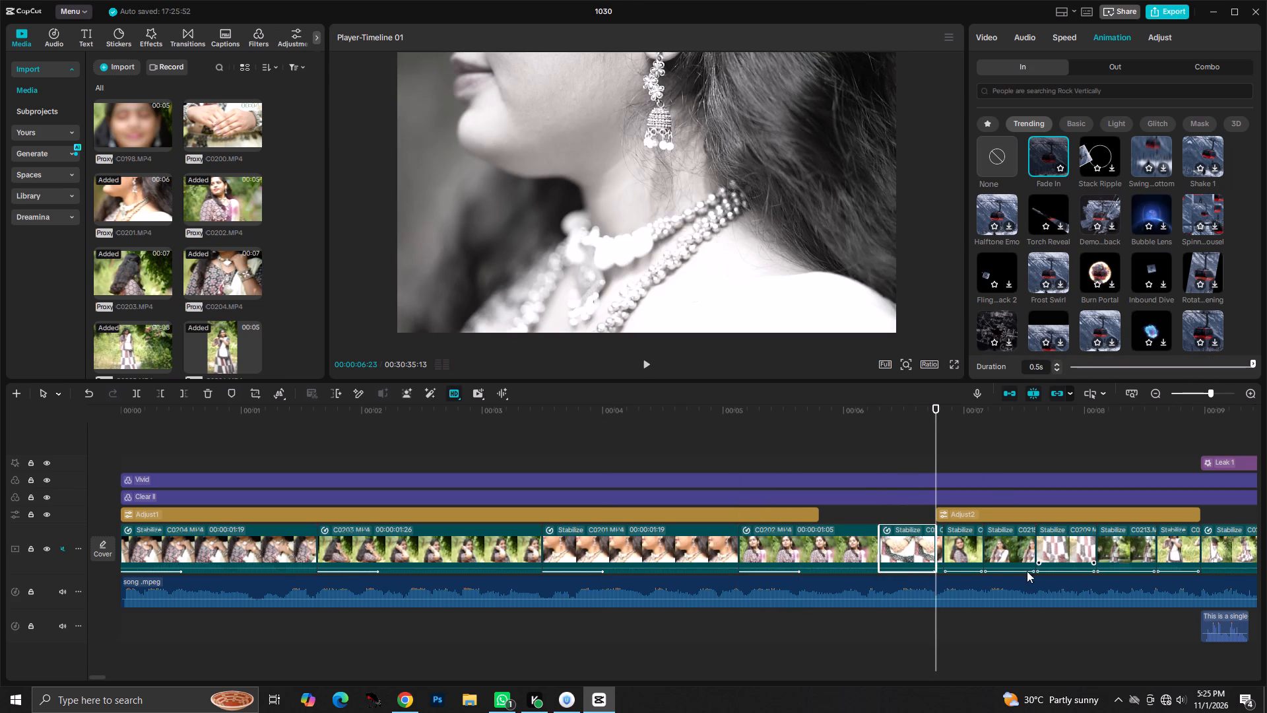
# Play the edit from 00:00:00:00 past the last clip, and replay the opening clips to review their fade-ins.
pyautogui.moveTo(938, 426); pyautogui.dragTo(193, 355)
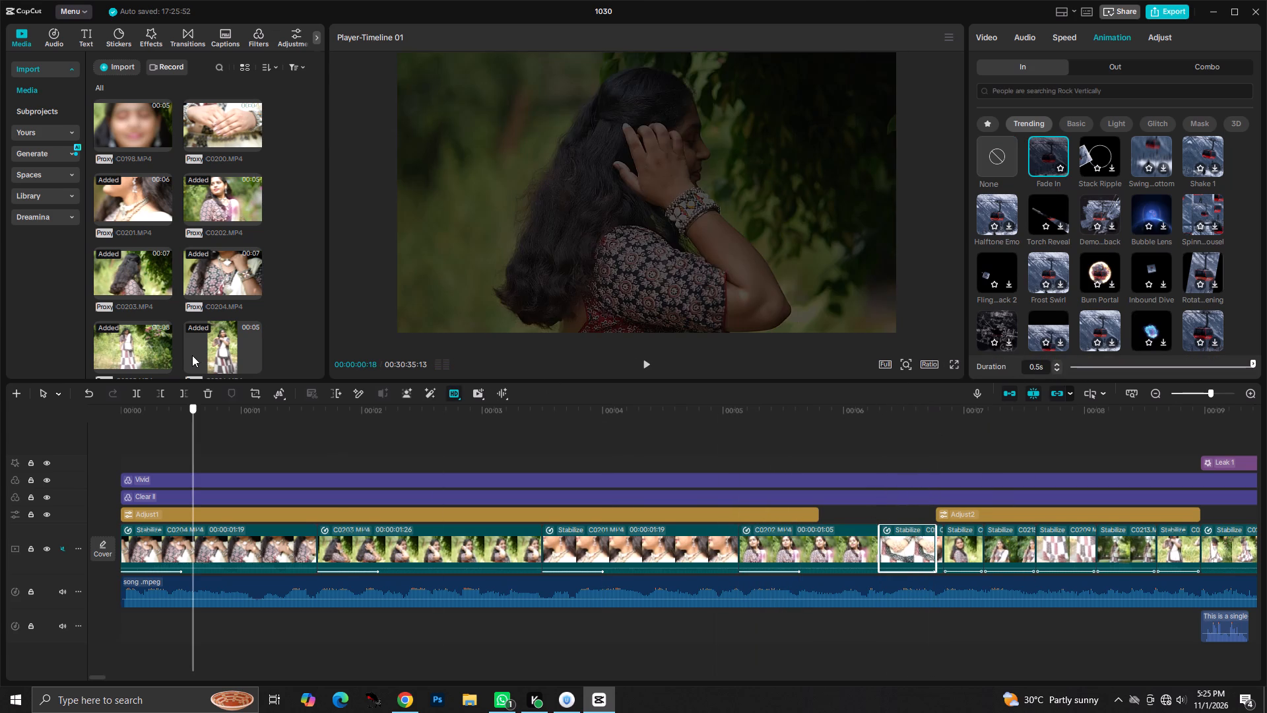
pyautogui.click(652, 448)
pyautogui.click(676, 431)
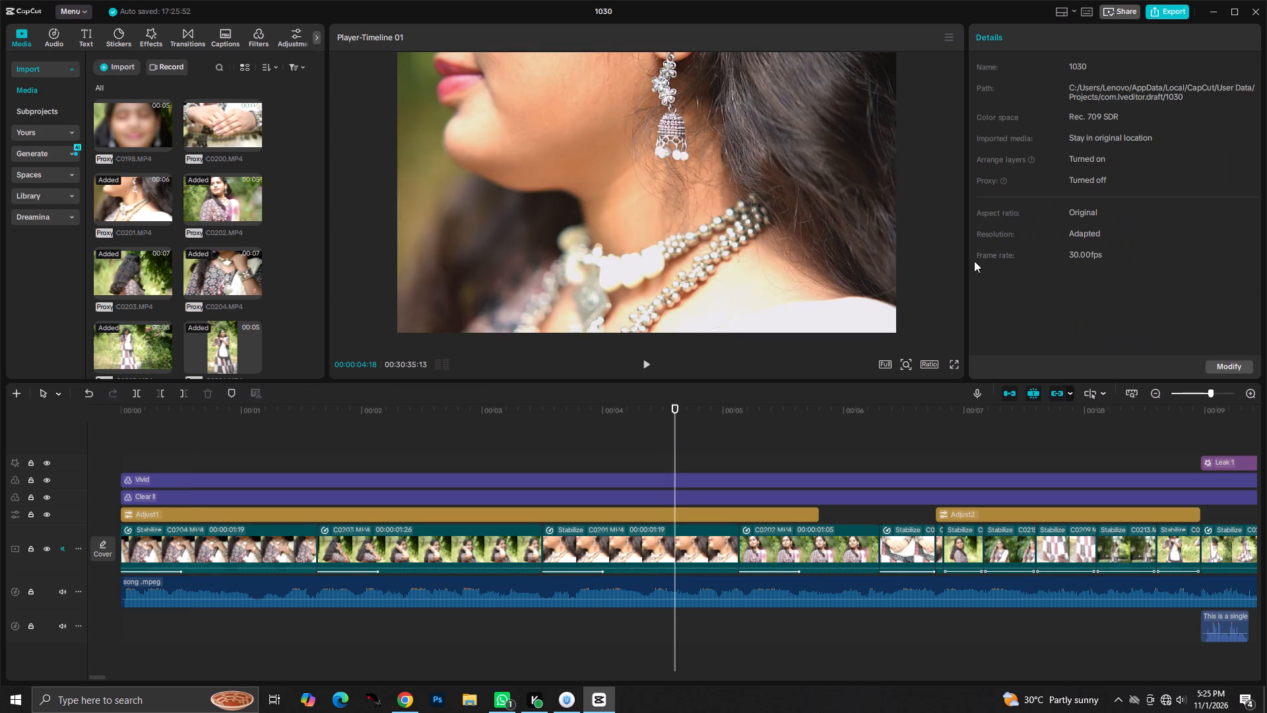
pyautogui.moveTo(676, 438); pyautogui.dragTo(0, 321)
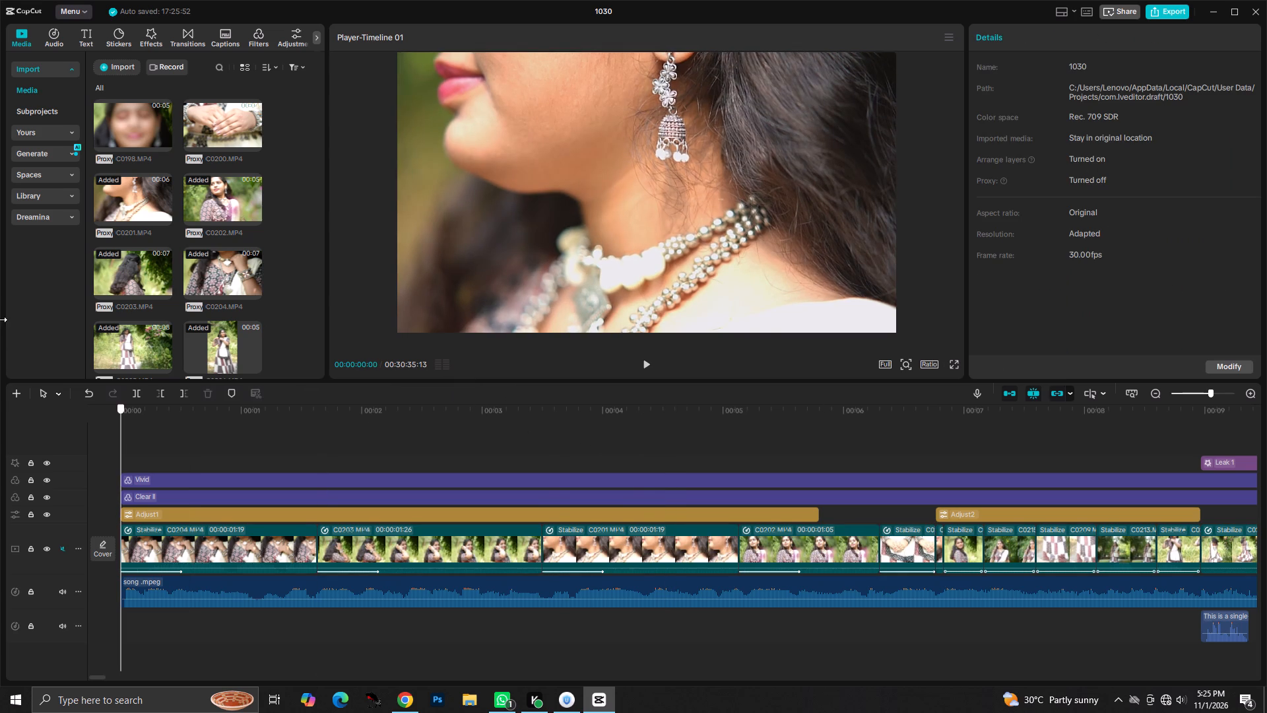
pyautogui.press('space')
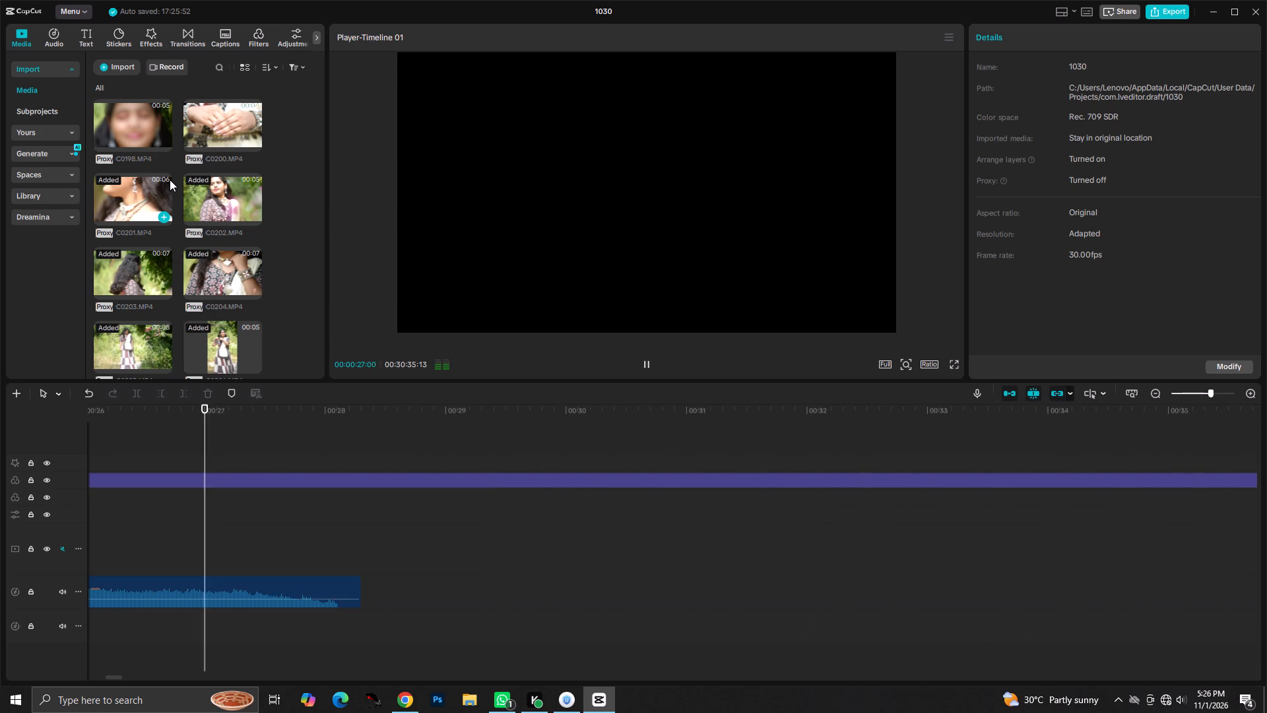
pyautogui.press('space')
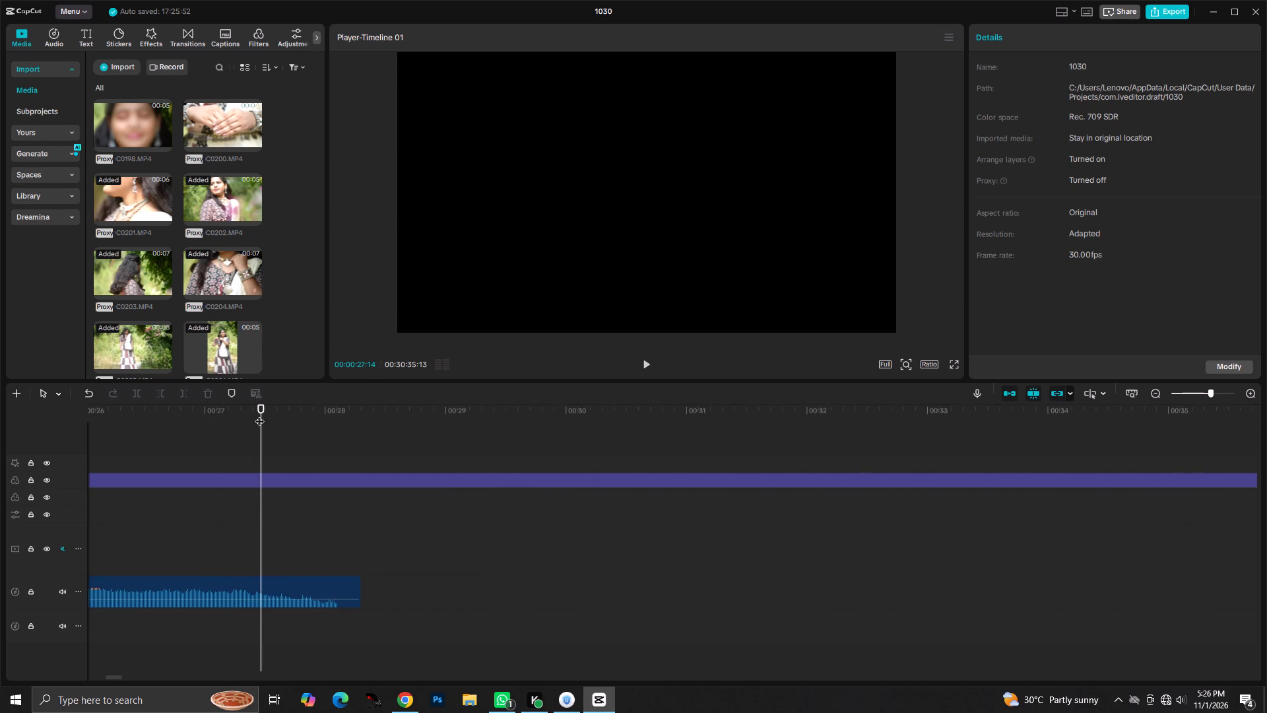
pyautogui.moveTo(259, 415); pyautogui.dragTo(0, 494)
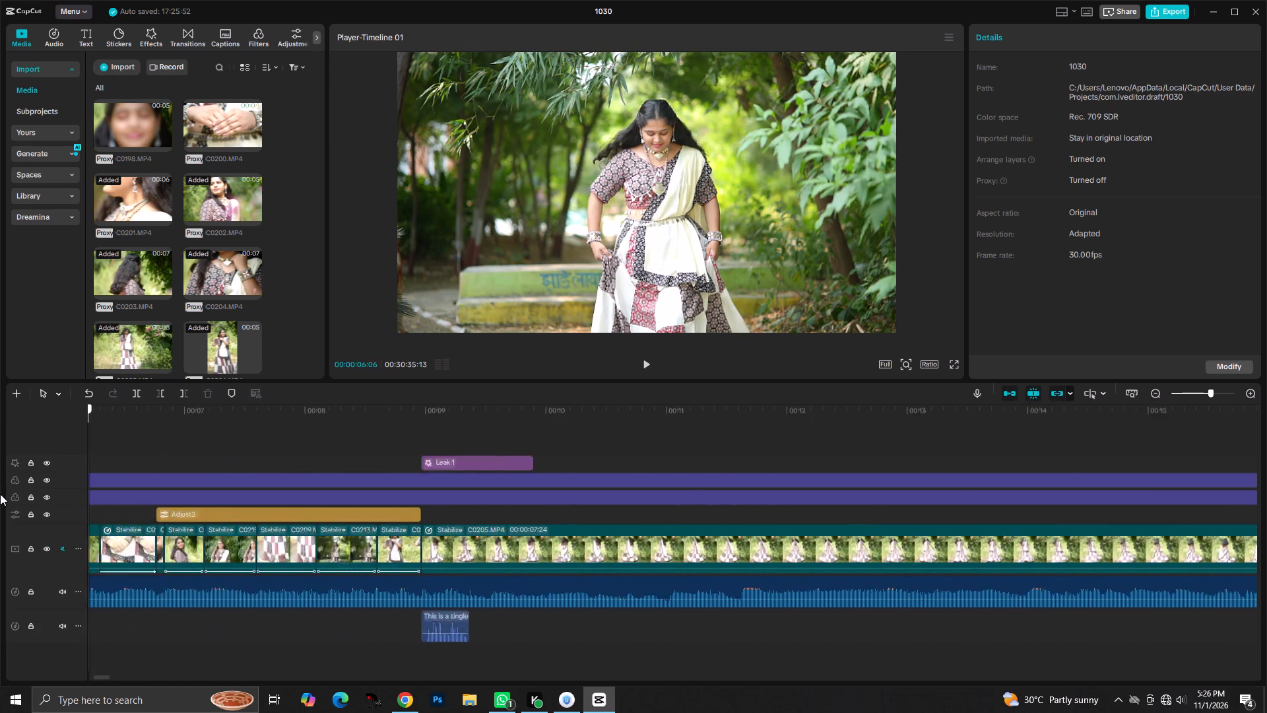
pyautogui.moveTo(0, 494); pyautogui.dragTo(0, 506)
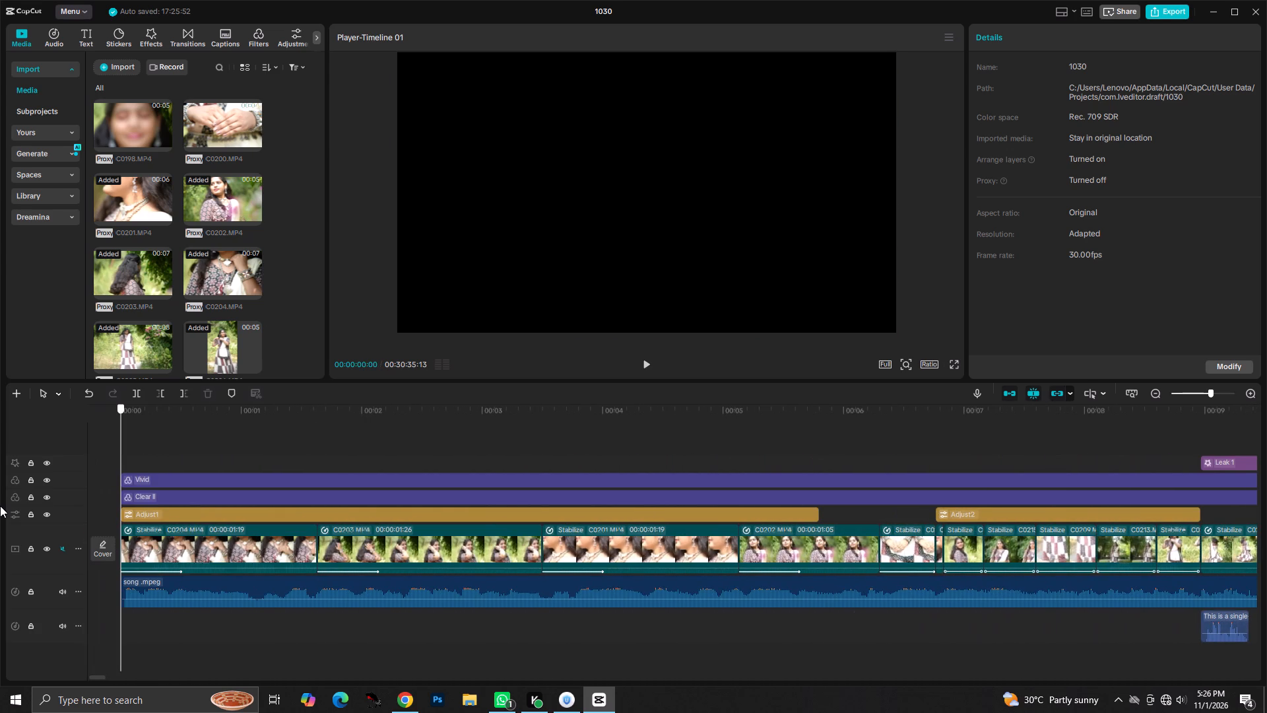
pyautogui.moveTo(0, 506); pyautogui.dragTo(0, 508)
pyautogui.press('space')
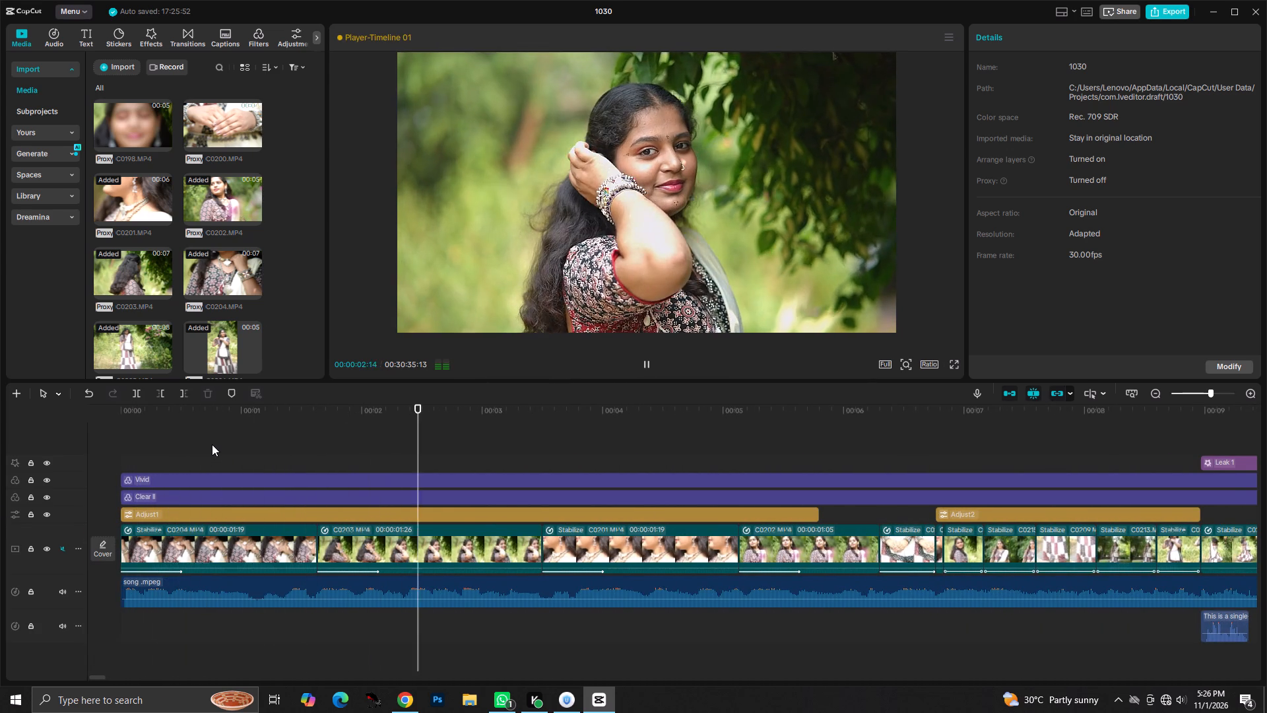
pyautogui.press('space')
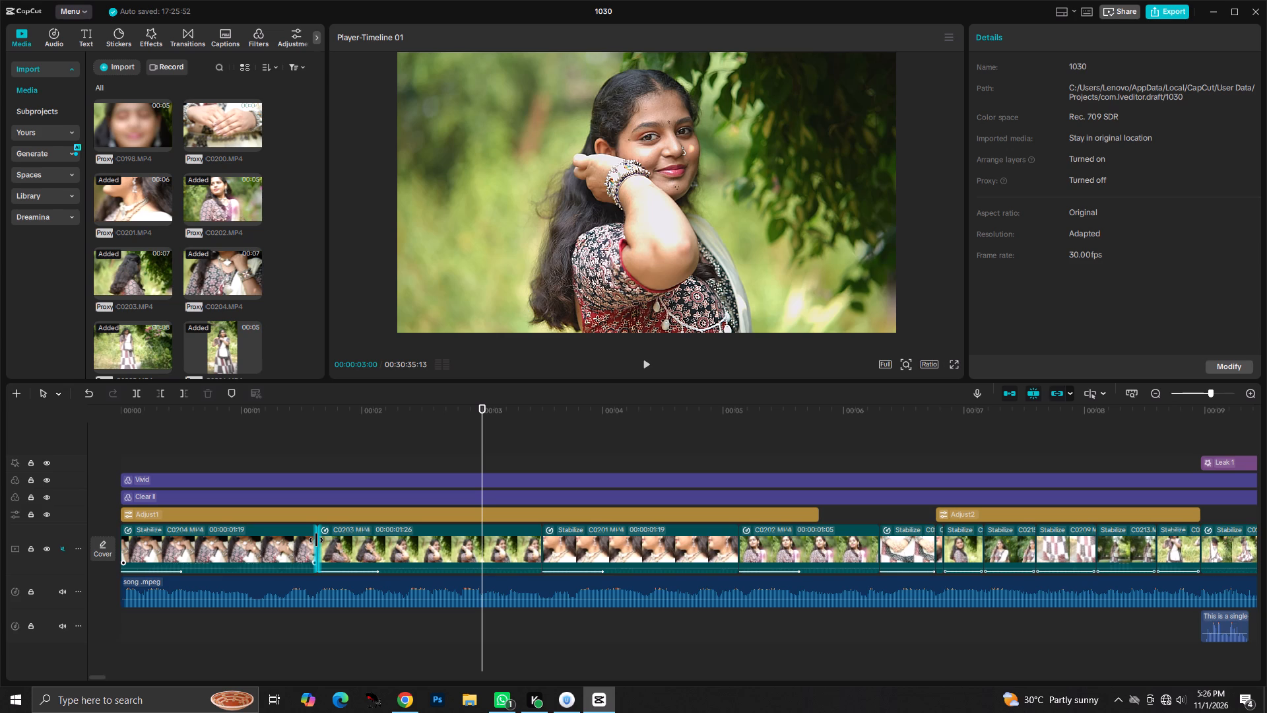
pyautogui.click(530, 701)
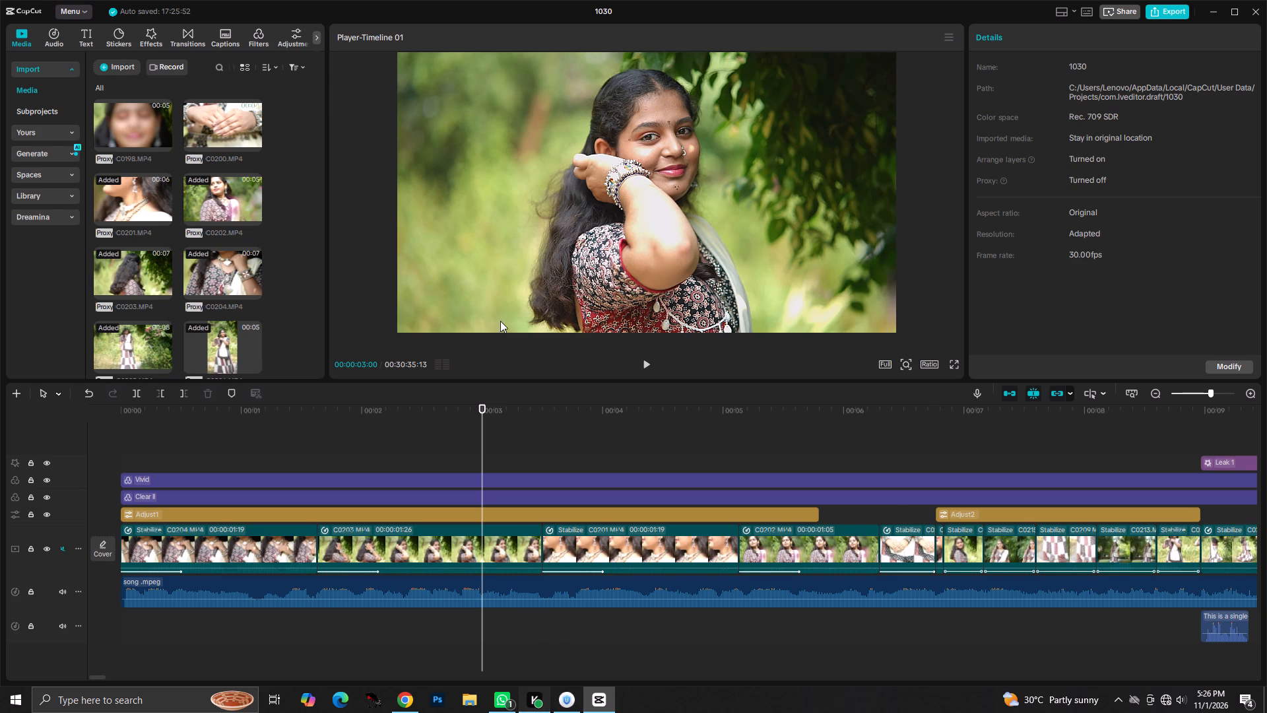
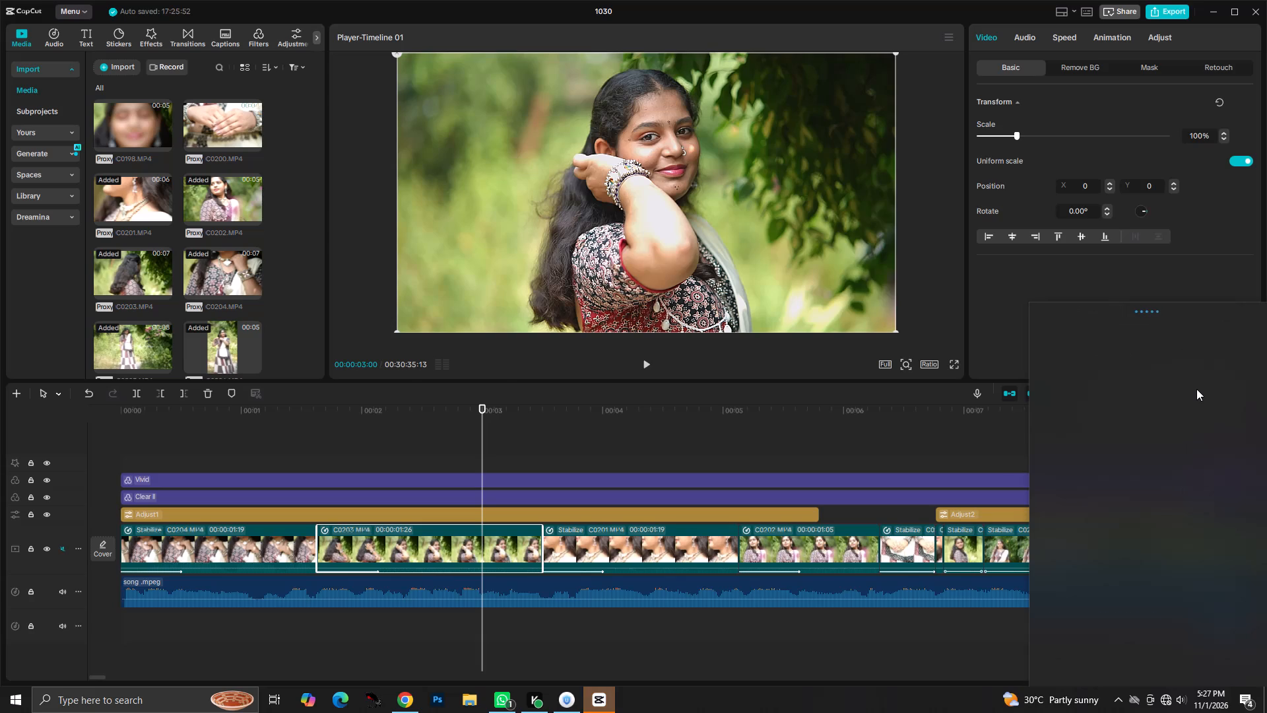
# Connect the computer to the Redmi 13 5G Wi-Fi network and return to the video project.
pyautogui.scroll(2, 1196, 389)
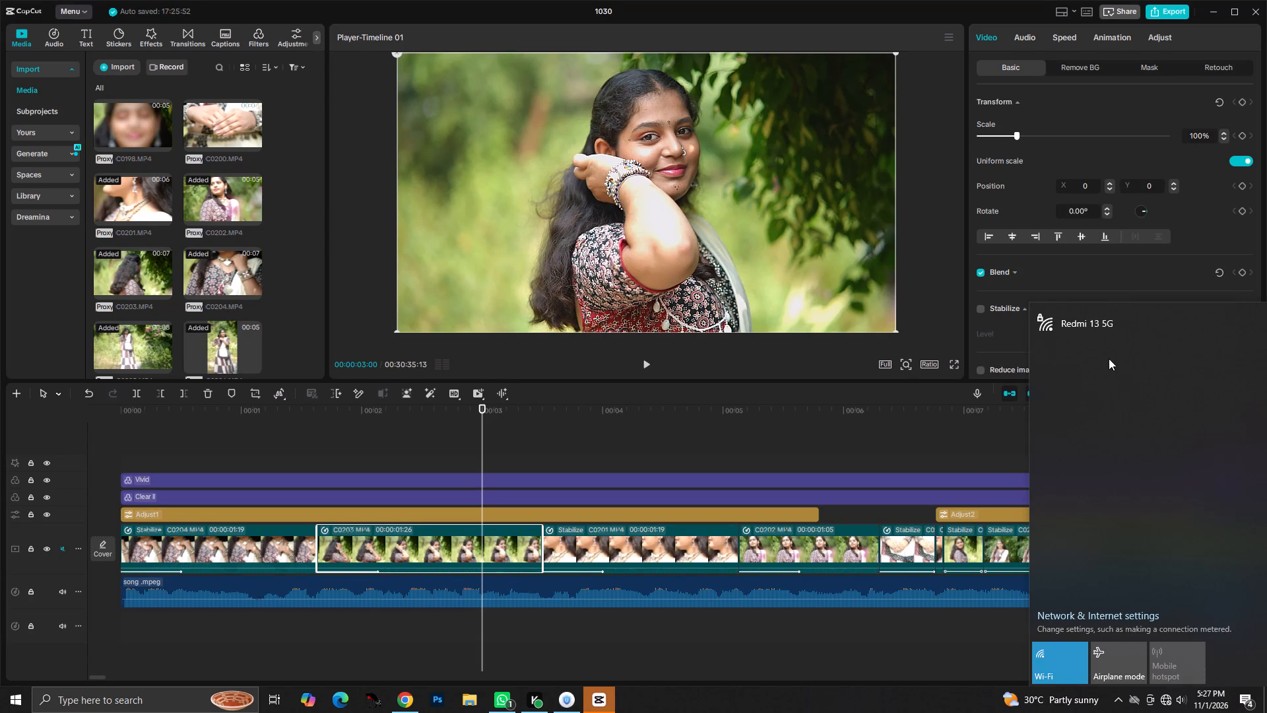
pyautogui.click(1093, 334)
pyautogui.click(1192, 382)
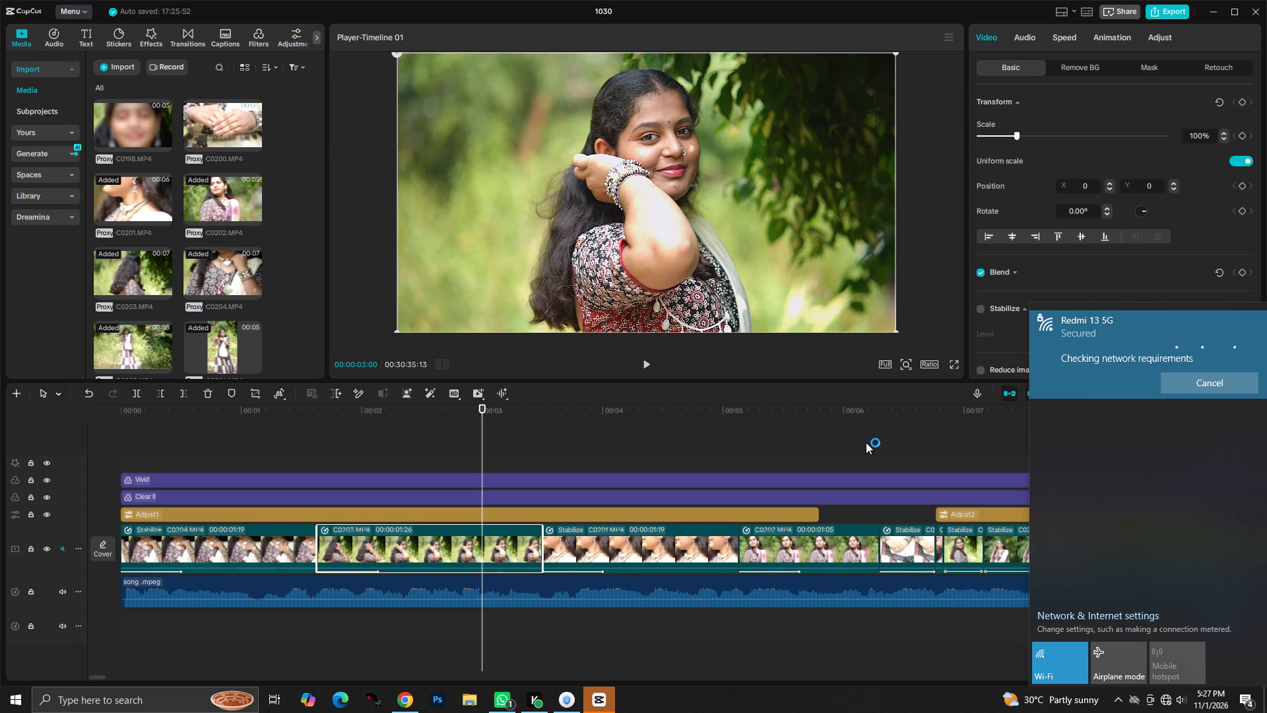
pyautogui.click(868, 426)
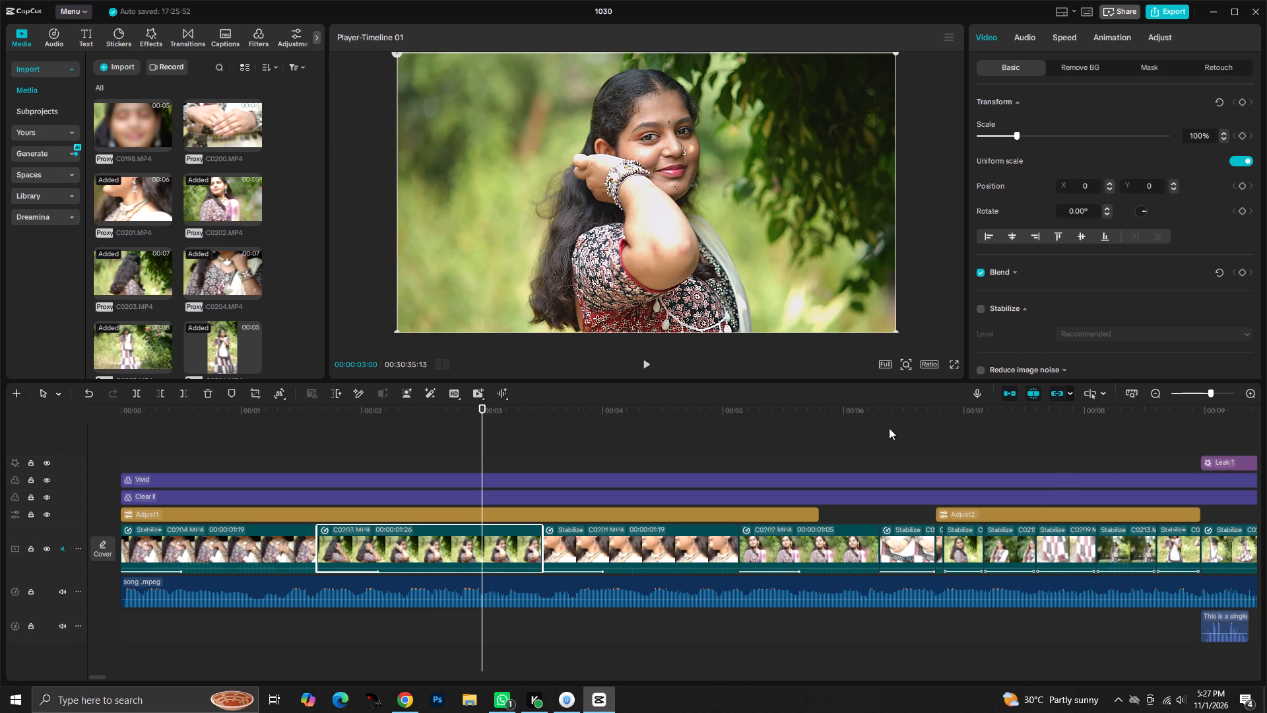
# Close the 1030 project's editing window.
pyautogui.click(1252, 7)
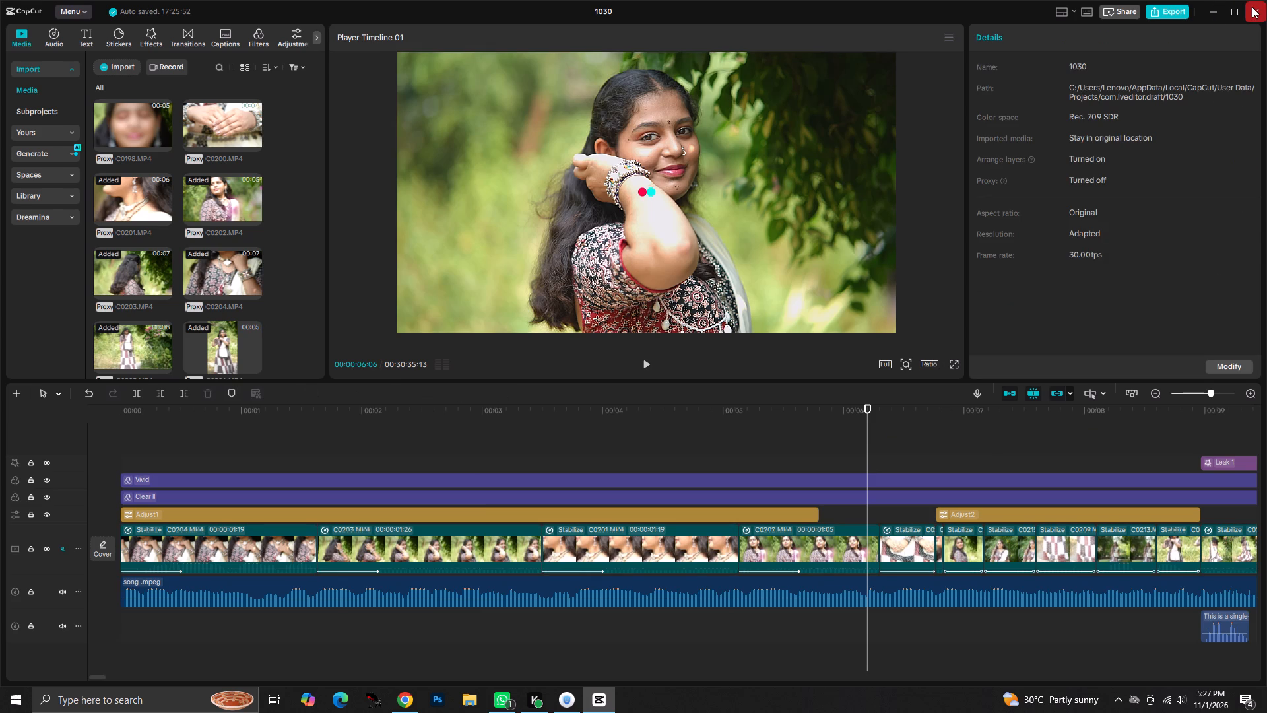